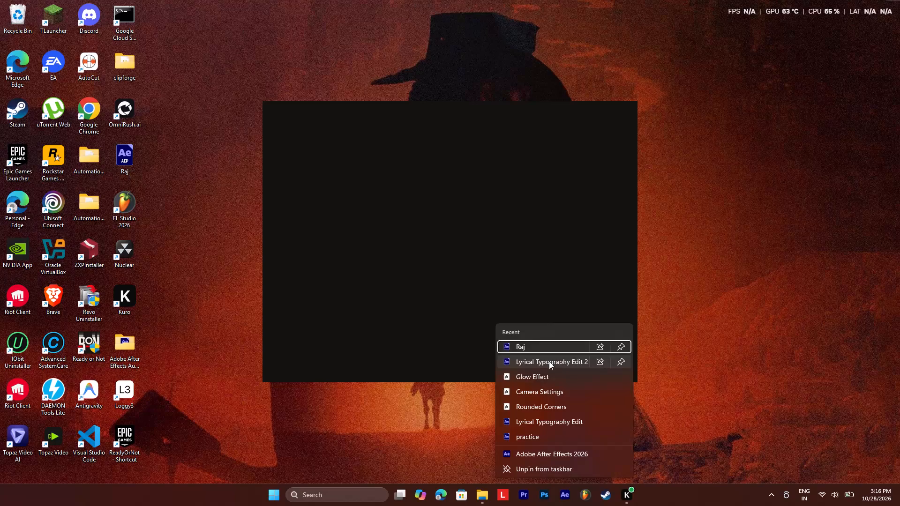
Open the recent After Effects project Lyrical Typography Edit 2.
click(549, 361)
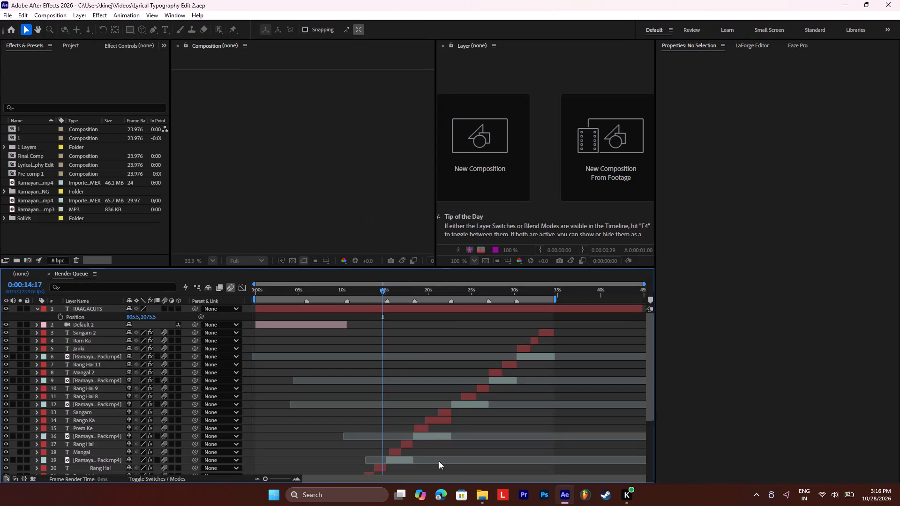
Delete all layers from the Final Comp timeline.
click(75, 367)
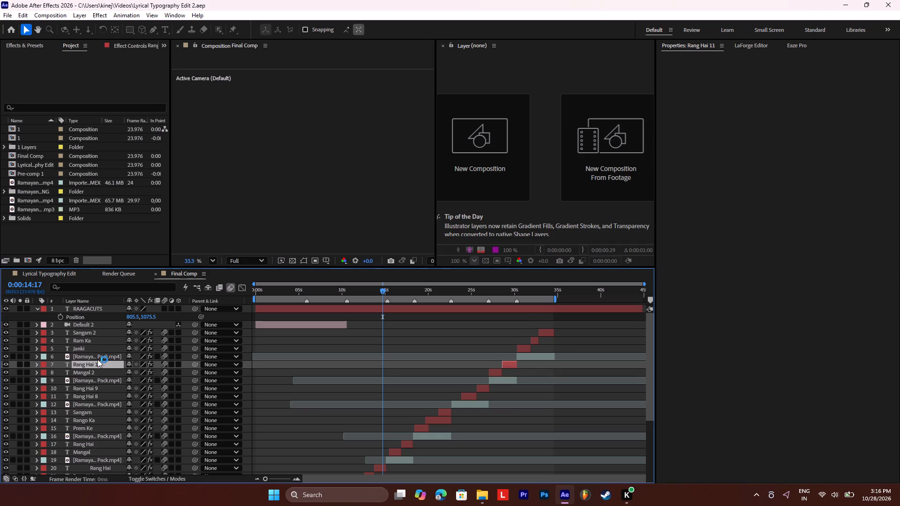
key(ctrl+a)
key(ctrl+a)
click(102, 352)
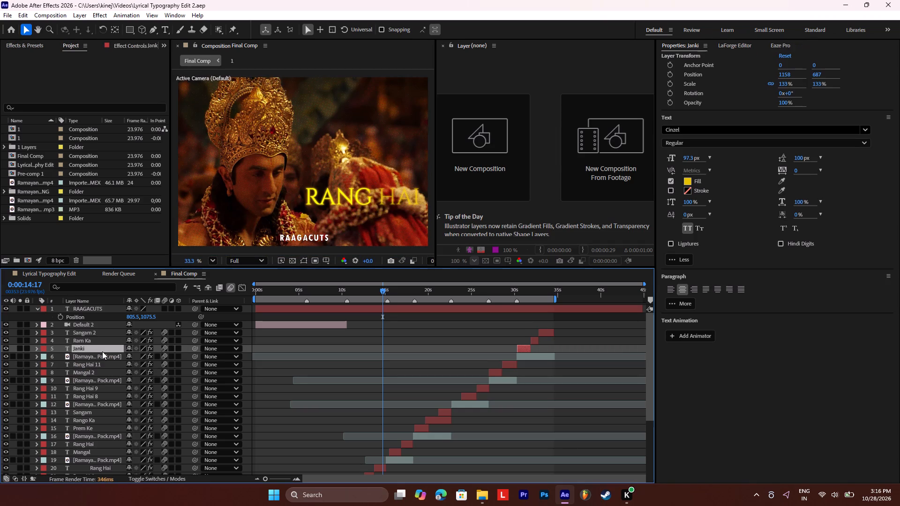
key(ctrl+a)
key(BackSpace)
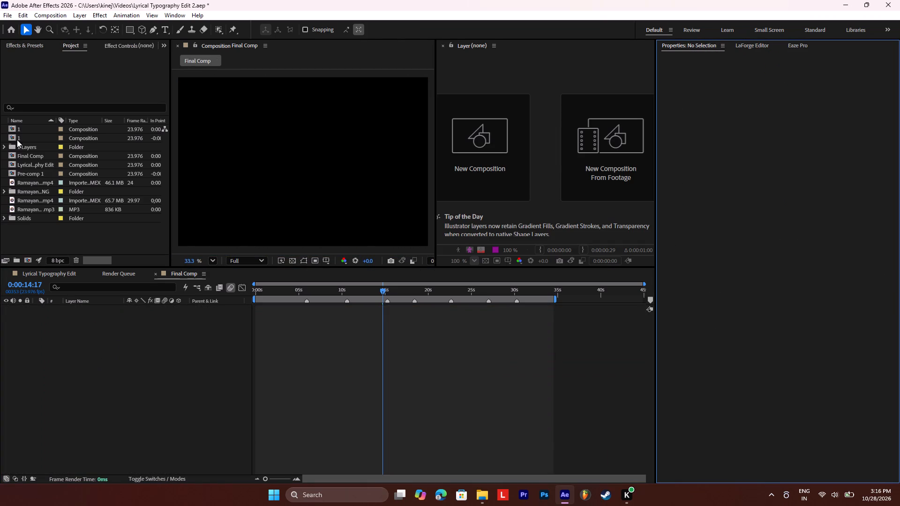
Delete the two Ramayan mp4 video files and the Ramayan mp3 audio file from the project, including their use in compositions.
ctrl+click(29, 182)
ctrl+click(23, 211)
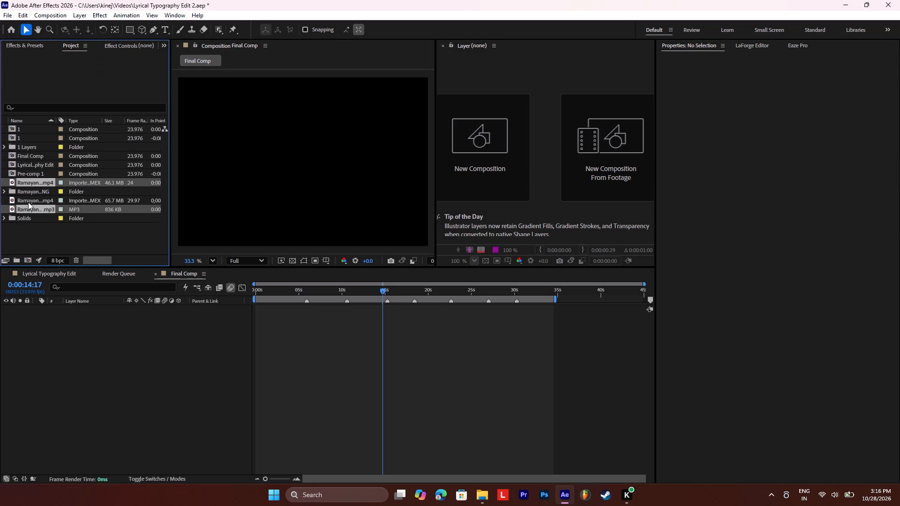
ctrl+click(28, 201)
key(BackSpace)
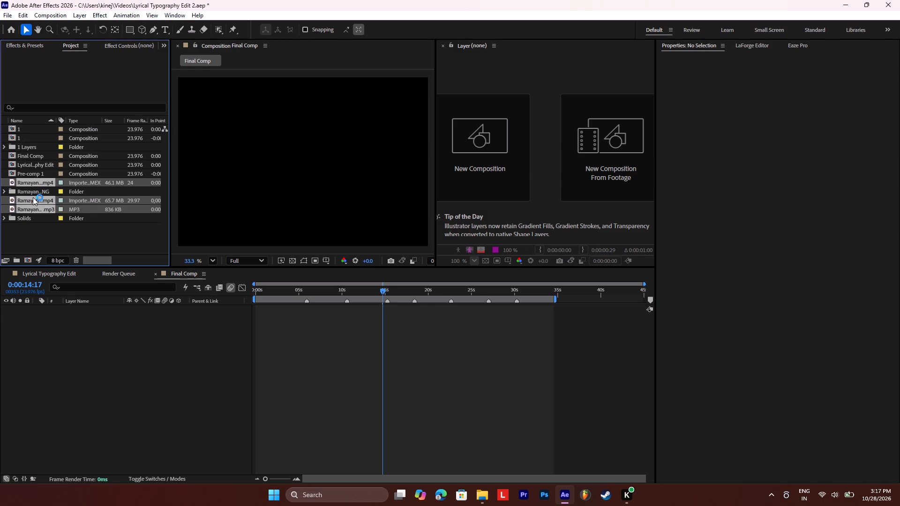
click(501, 281)
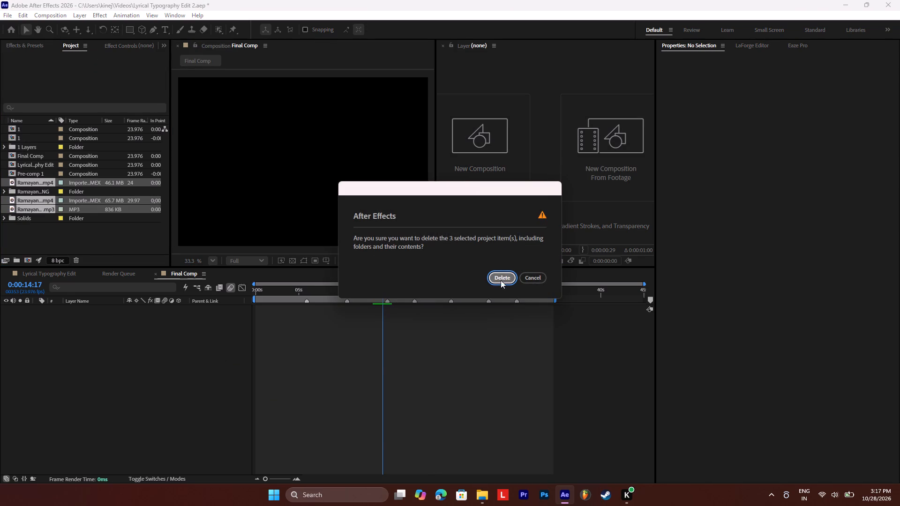
Switch to Microsoft Edge and search the web for "alfaaz lyrics".
click(440, 499)
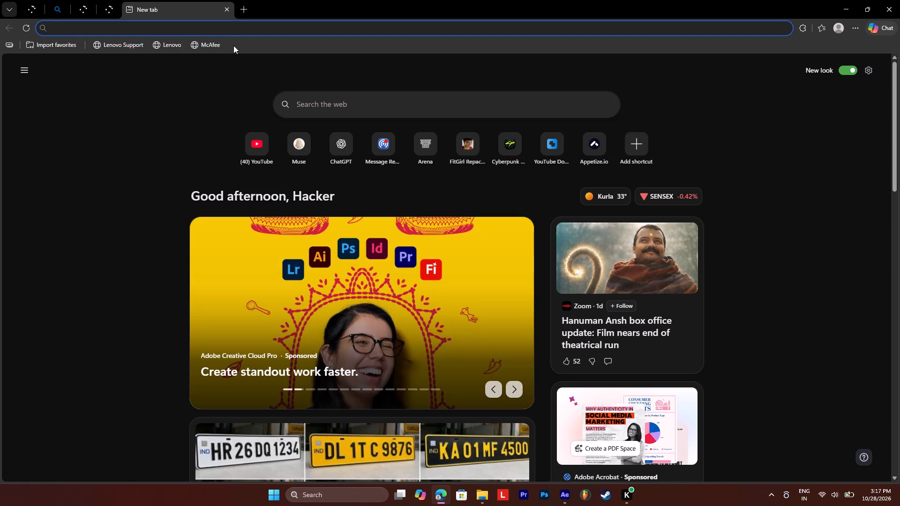
click(190, 27)
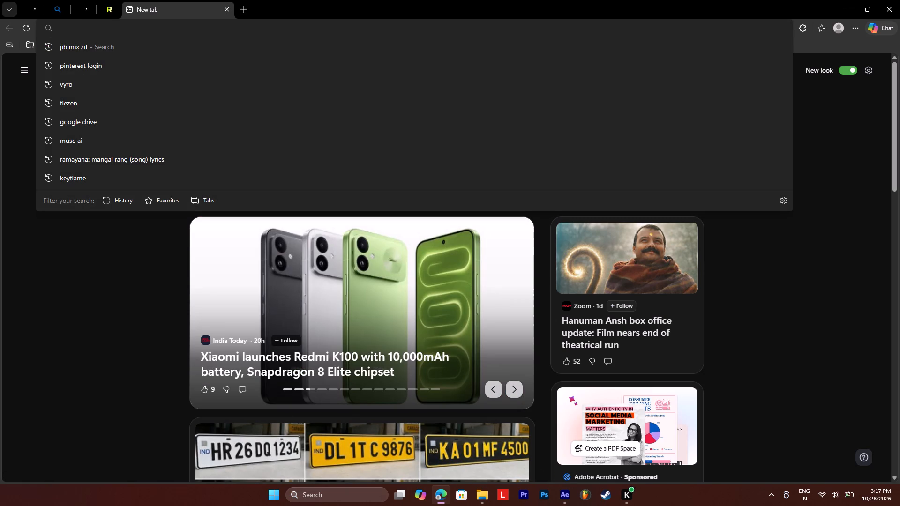
key(a)
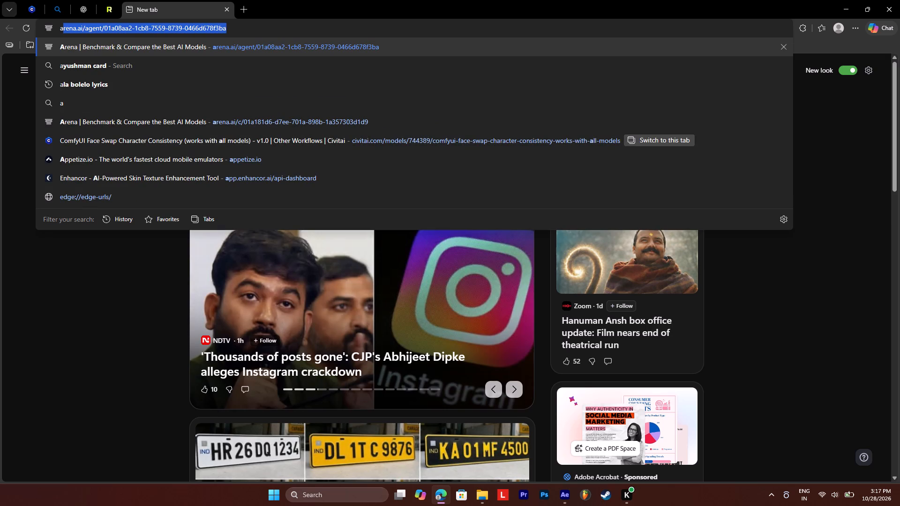
text(lfaaz)
key(space)
key(Down)
key(Down)
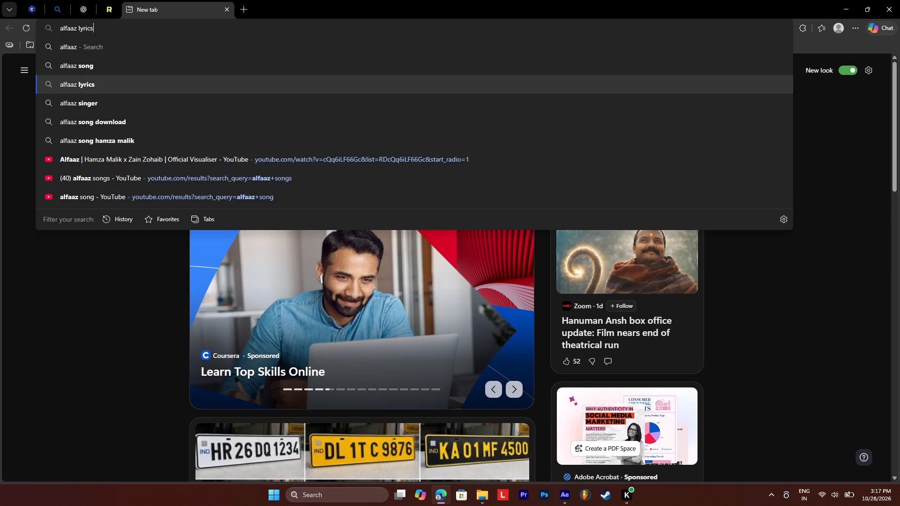
key(Return)
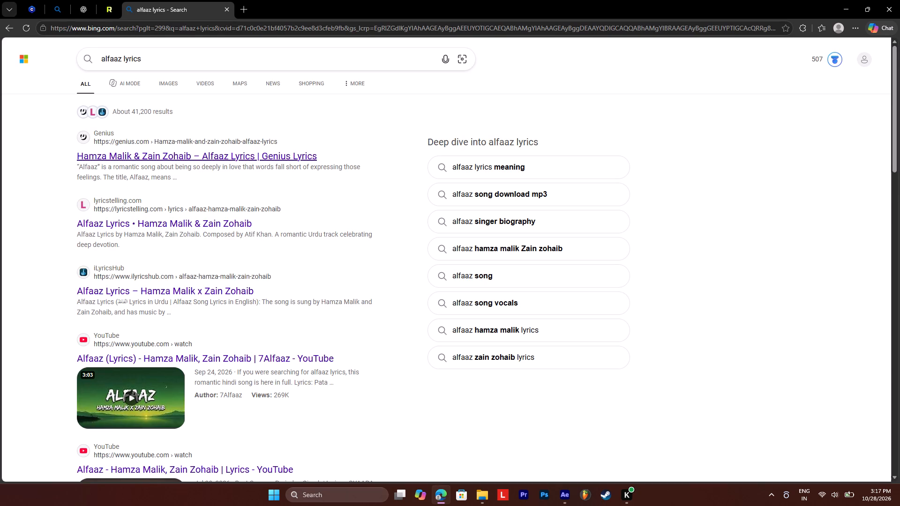
Open the Genius lyrics page for Alfaaz and read through the verses and chorus, then return to After Effects.
click(122, 162)
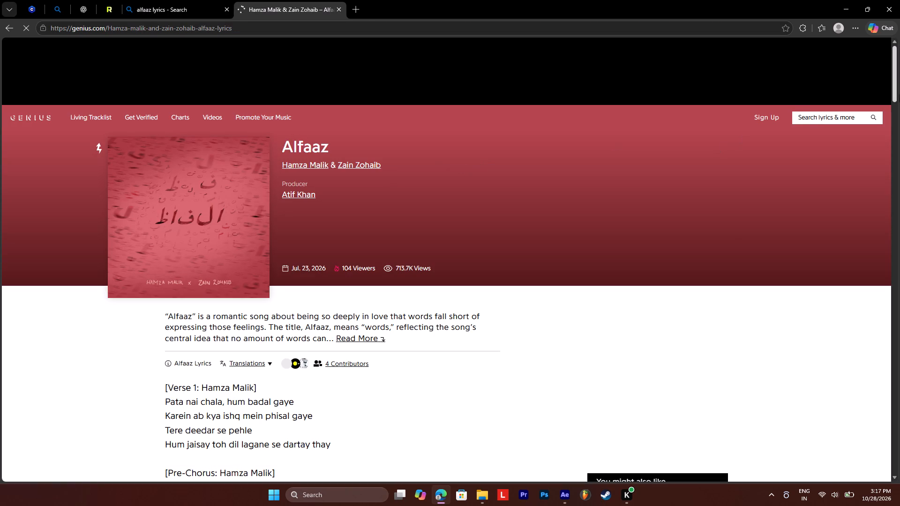
drag(896, 73, 896, 103)
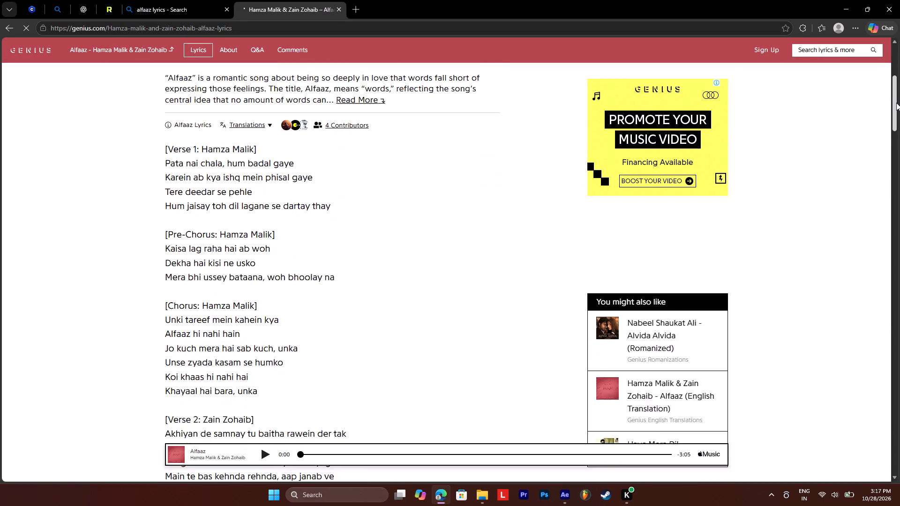
drag(896, 103, 898, 123)
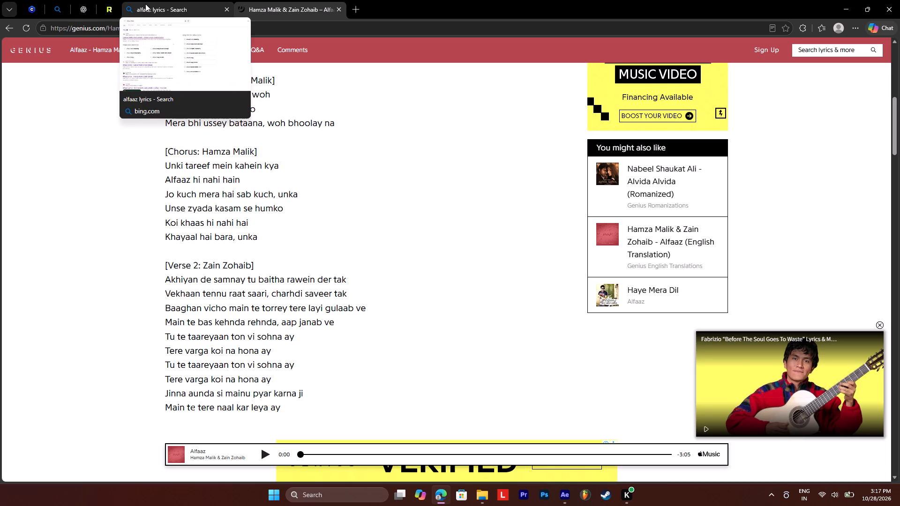
click(852, 7)
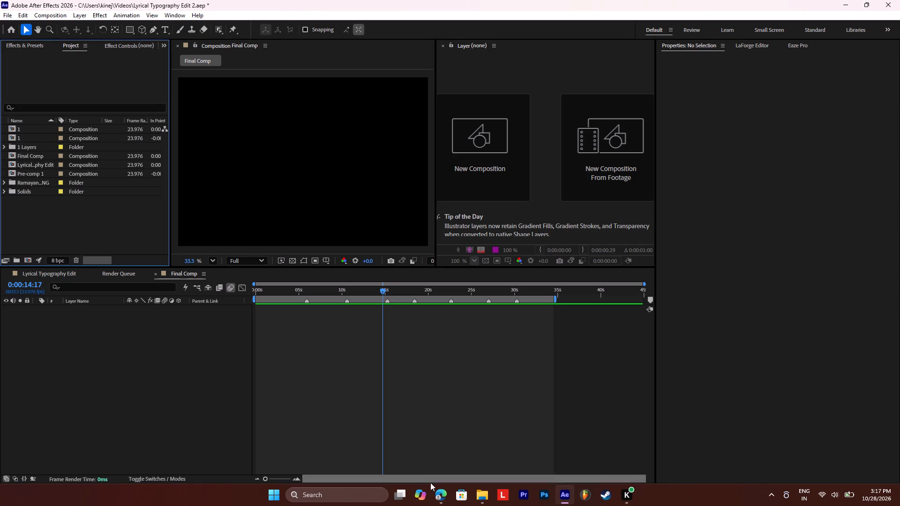
Import the most recent Alfaaz Official Visualiser MP4 from the Downloads folder into the After Effects project.
click(473, 496)
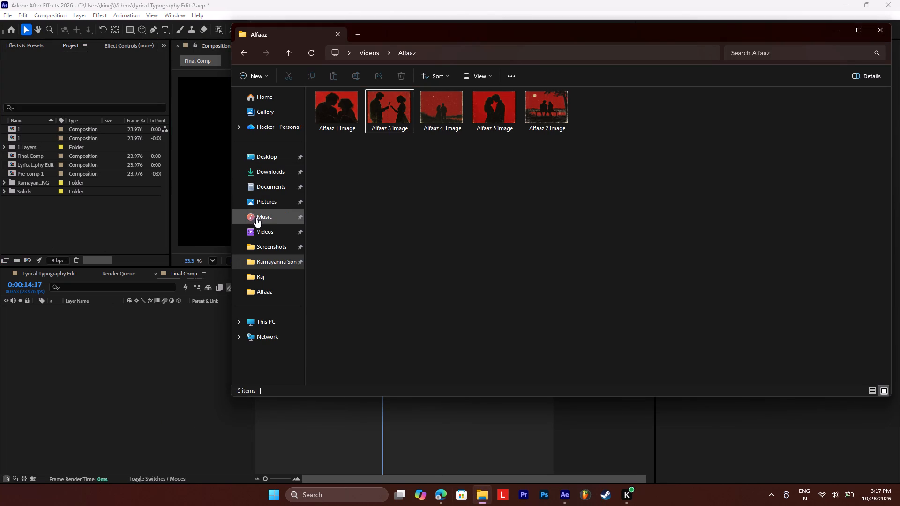
click(261, 206)
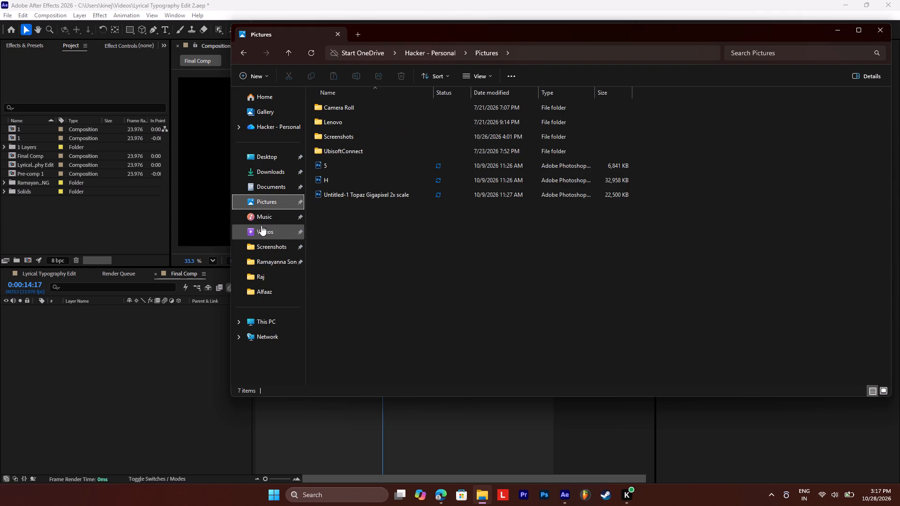
click(261, 231)
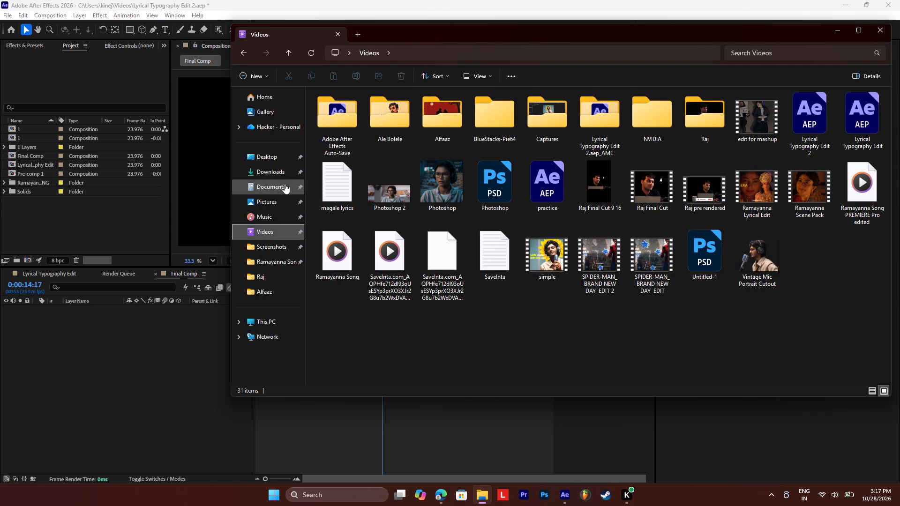
click(263, 169)
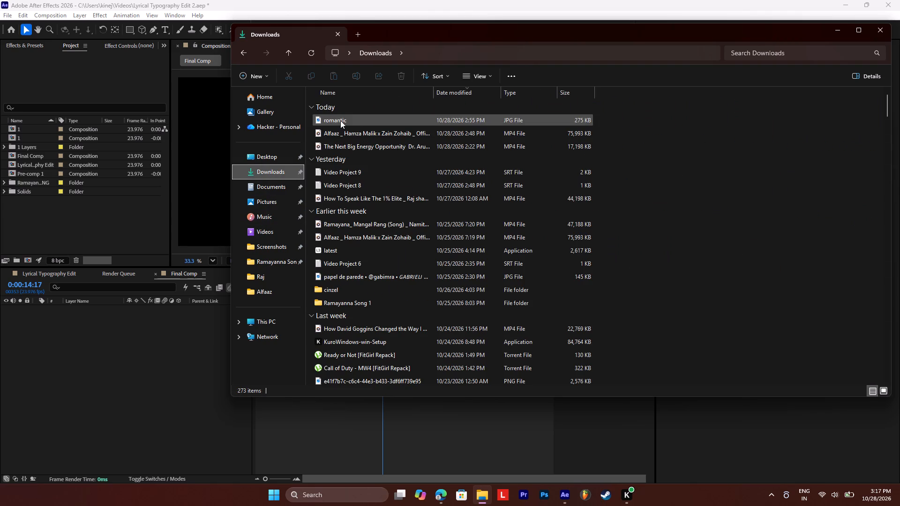
click(351, 138)
drag(368, 133, 103, 221)
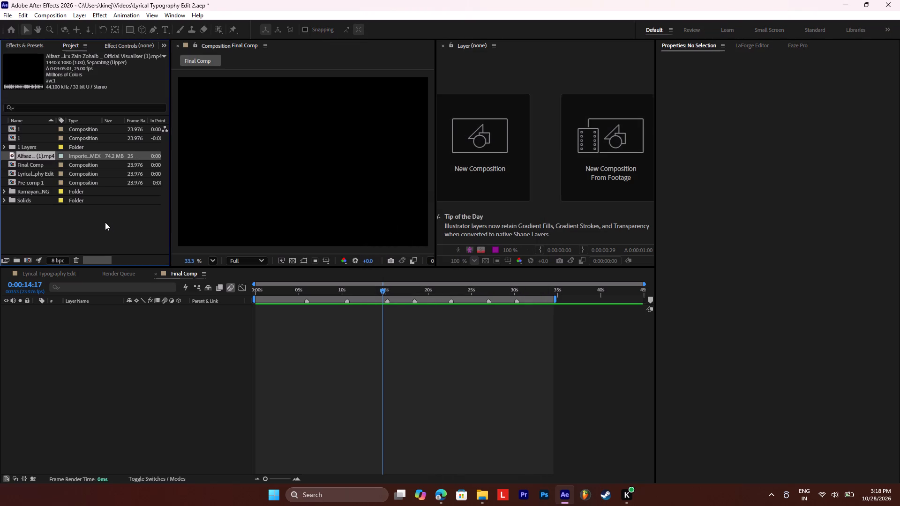
click(59, 213)
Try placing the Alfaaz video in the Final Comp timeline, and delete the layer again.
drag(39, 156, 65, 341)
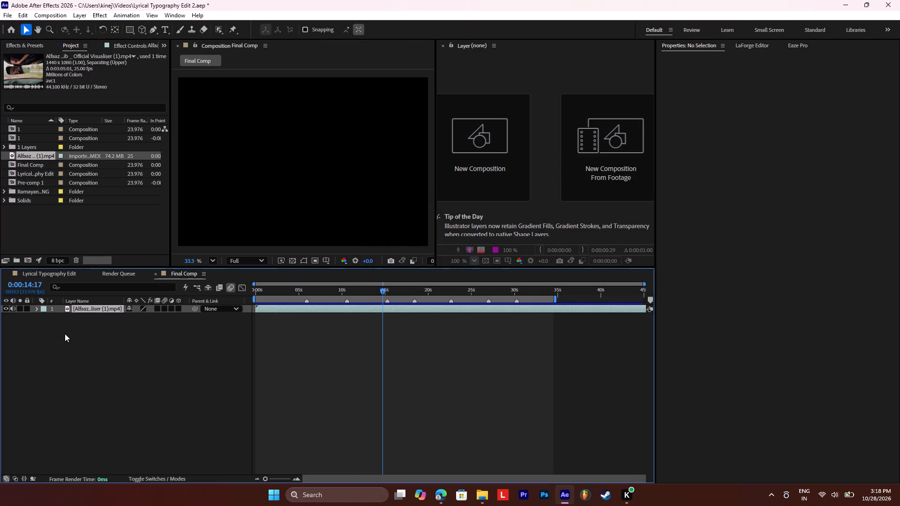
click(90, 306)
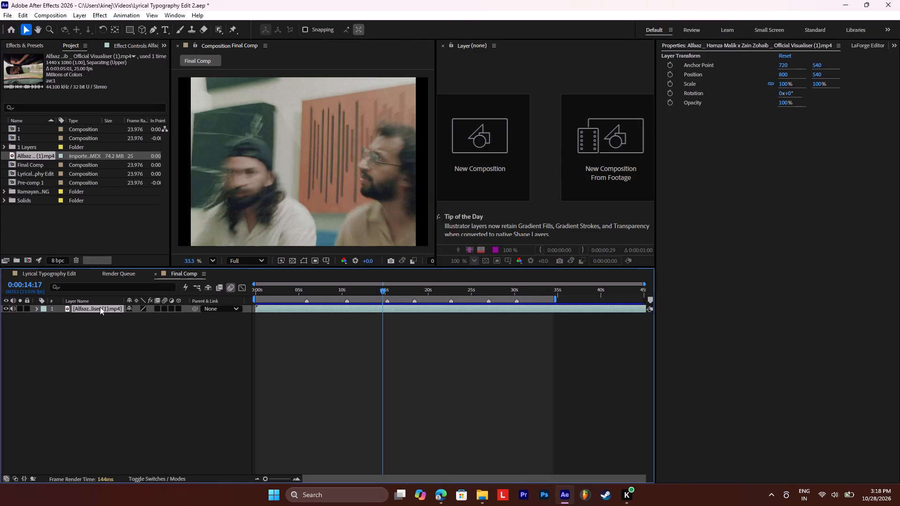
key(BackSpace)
Open the Alfaaz video in the footage viewer, close the empty Layer viewer and widen the footage view.
click(42, 149)
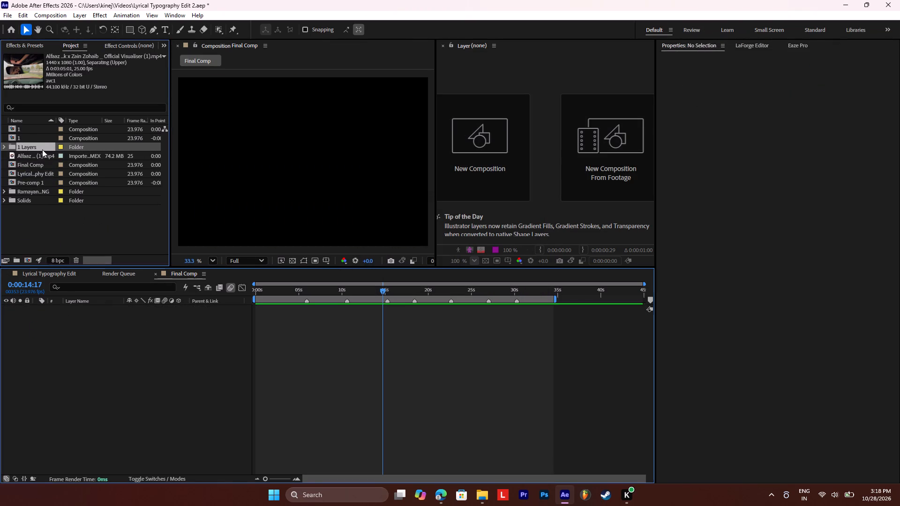
double_click(40, 156)
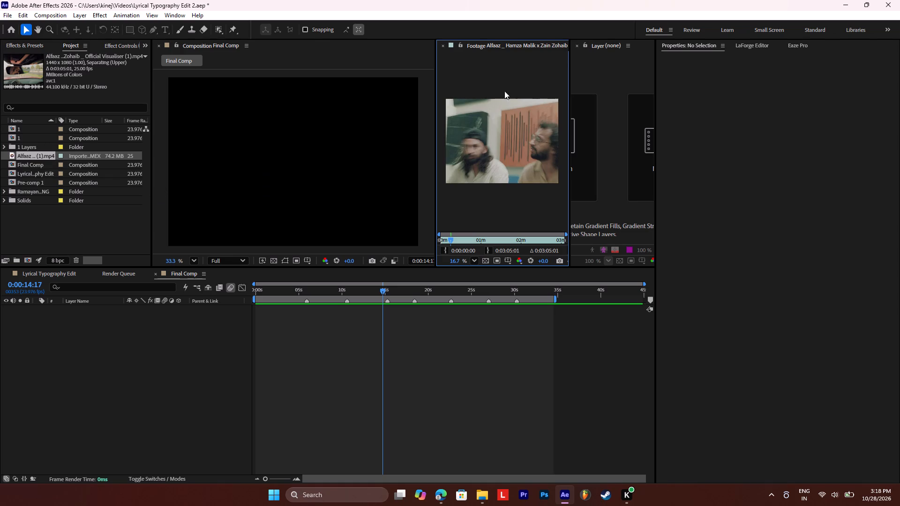
click(576, 45)
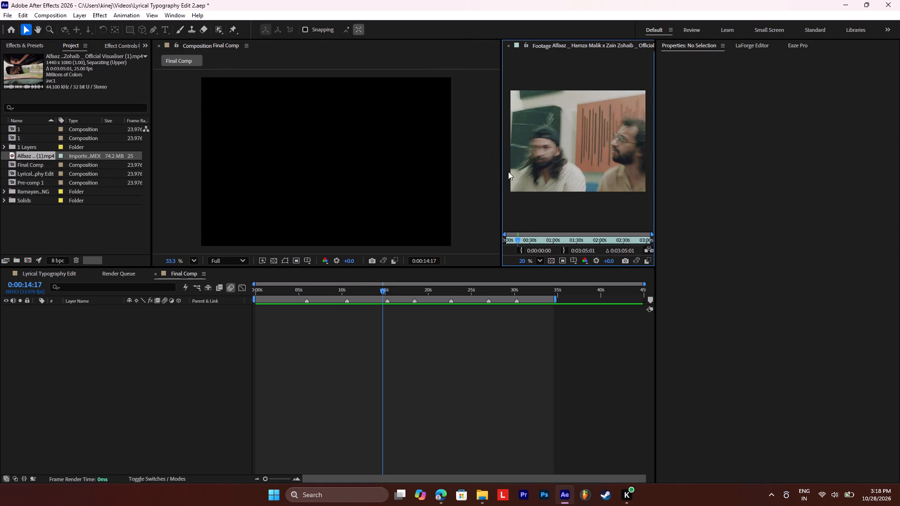
drag(500, 167, 416, 178)
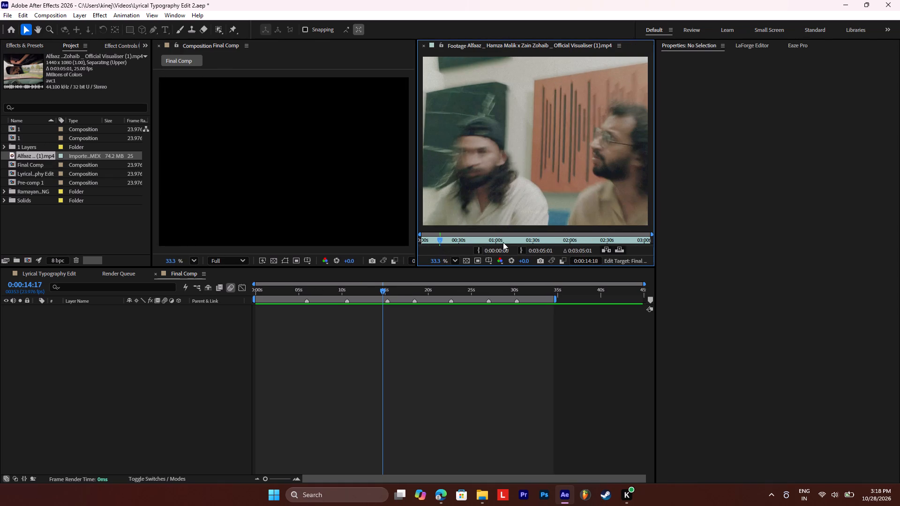
Play the Alfaaz footage to find where the excerpt starts and set its In point at 0:01:24:00.
click(503, 242)
key(space)
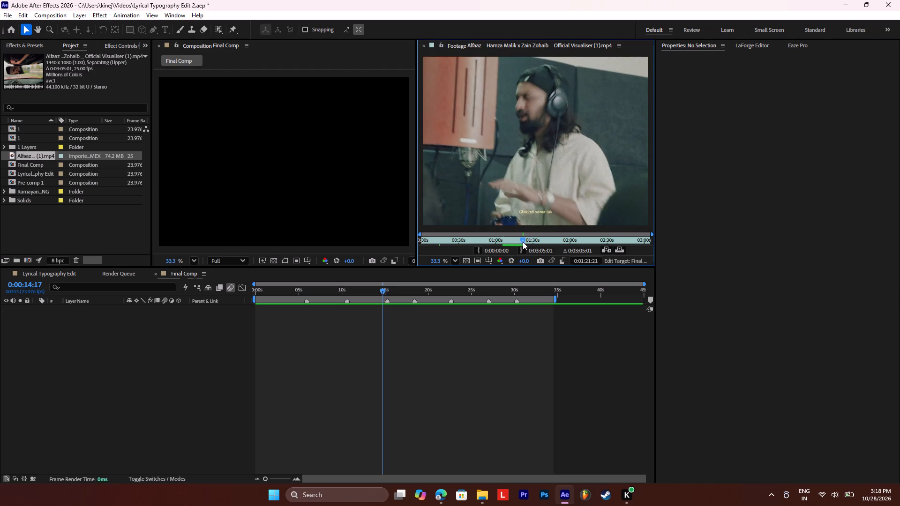
click(523, 242)
key(space)
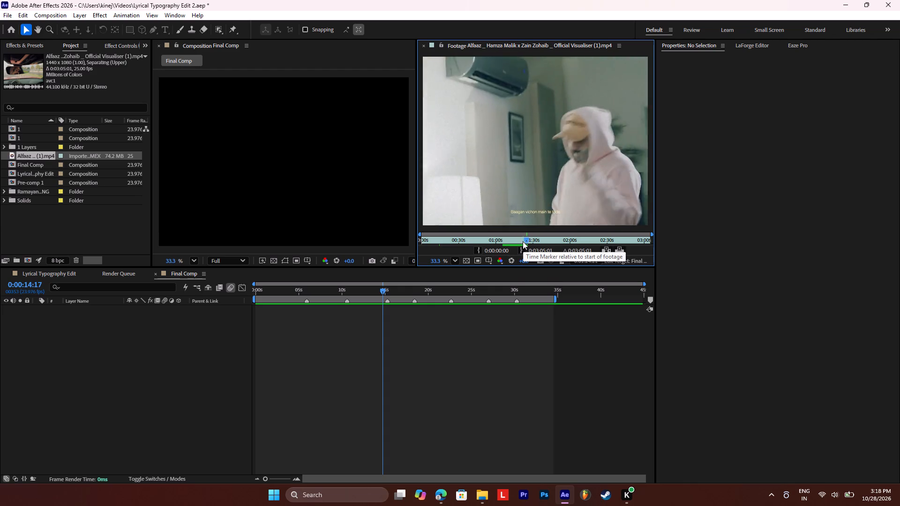
click(523, 241)
key(space)
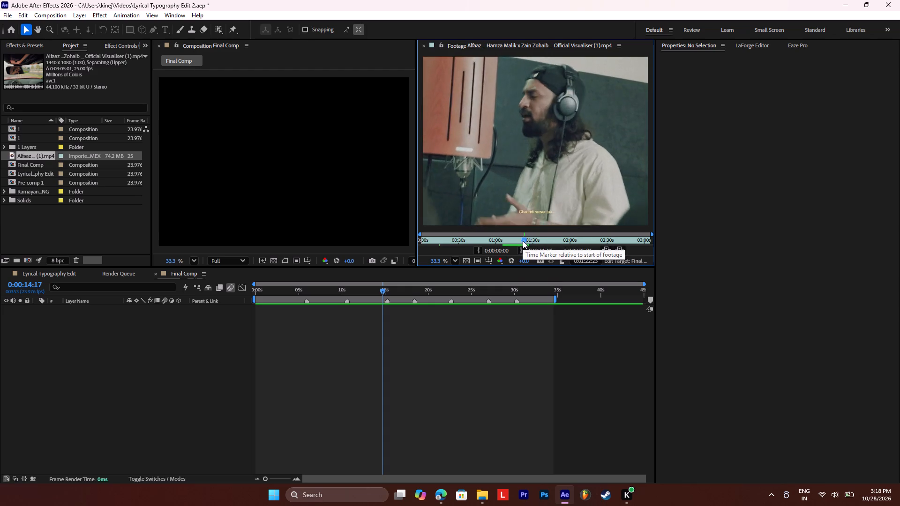
key(space)
key(space)
key(space)
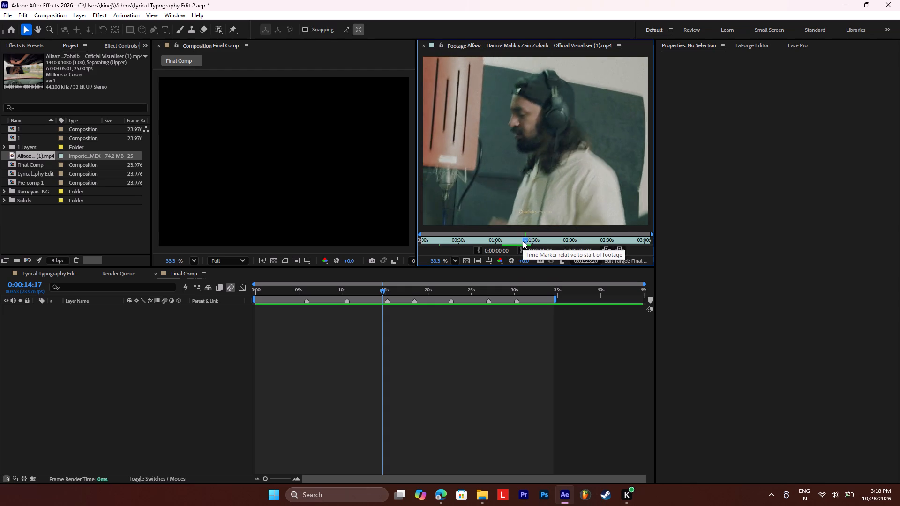
key(space)
click(479, 251)
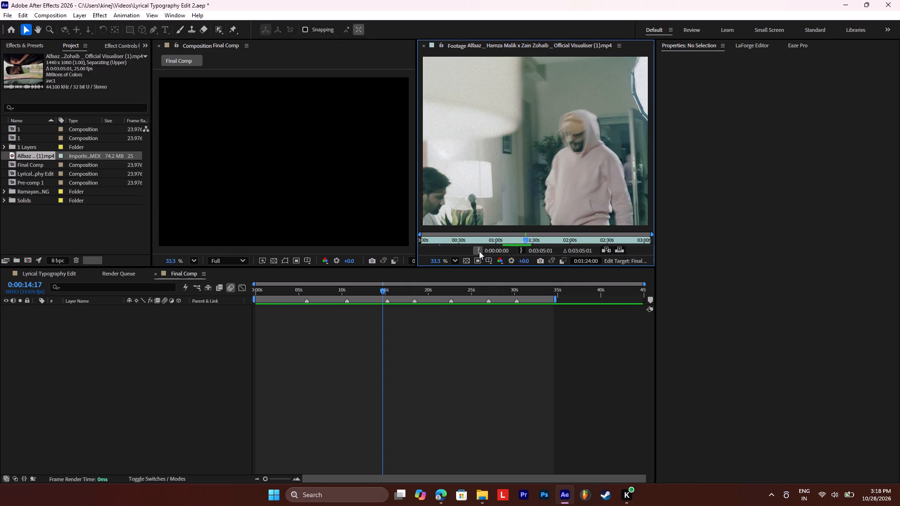
Play the footage onward from the In point and replay the part around 0:01:53 to find the excerpt's end.
key(space)
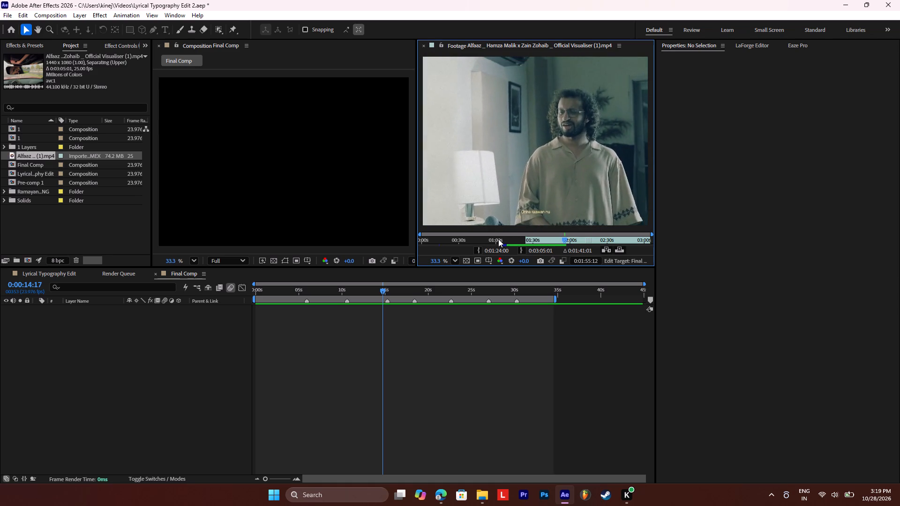
click(552, 238)
key(space)
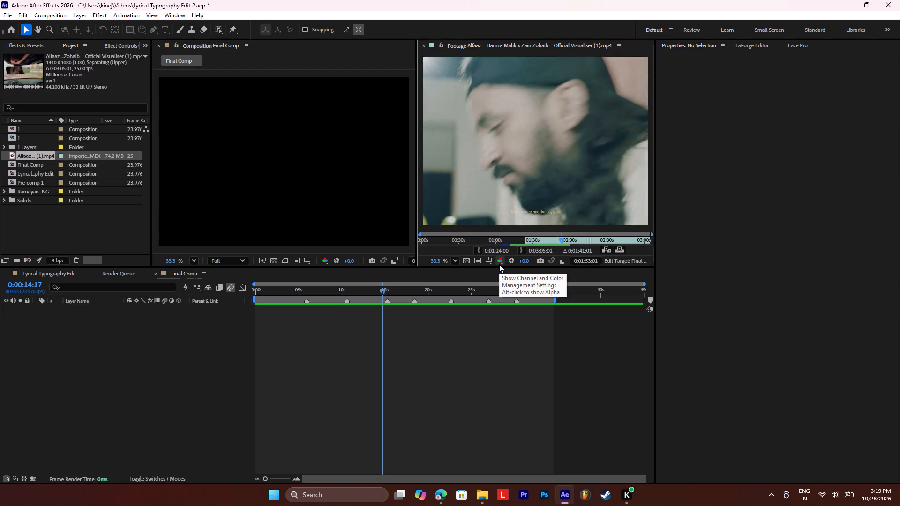
key(space)
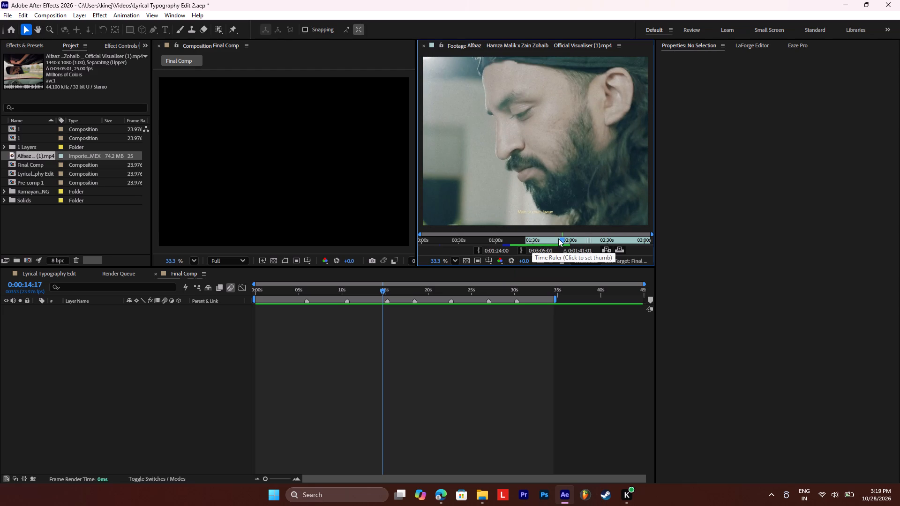
click(558, 239)
key(space)
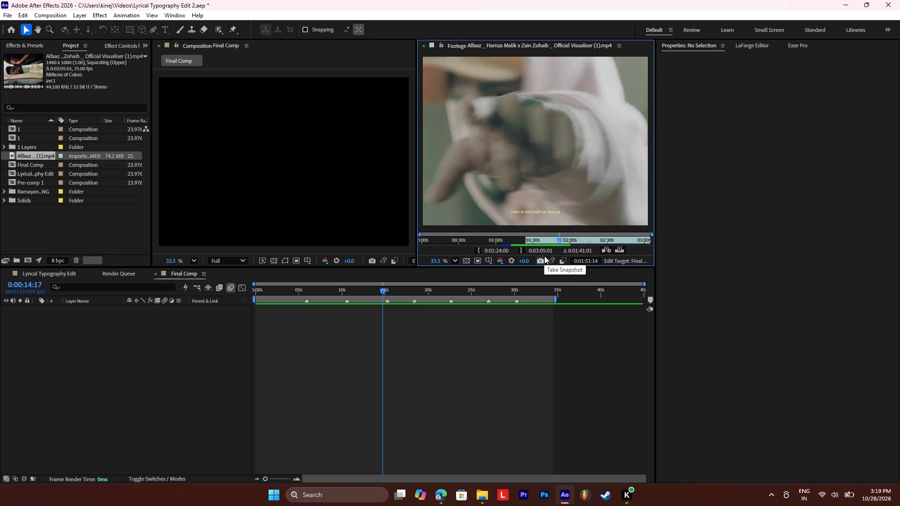
key(space)
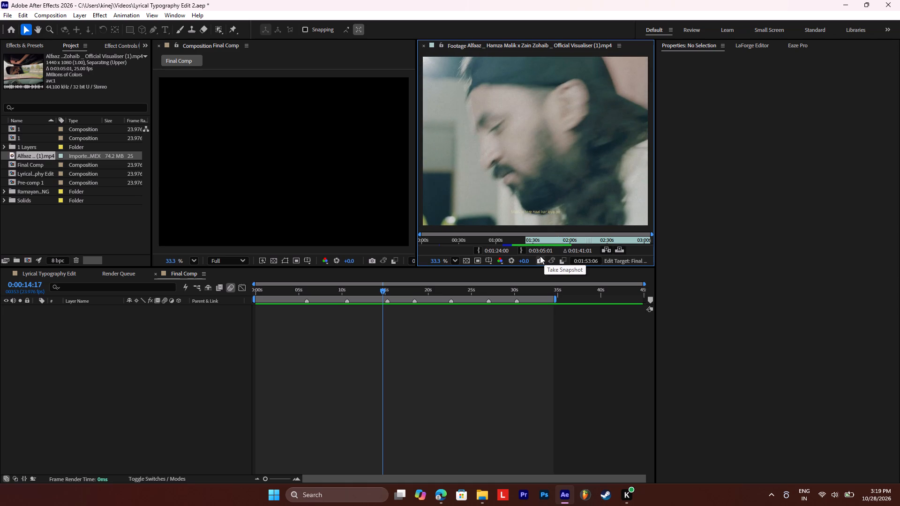
Save the After Effects project and close the footage viewer.
key(ctrl+s)
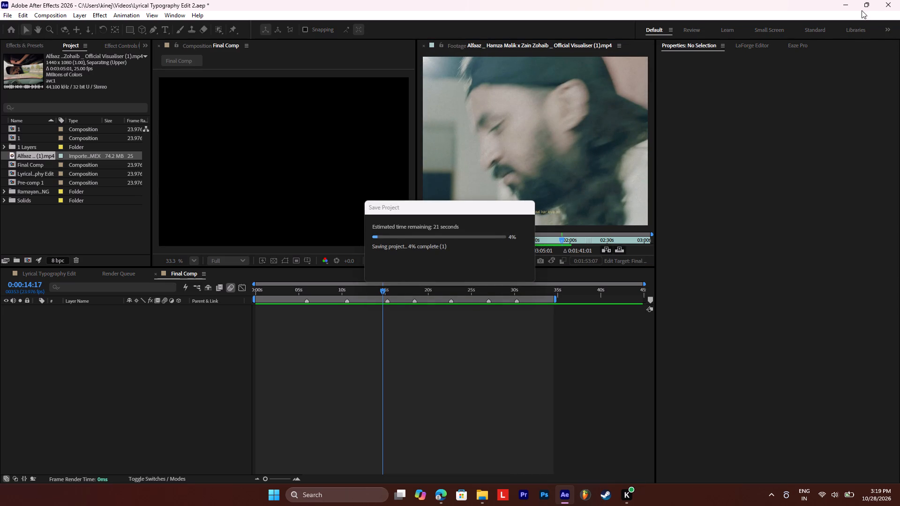
click(425, 44)
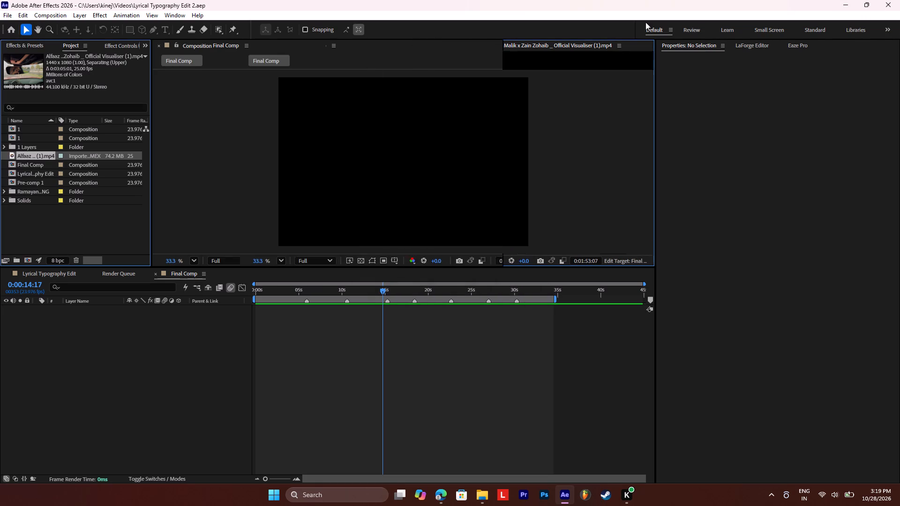
Switch to Adobe Premiere and open the recent project named Untitled.
click(847, 3)
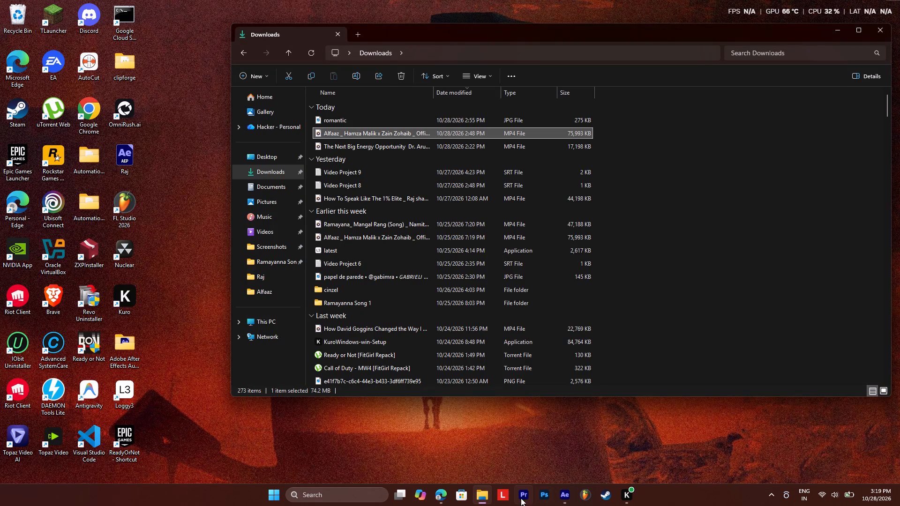
click(525, 497)
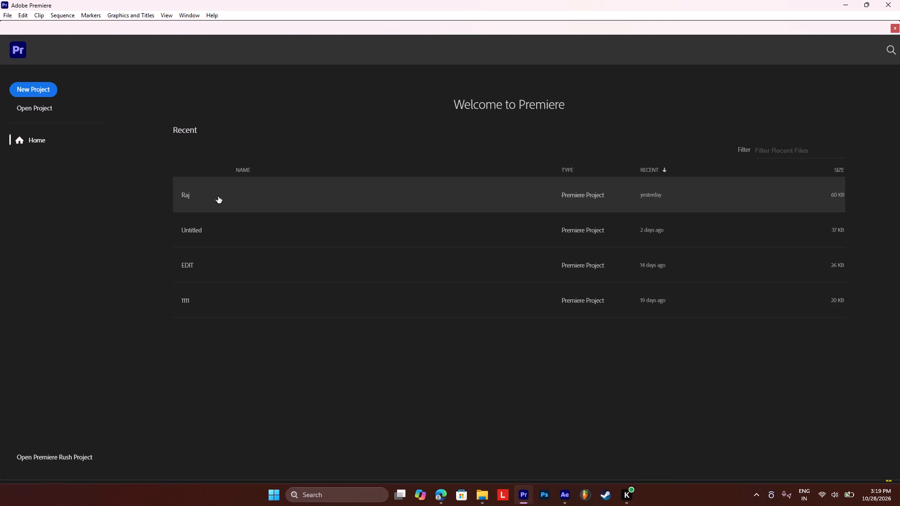
click(203, 236)
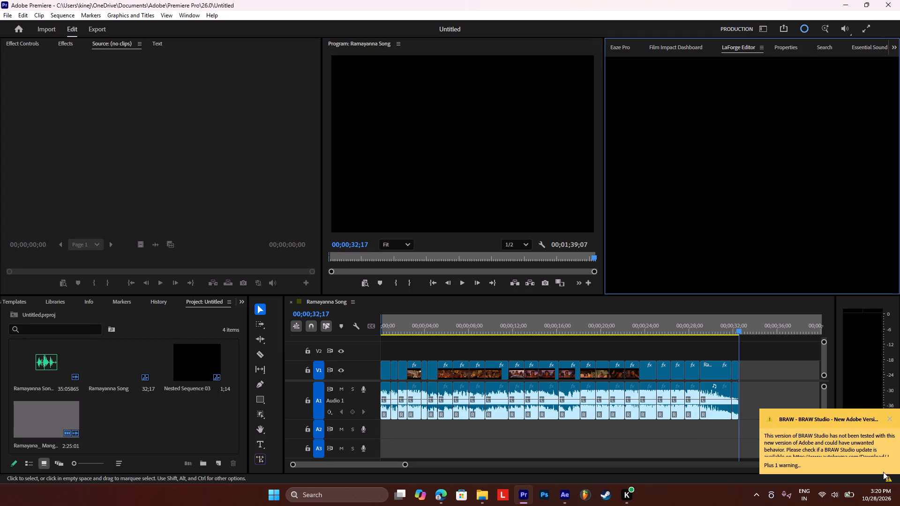
Delete all the clips from the Ramayanna Song sequence.
click(885, 479)
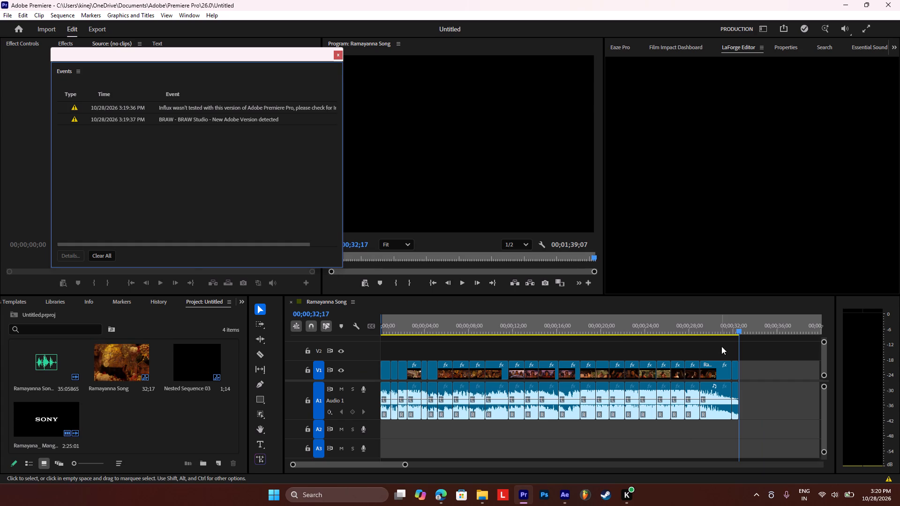
drag(778, 345, 484, 380)
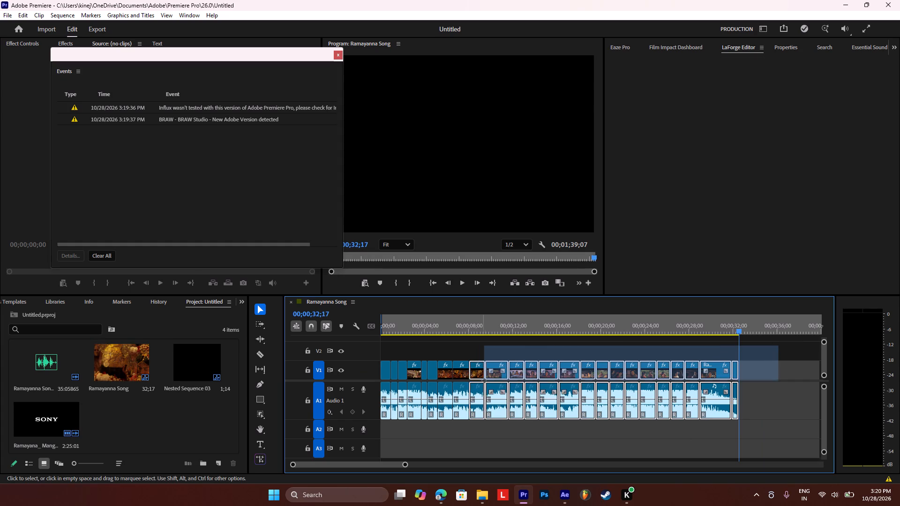
drag(484, 380, 364, 417)
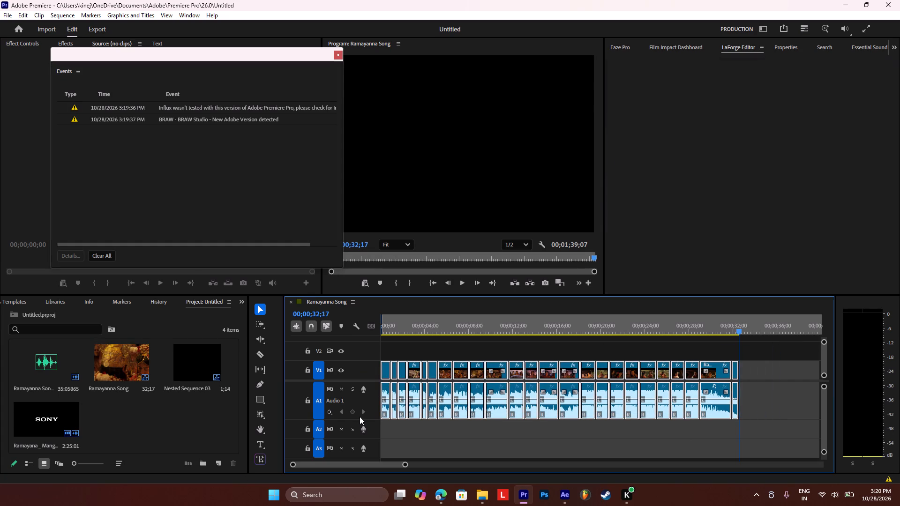
key(BackSpace)
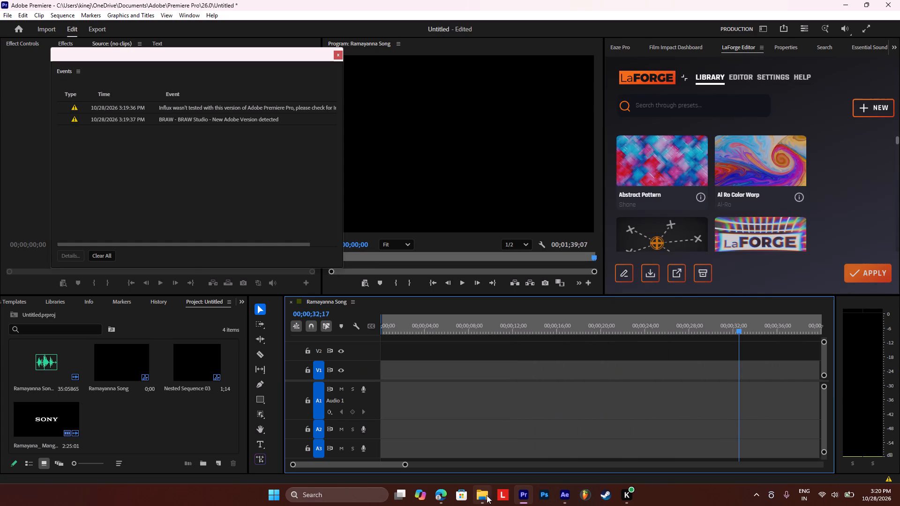
Add the Alfaaz MP4 from the Downloads folder at the start of the sequence on V1 and A1, changing the sequence settings to match the clip.
click(487, 495)
drag(341, 132, 343, 434)
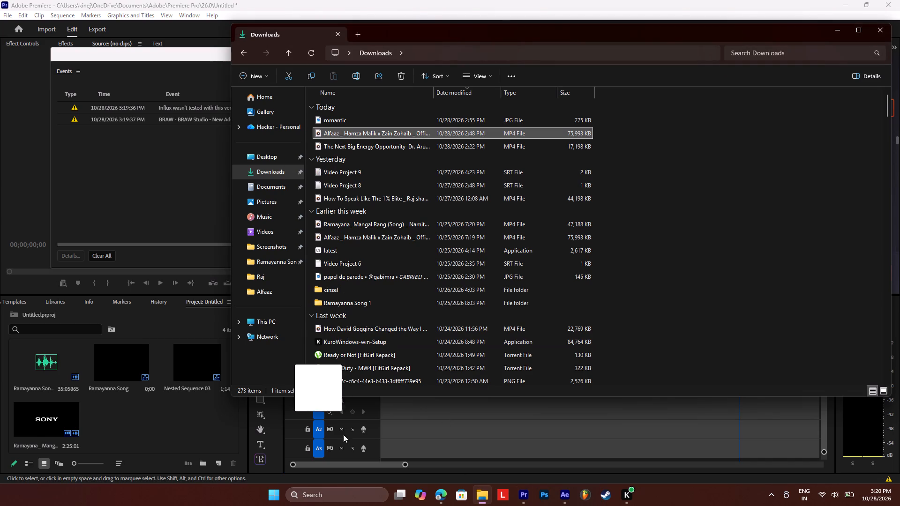
drag(343, 434, 379, 409)
click(403, 431)
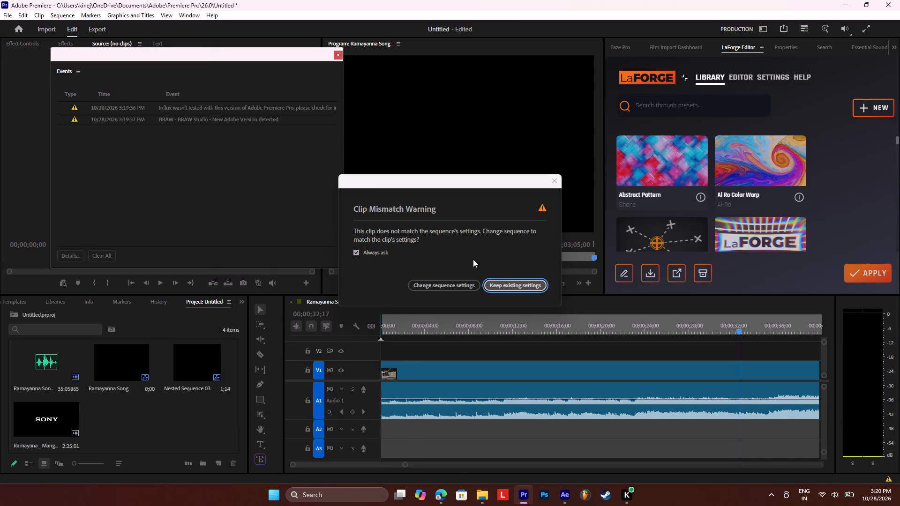
click(464, 284)
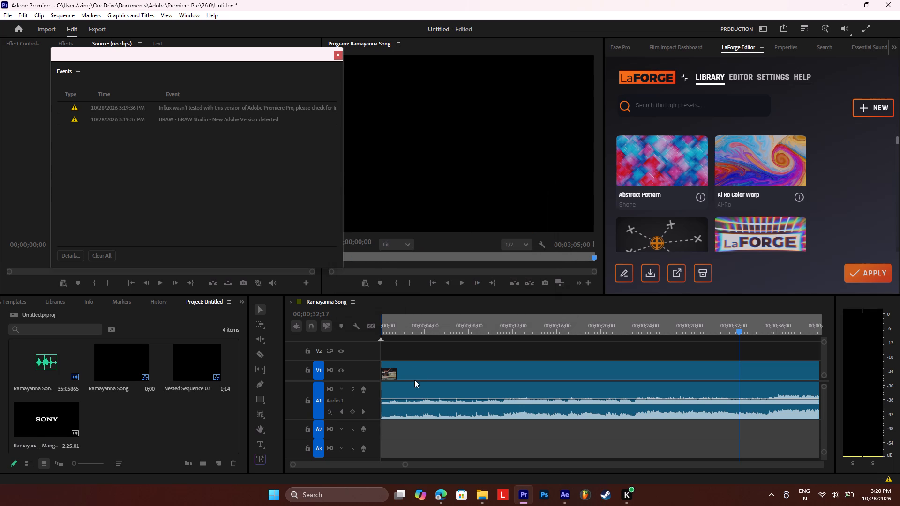
Open the Alfaaz timeline clip in the Source monitor.
double_click(418, 367)
double_click(420, 367)
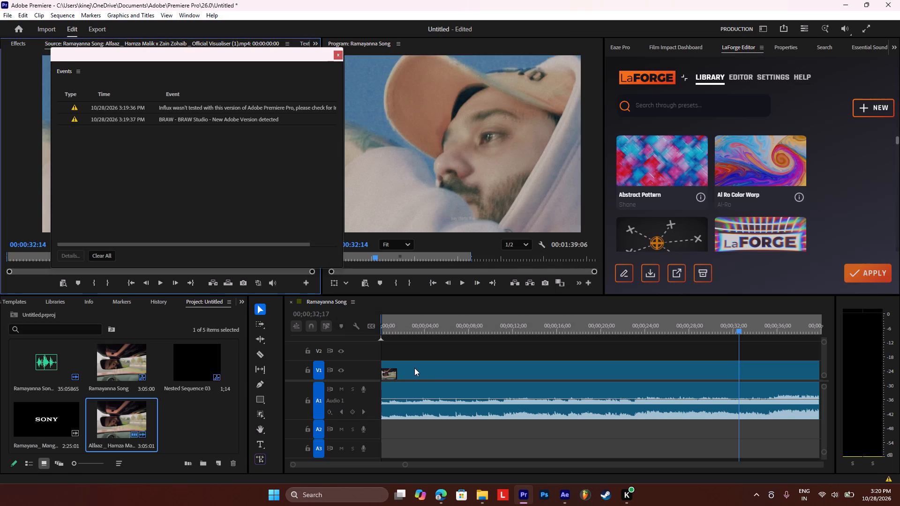
Extend the sequence's Out point to 00:02:43:03.
drag(471, 257, 563, 257)
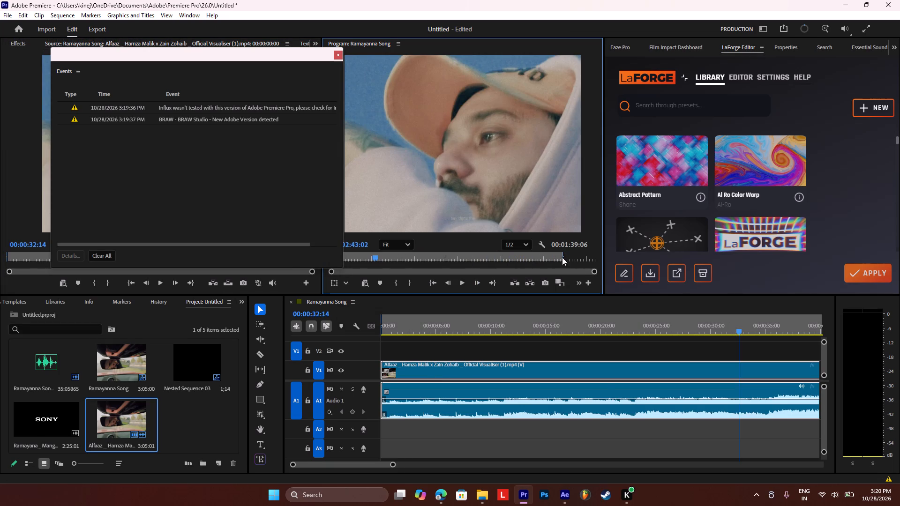
Play the sequence between about 00:01:06 and 00:01:22 to listen for the excerpt's start, and close the Events window.
click(423, 254)
key(space)
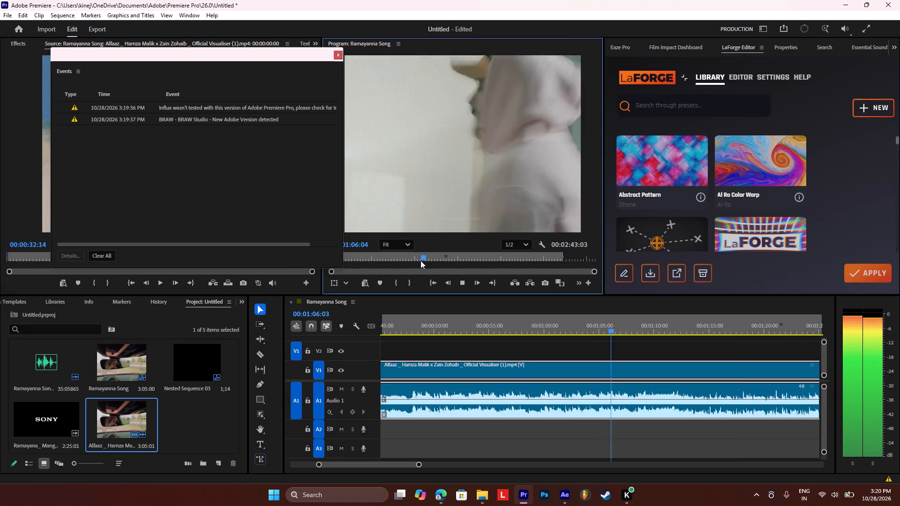
click(432, 256)
key(space)
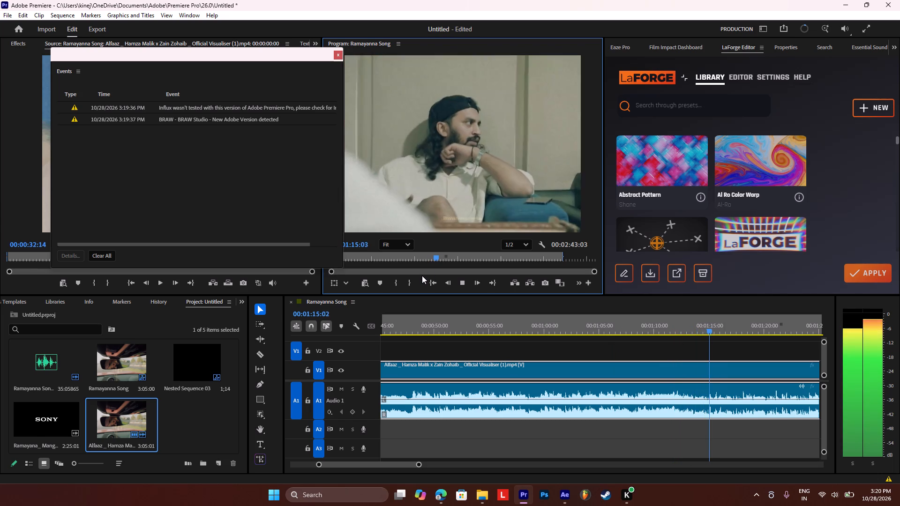
click(338, 53)
key(space)
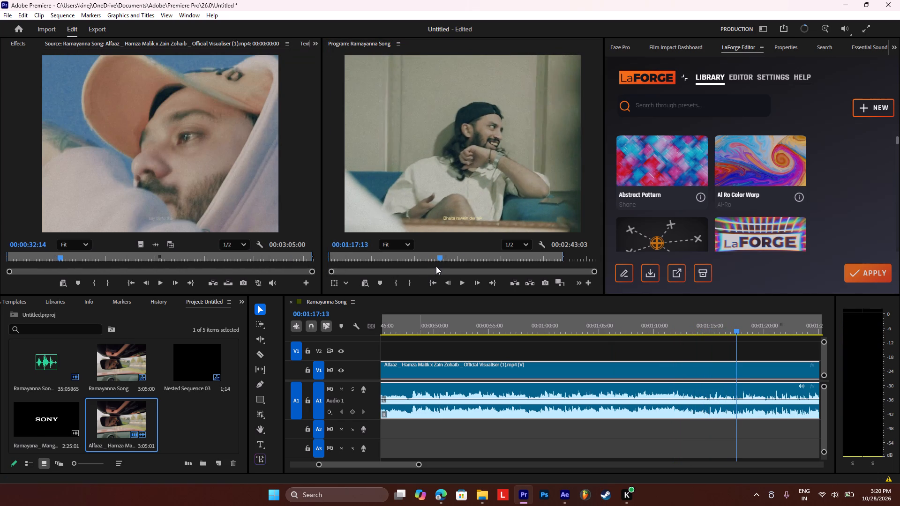
click(437, 257)
key(space)
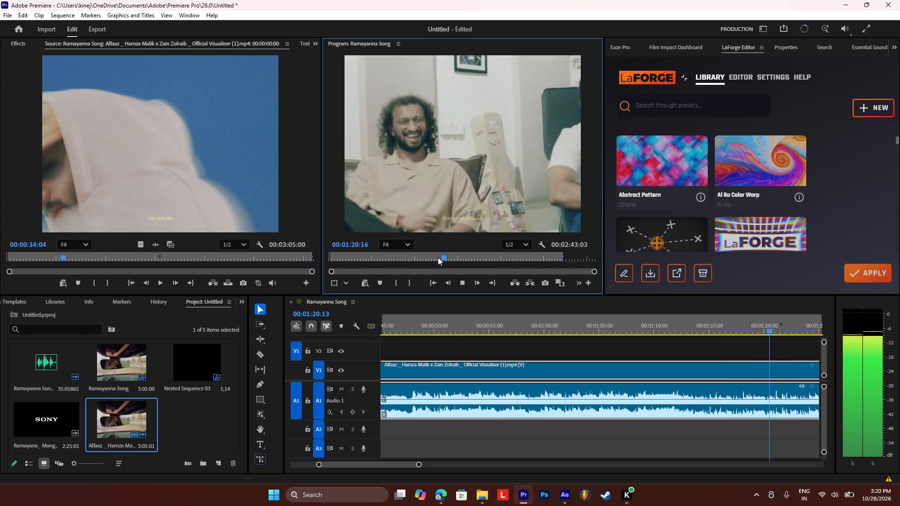
key(space)
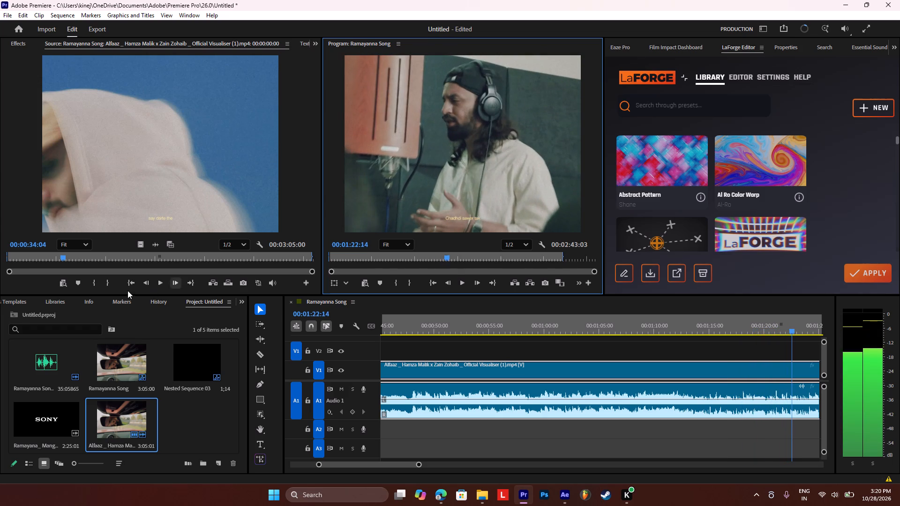
Play the Alfaaz source clip in sections from about 00:00:53 to 00:01:23 to locate the excerpt's start.
click(96, 259)
key(space)
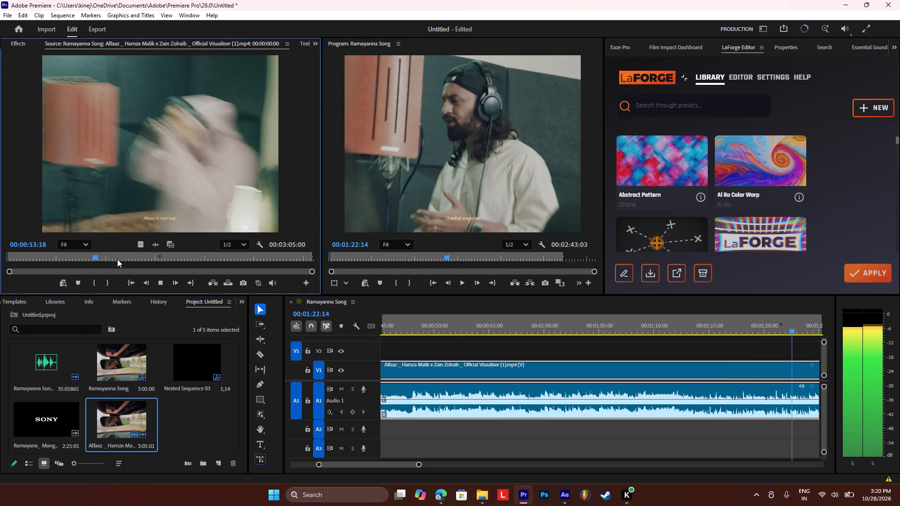
click(127, 256)
key(space)
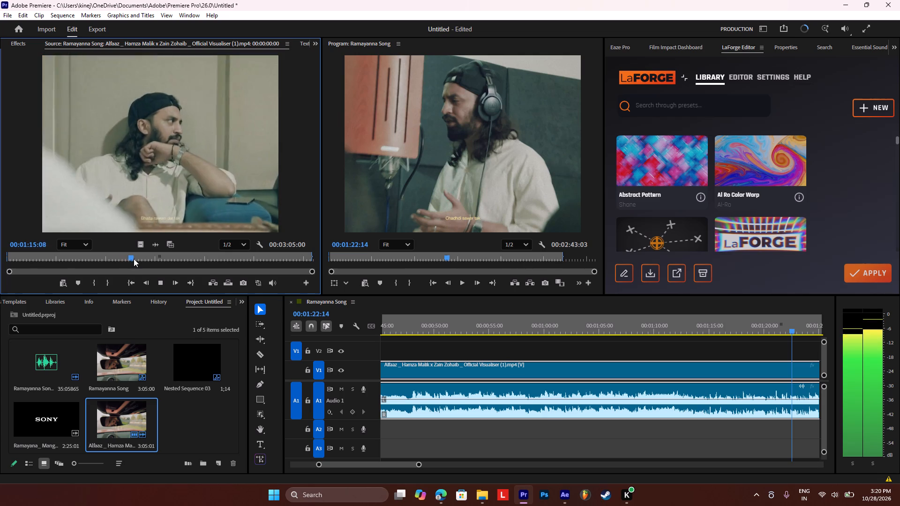
click(137, 259)
key(space)
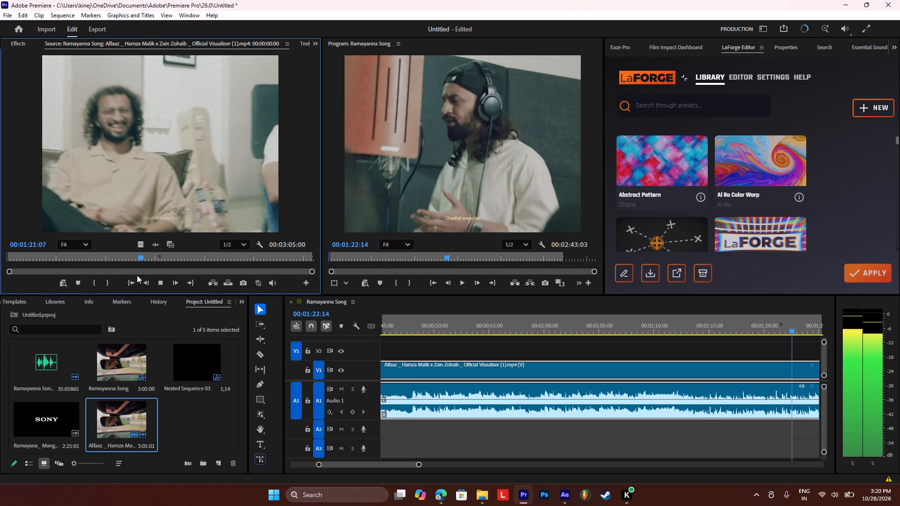
key(space)
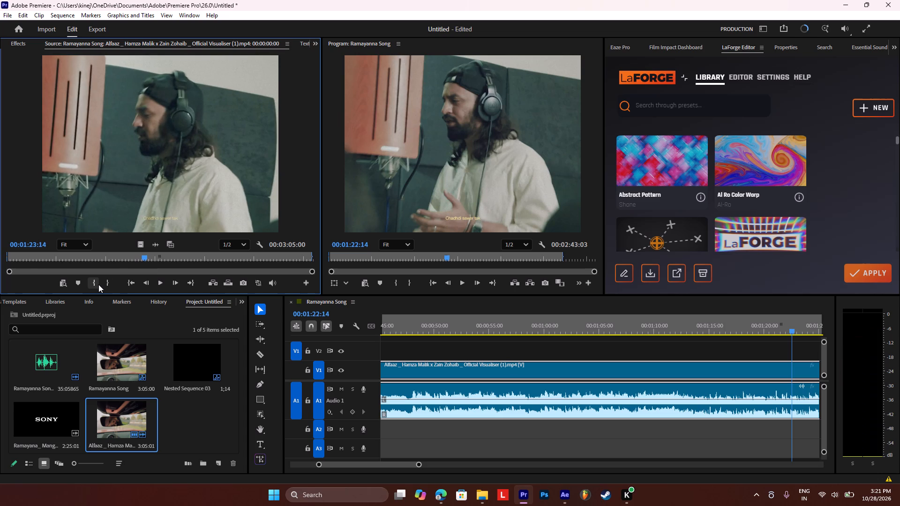
Replay the source clip around 00:01:24 to pinpoint the excerpt's first frame and mark the In point at 00:01:23:24.
key(space)
key(space)
key(space)
key(space)
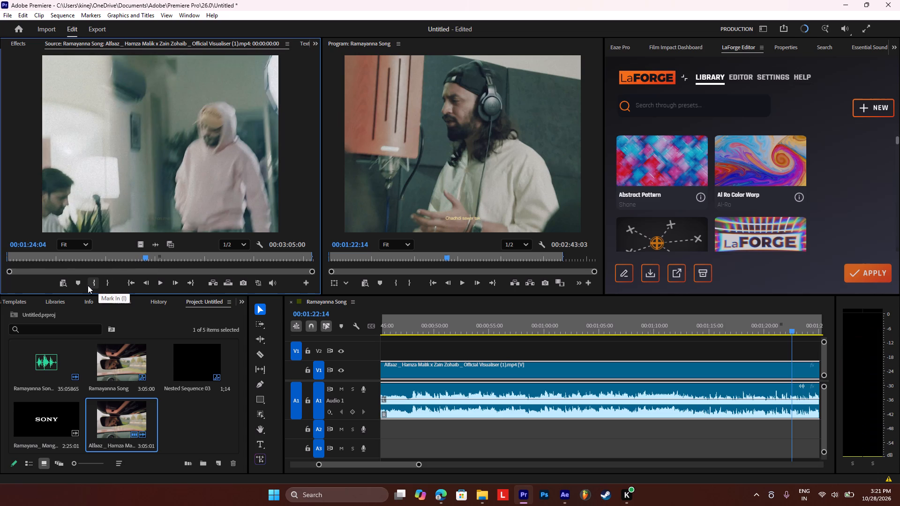
key(space)
key(space)
click(143, 258)
click(143, 258)
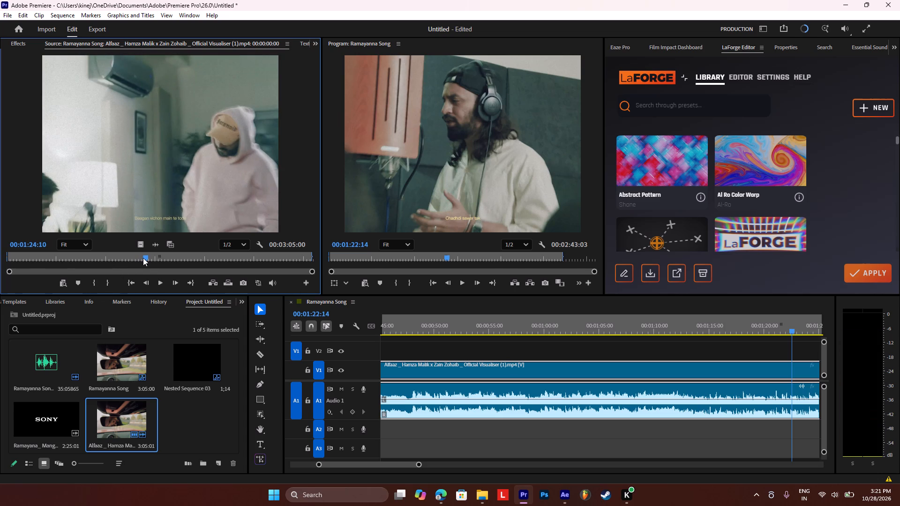
click(143, 256)
click(142, 256)
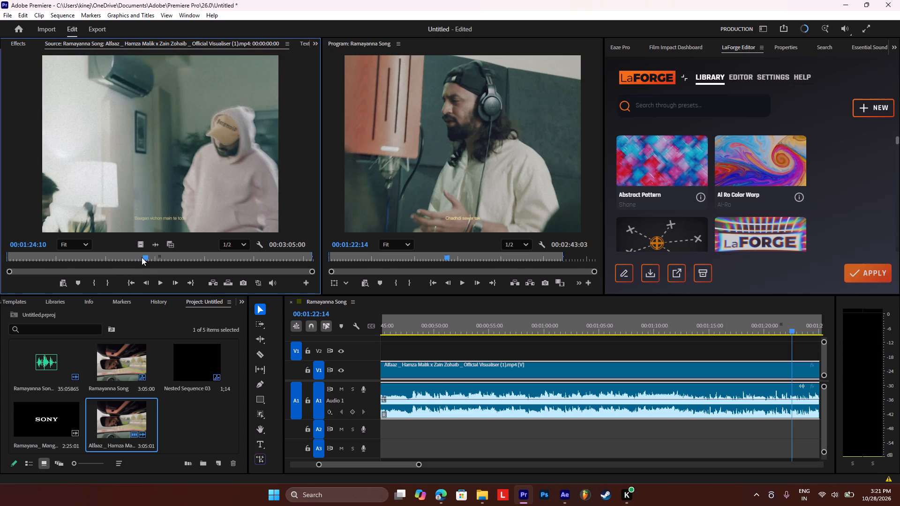
click(146, 256)
key(space)
key(space)
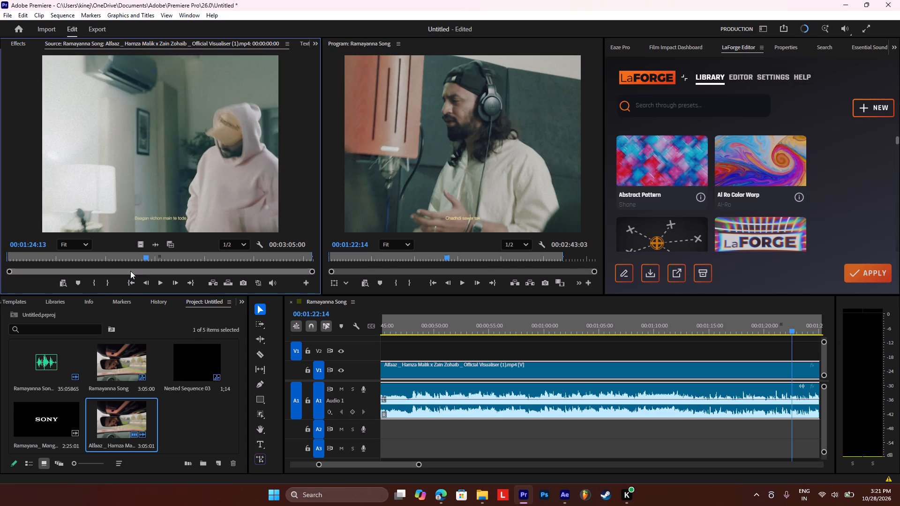
click(146, 257)
key(space)
key(space)
click(93, 281)
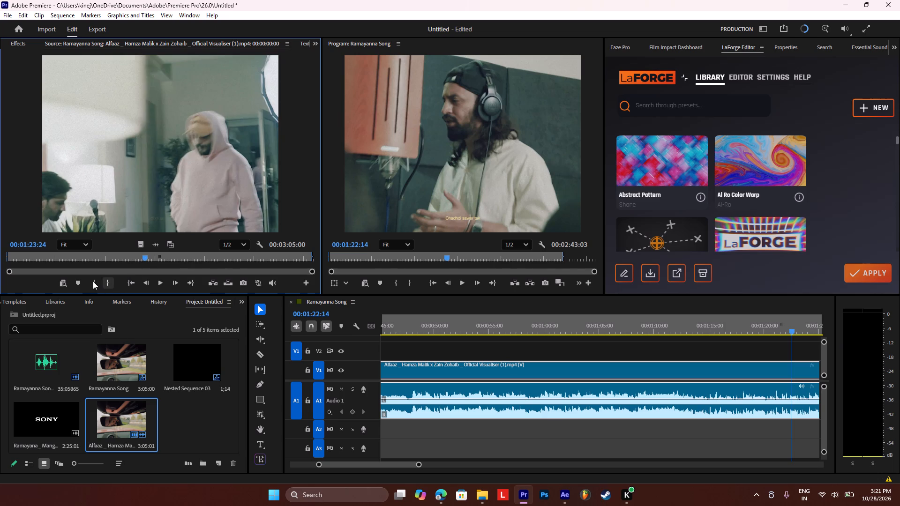
Play the source clip onward from the In point past 00:01:53 to listen for the excerpt's end, checking the background task progress meanwhile.
key(space)
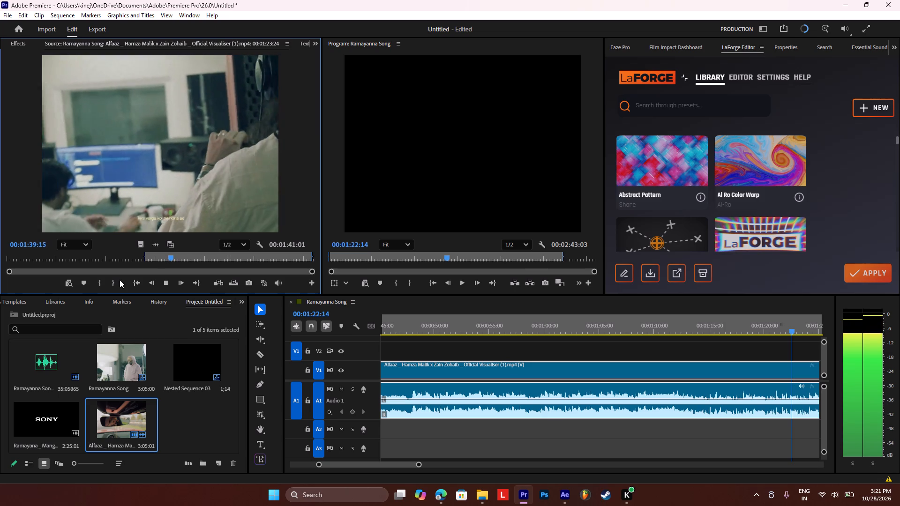
click(803, 27)
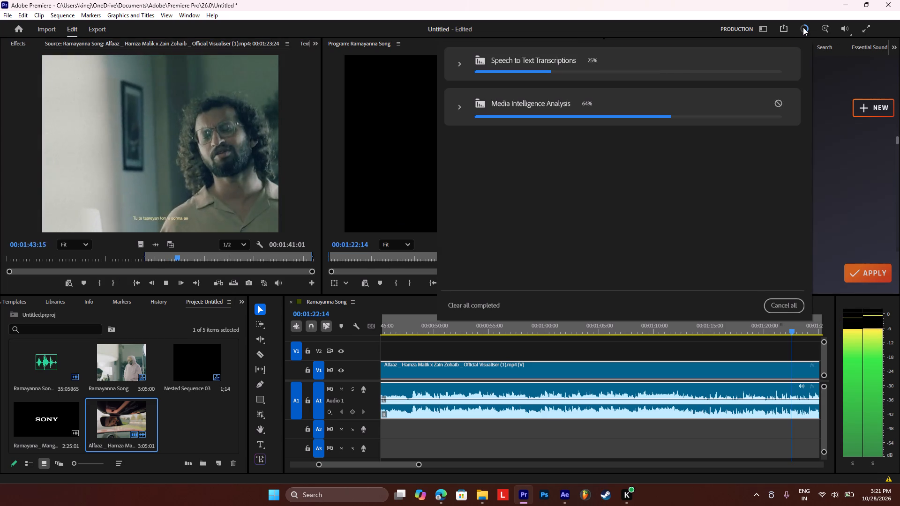
click(803, 27)
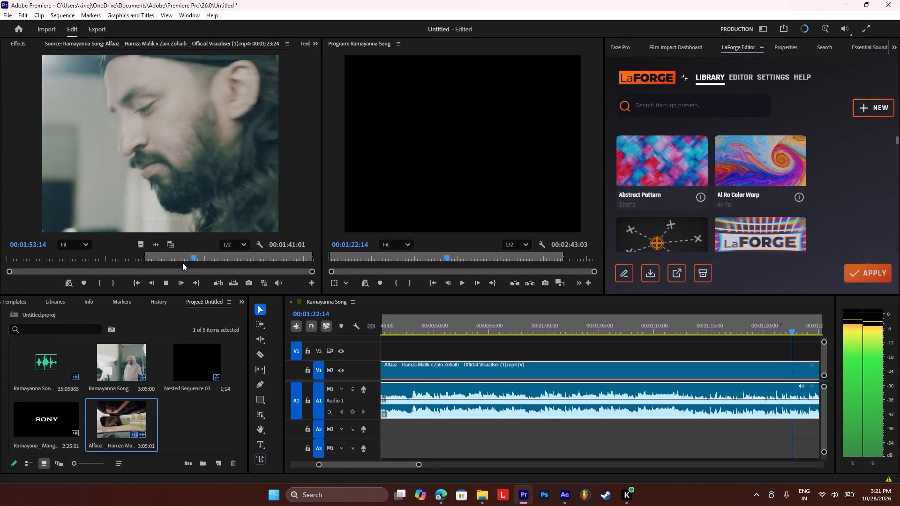
key(space)
click(195, 257)
key(space)
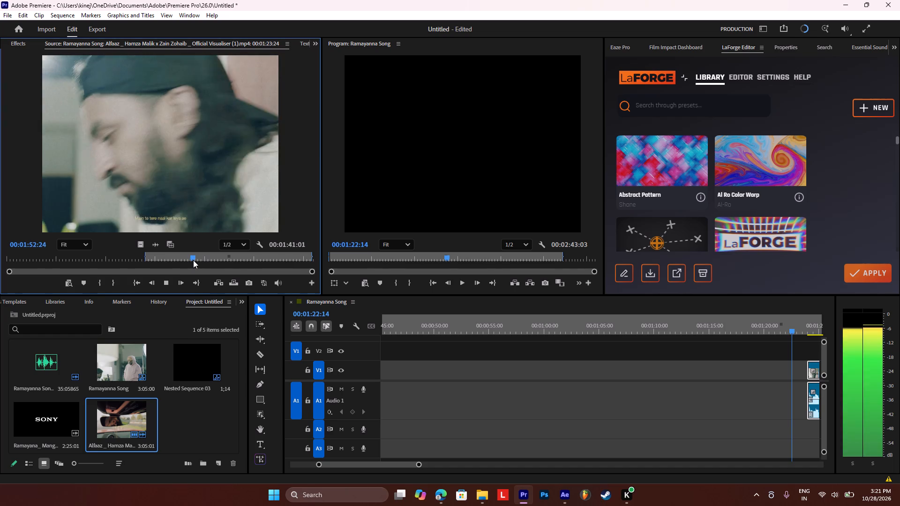
key(space)
key(space)
key(space)
key(space)
key(space)
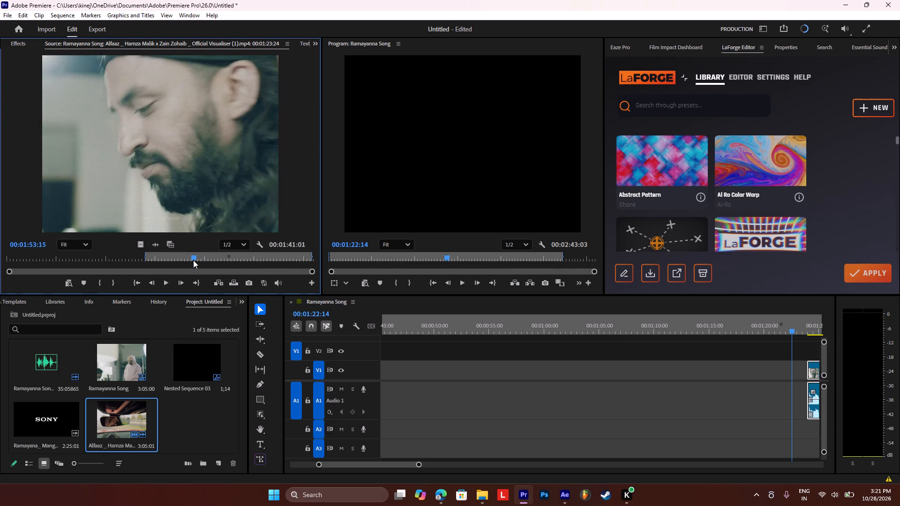
key(space)
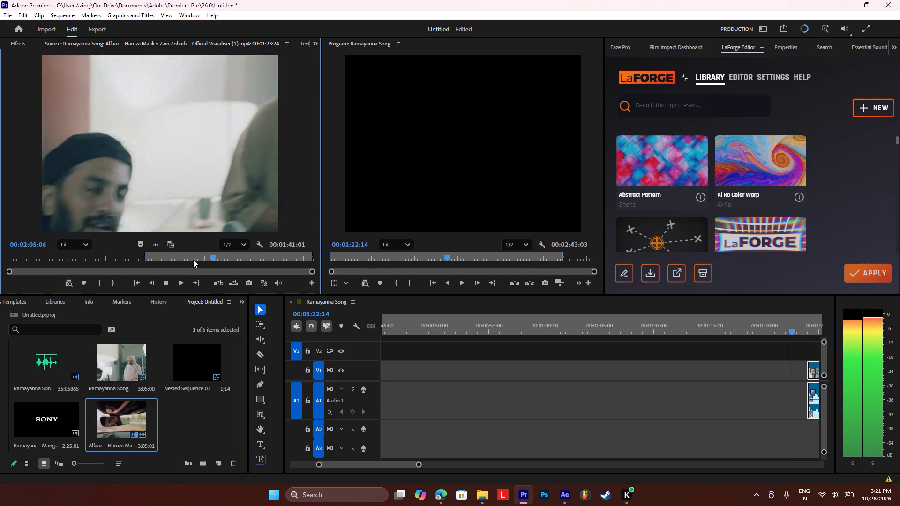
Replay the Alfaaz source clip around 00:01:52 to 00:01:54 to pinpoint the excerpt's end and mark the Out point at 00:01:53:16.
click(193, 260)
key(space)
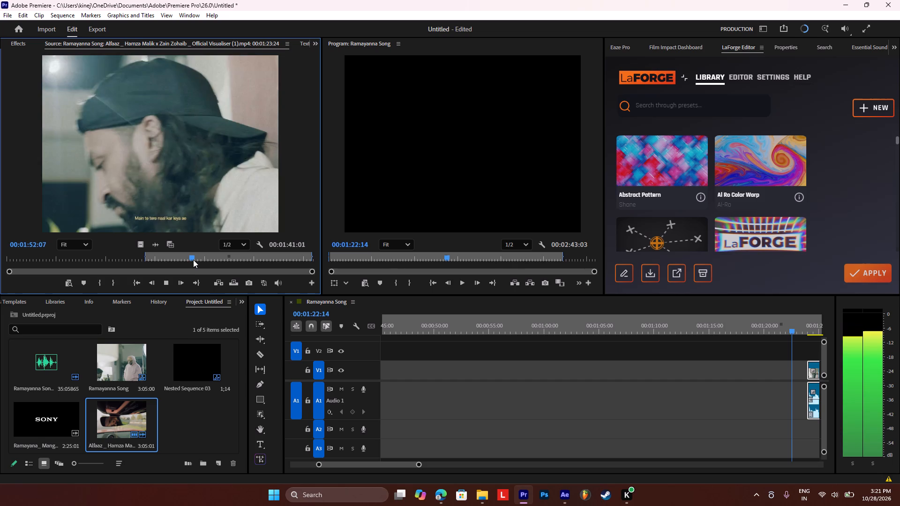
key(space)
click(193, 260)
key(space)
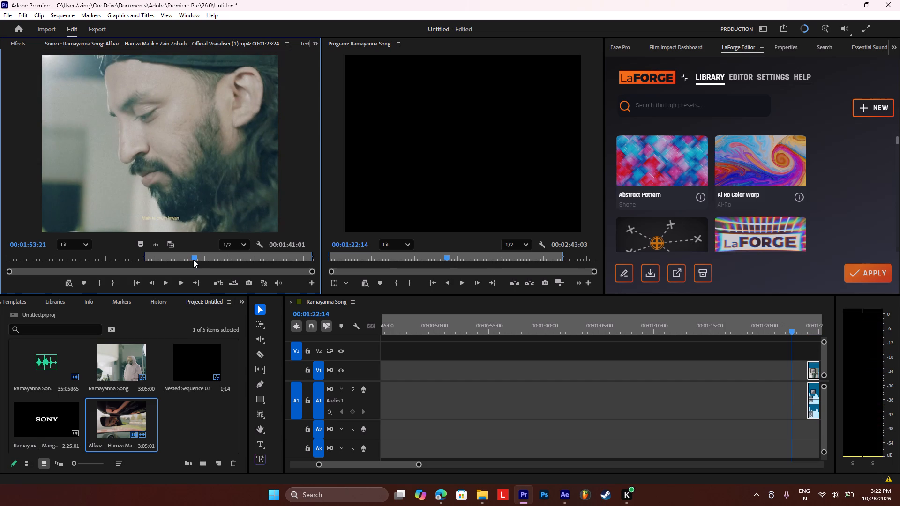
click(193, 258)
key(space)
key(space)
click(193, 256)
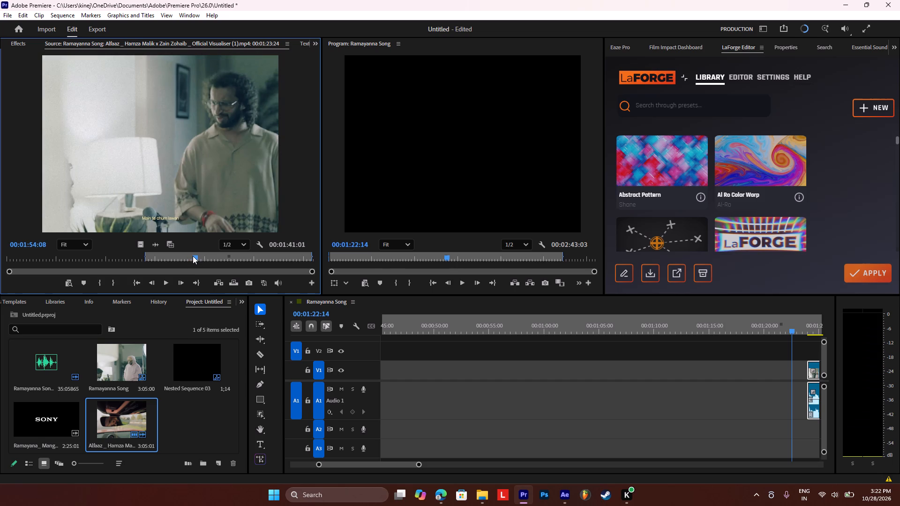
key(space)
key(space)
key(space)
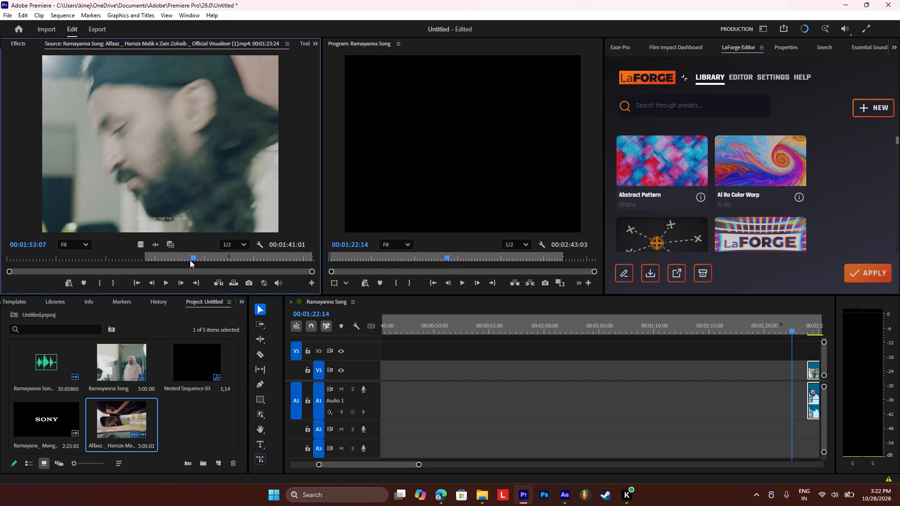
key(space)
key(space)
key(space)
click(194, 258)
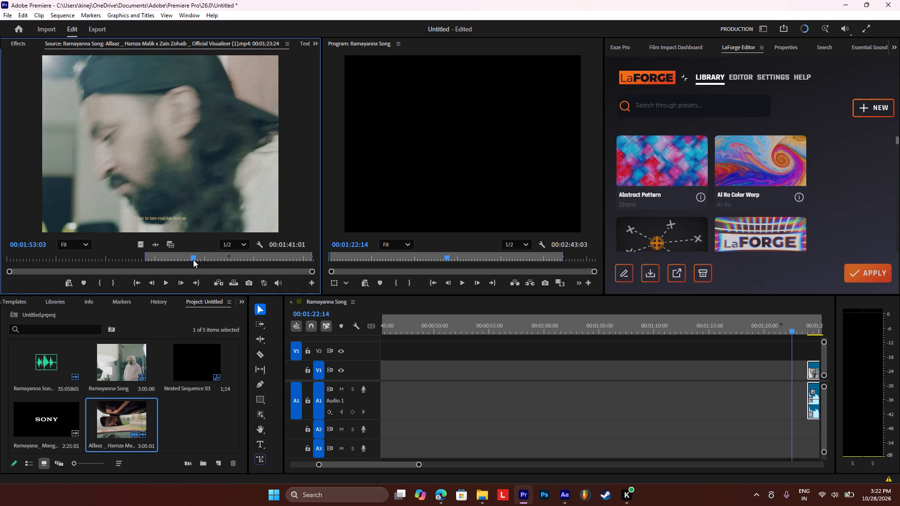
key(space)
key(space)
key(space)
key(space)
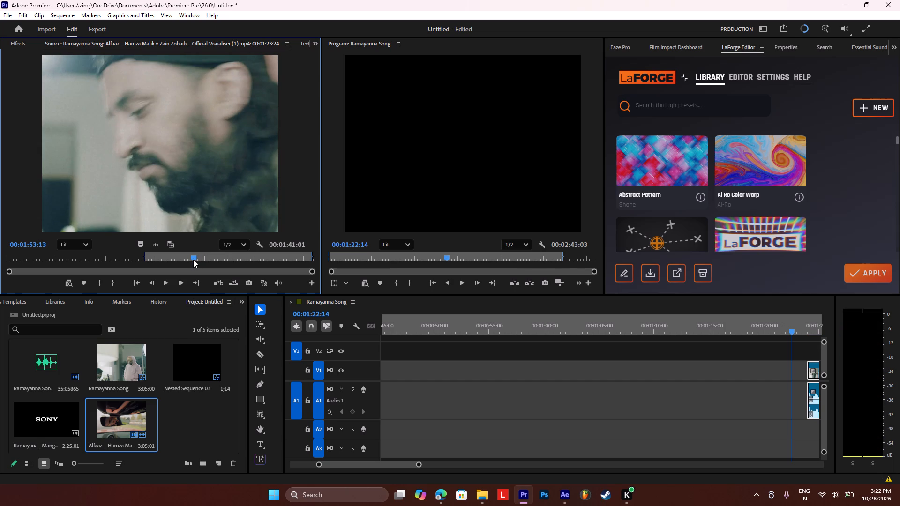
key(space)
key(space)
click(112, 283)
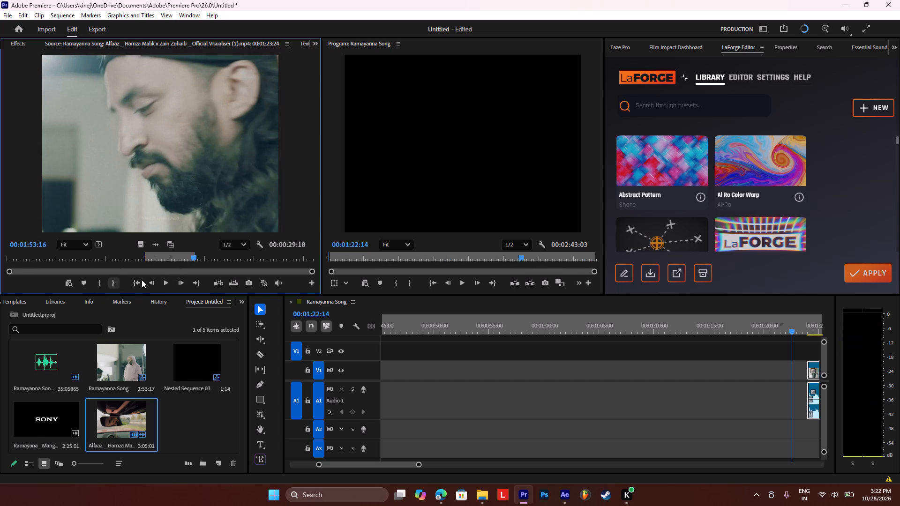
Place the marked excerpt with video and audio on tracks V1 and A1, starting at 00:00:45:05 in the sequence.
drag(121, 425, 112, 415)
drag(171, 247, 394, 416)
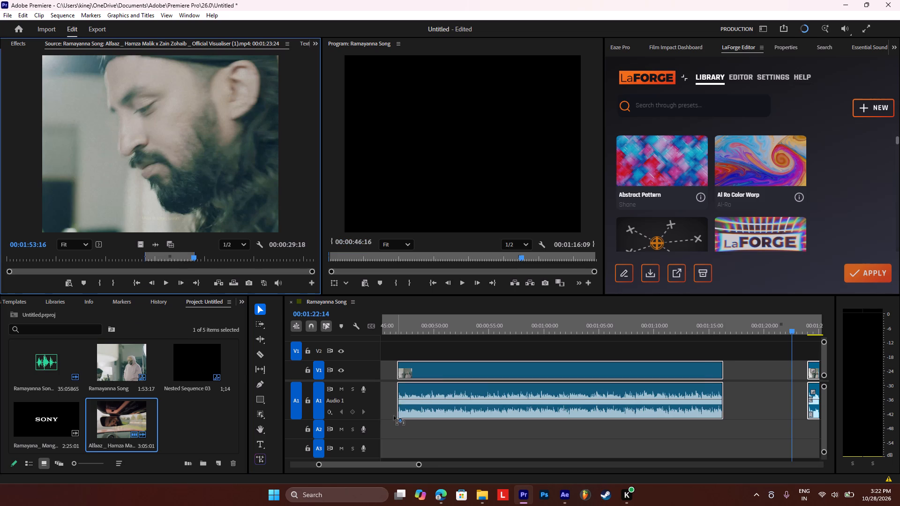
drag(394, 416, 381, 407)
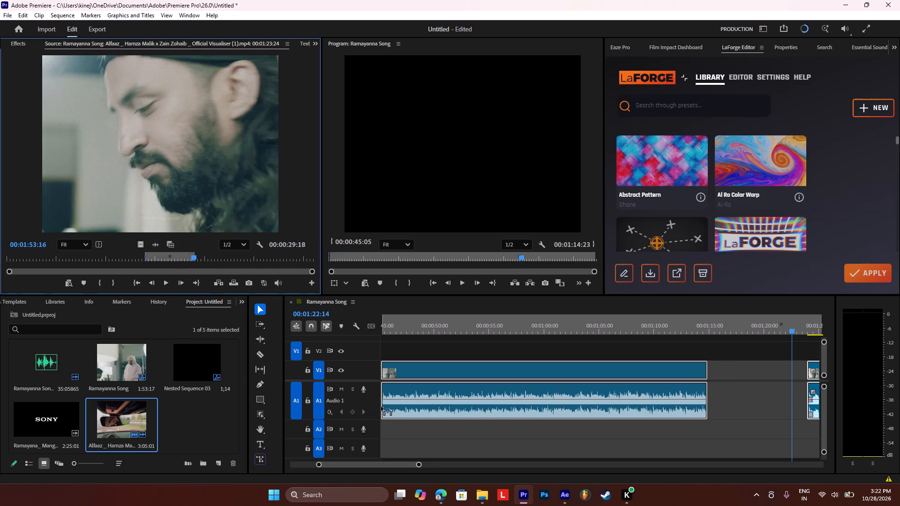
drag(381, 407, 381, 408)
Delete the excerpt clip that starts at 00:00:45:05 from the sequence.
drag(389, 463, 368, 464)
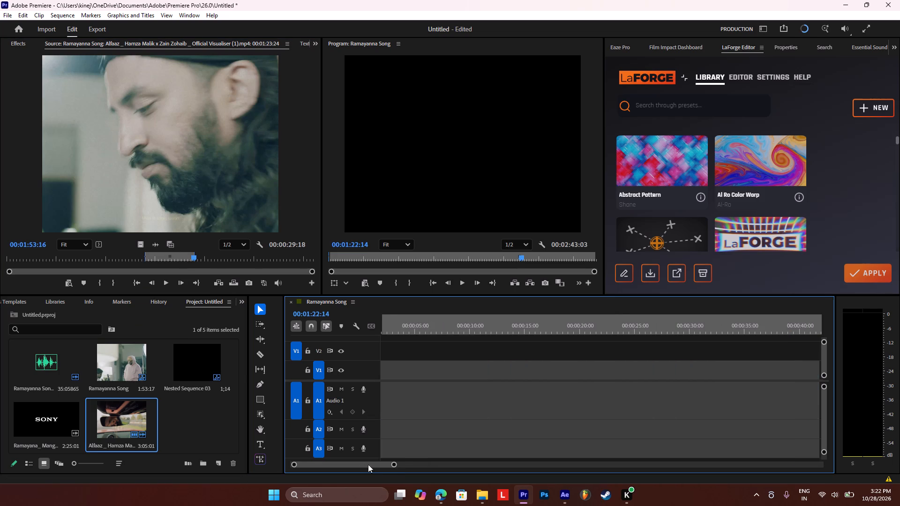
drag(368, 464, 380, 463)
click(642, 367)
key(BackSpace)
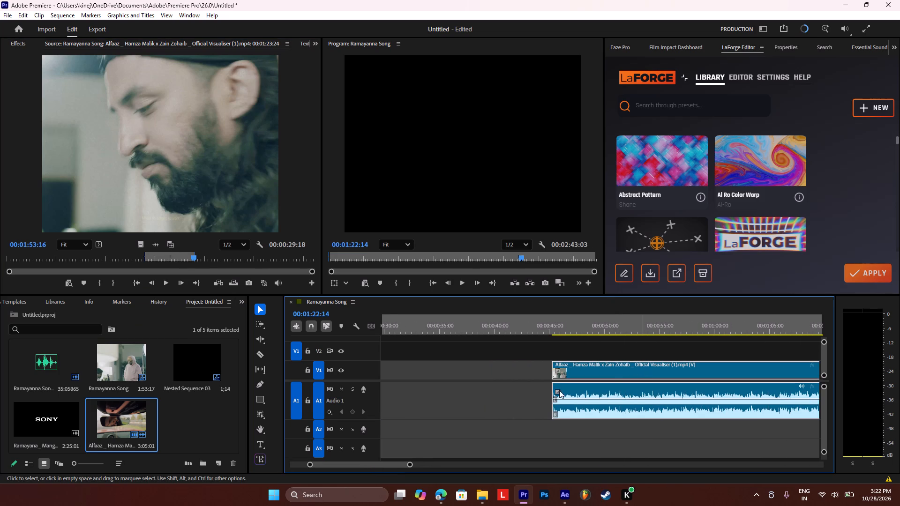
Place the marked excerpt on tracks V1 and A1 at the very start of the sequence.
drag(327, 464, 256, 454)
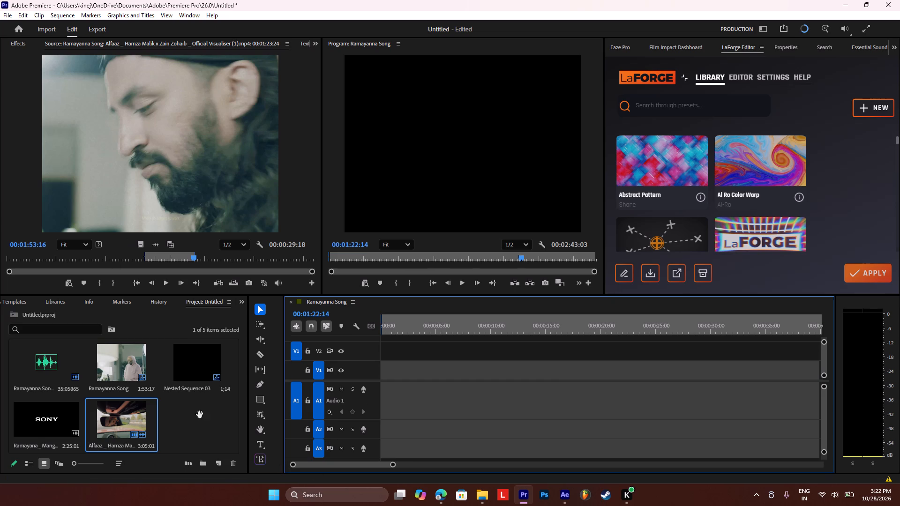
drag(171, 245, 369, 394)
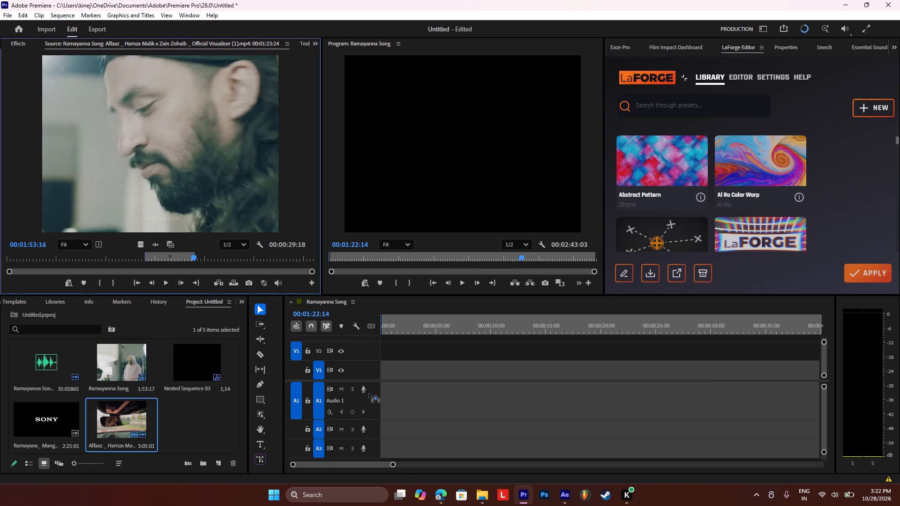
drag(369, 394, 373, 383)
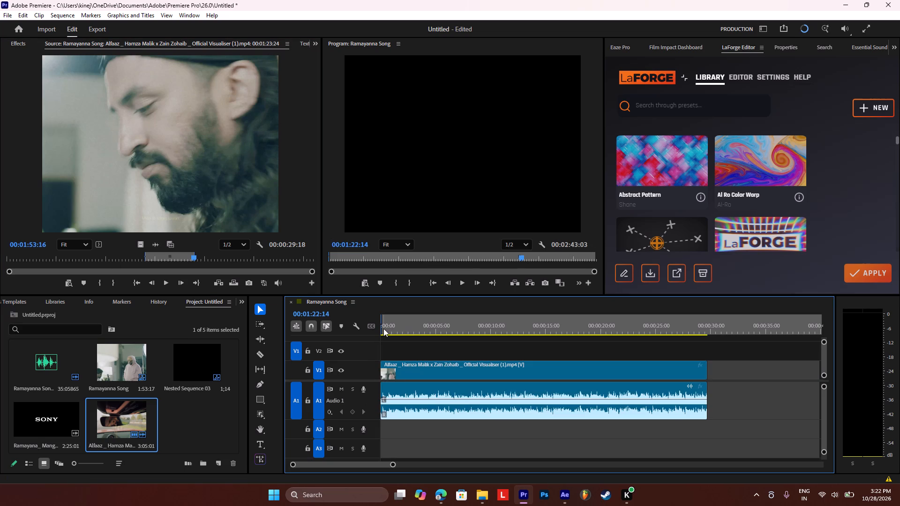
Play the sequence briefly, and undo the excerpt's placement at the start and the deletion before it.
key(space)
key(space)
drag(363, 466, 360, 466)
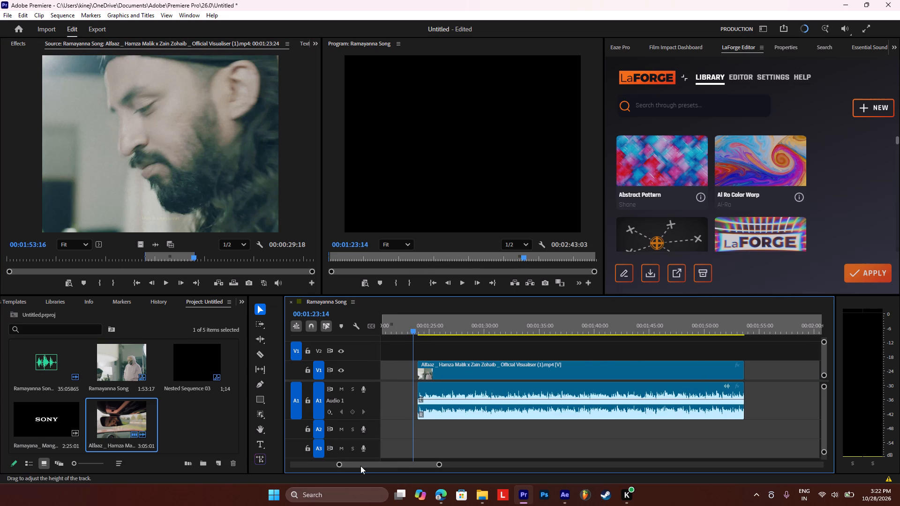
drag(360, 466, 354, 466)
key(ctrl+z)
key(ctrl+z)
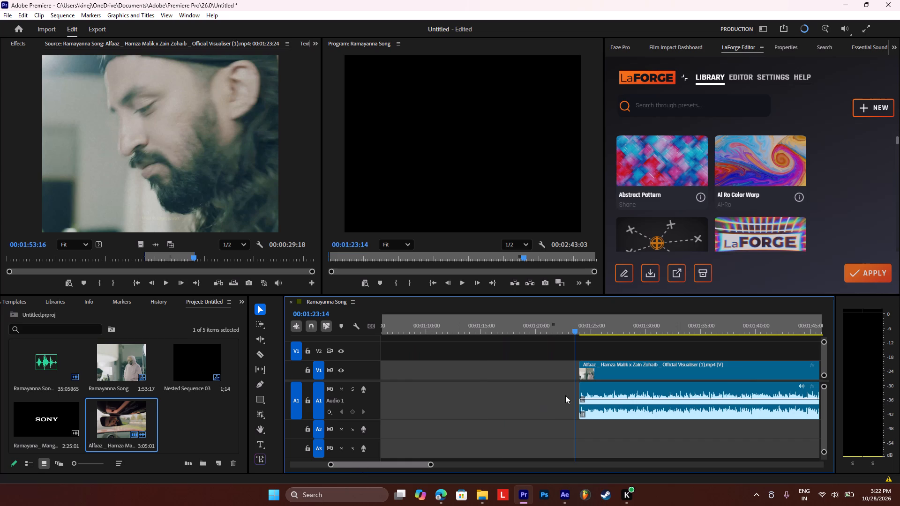
Delete the Alfaaz clip after 00:01:23 and the excerpt clip at 00:00:45:05, leaving the sequence empty.
click(636, 370)
key(BackSpace)
drag(377, 466, 370, 464)
click(450, 365)
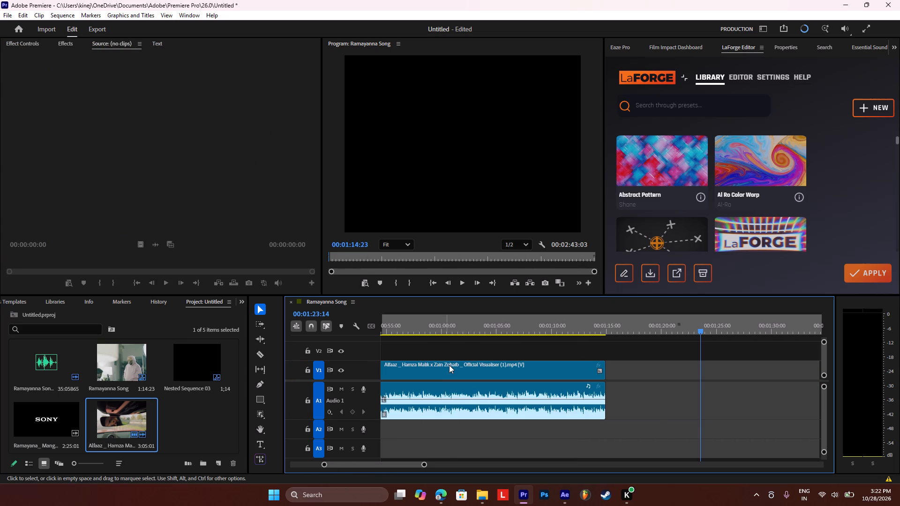
key(BackSpace)
drag(367, 465, 254, 464)
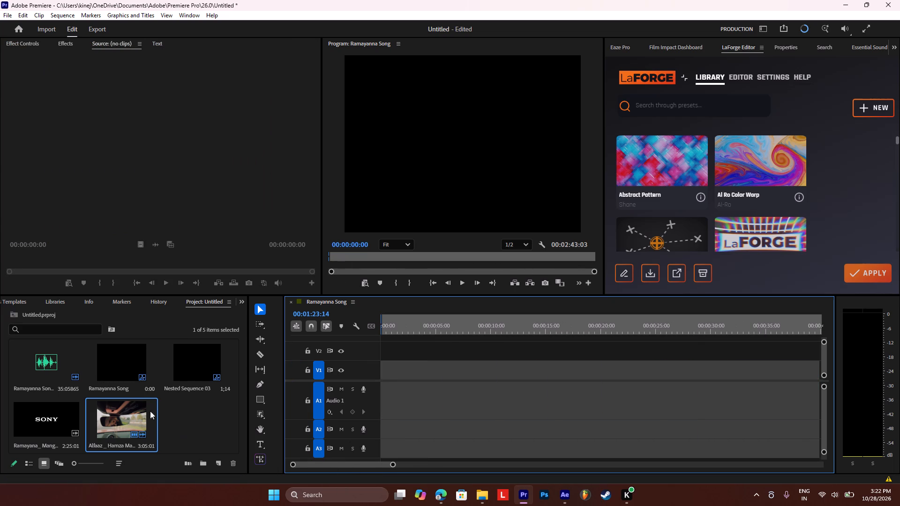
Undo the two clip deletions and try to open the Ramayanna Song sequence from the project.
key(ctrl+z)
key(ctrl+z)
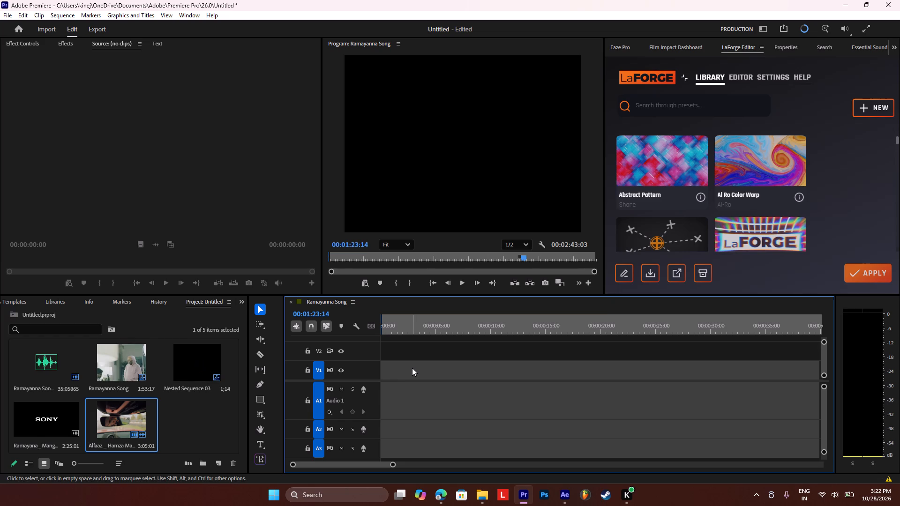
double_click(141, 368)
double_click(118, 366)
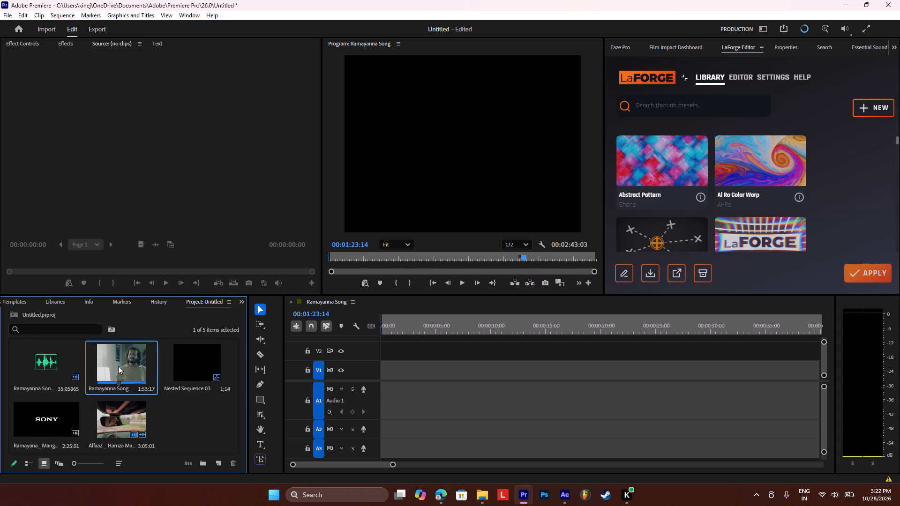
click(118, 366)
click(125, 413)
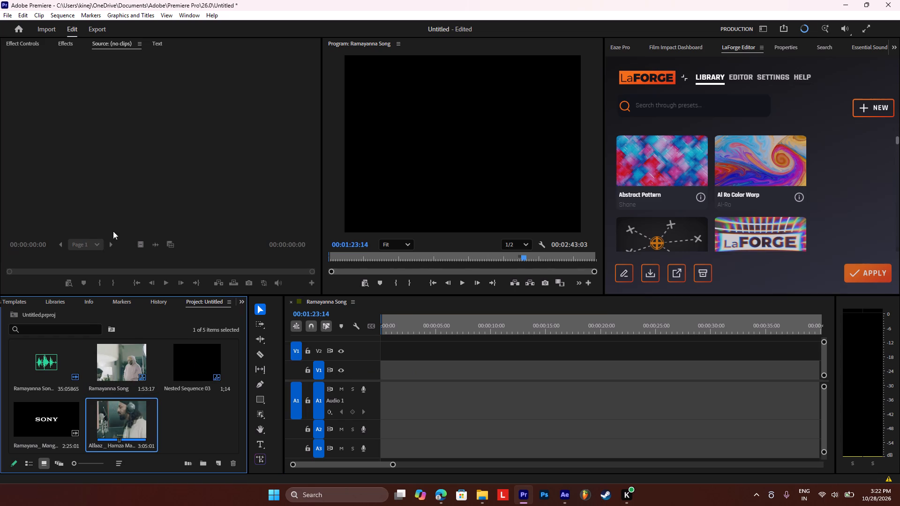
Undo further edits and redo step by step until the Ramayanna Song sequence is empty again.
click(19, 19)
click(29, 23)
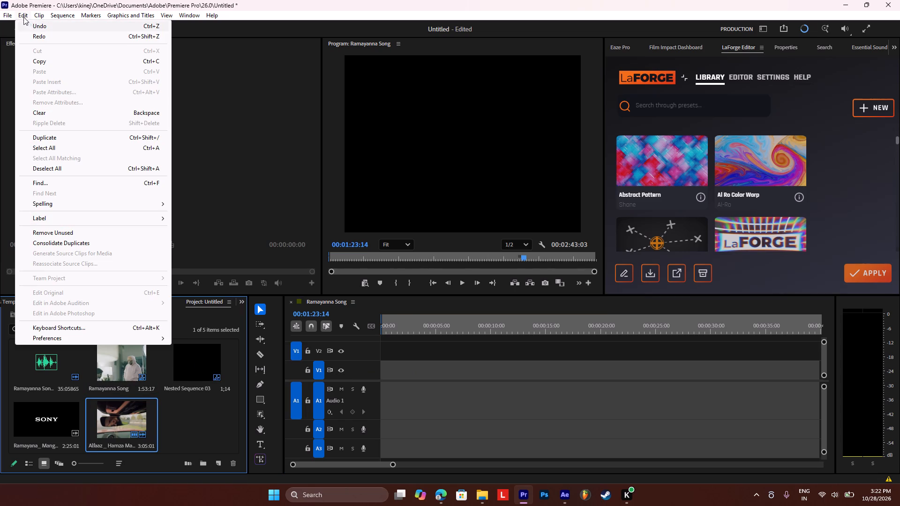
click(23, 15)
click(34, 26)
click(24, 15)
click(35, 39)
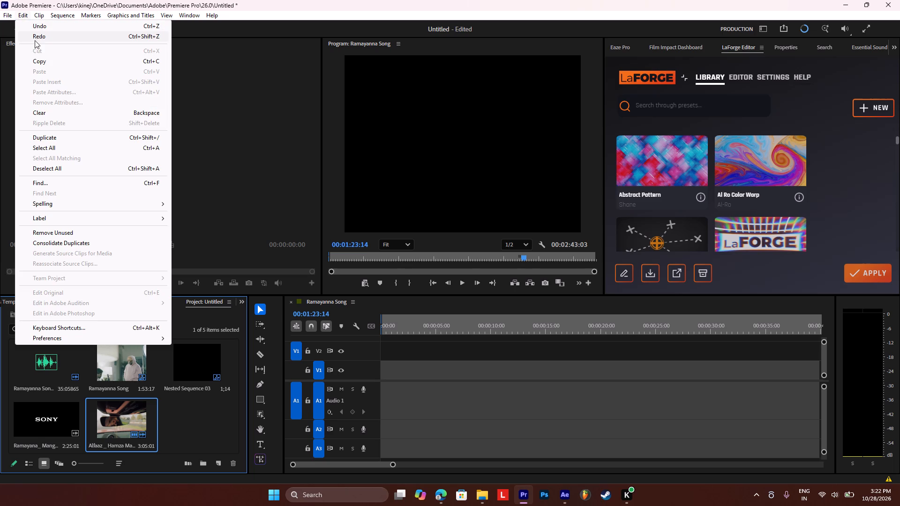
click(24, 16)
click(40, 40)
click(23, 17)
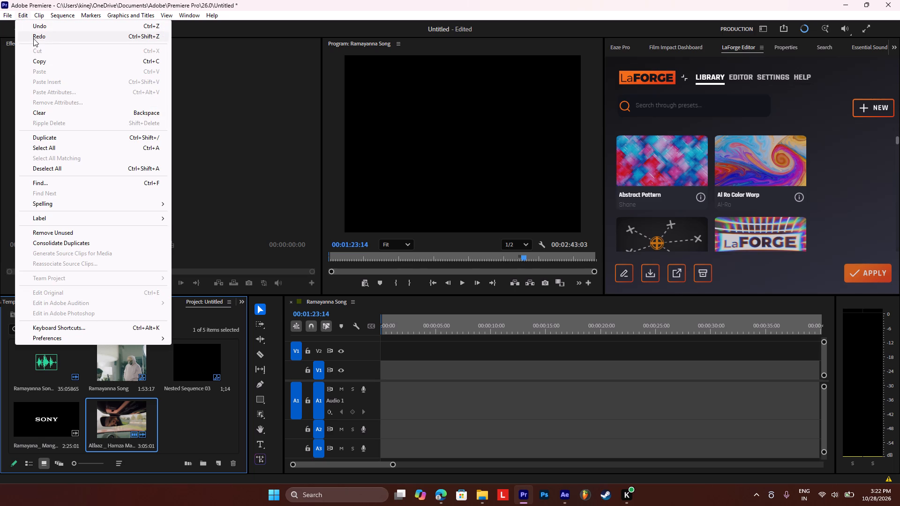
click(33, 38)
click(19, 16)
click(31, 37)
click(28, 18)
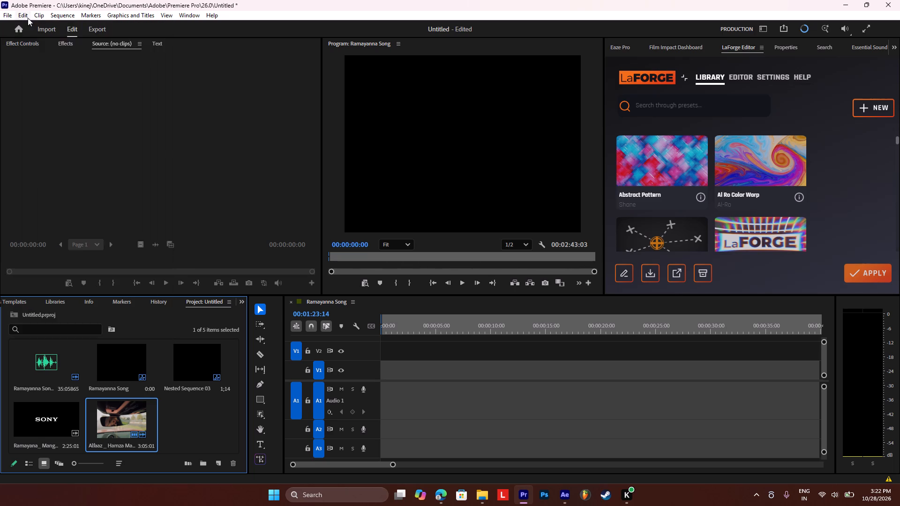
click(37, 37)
Open the full Alfaaz source video from the project in the Source monitor.
click(420, 415)
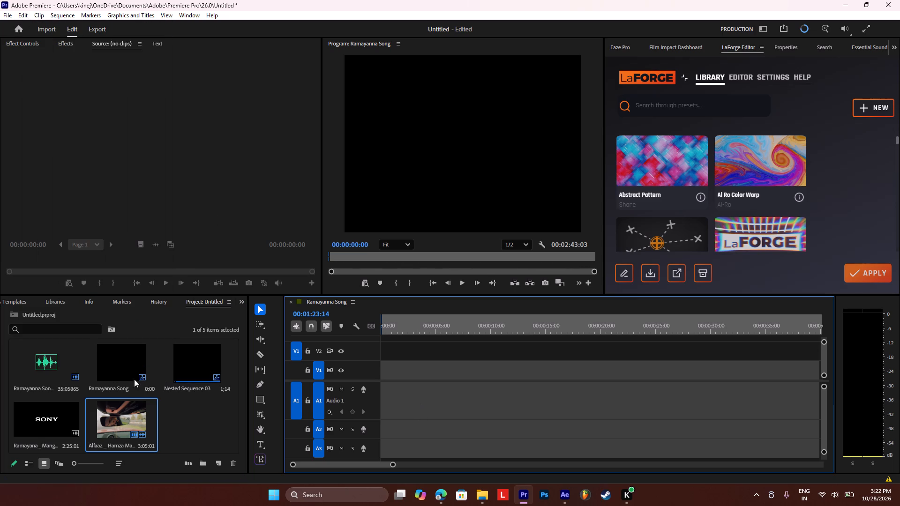
click(127, 370)
double_click(124, 426)
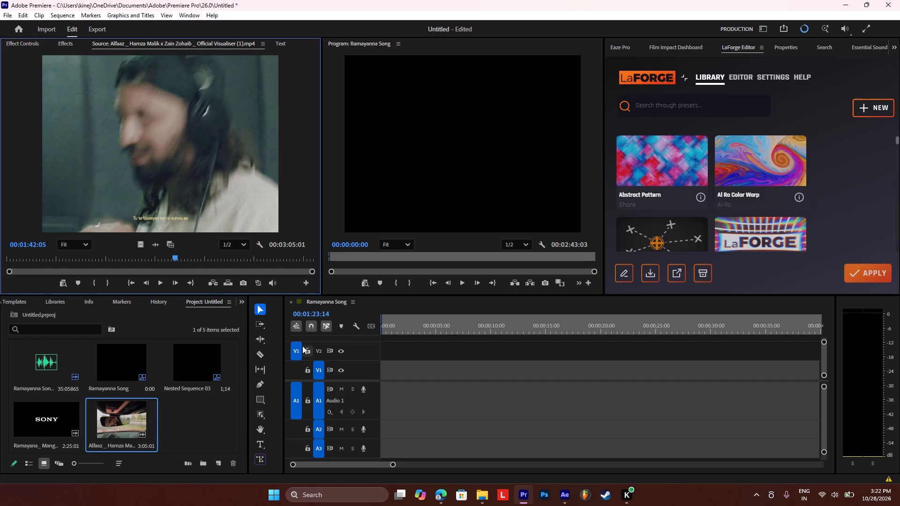
Play the source clip to about 00:01:53, step back frame by frame, and mark the Out point at 00:01:53:14.
click(170, 258)
key(space)
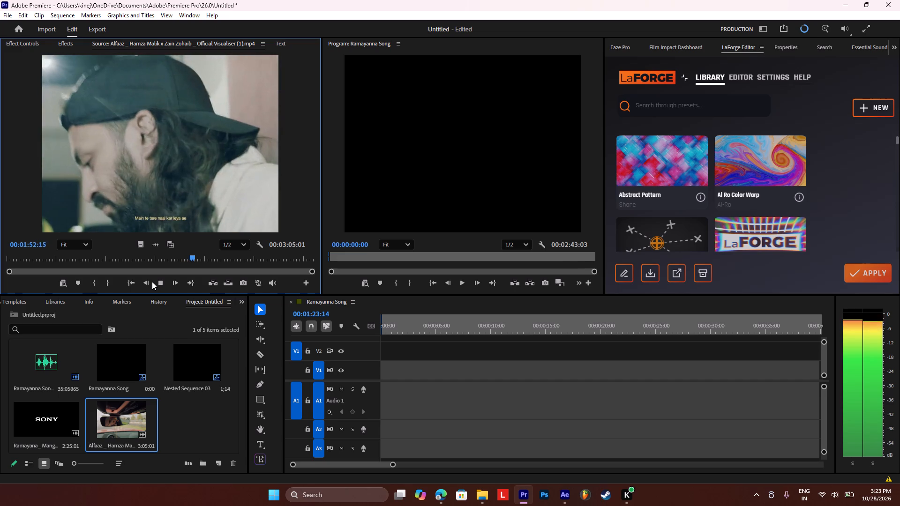
key(space)
key(space)
key(space)
key(space)
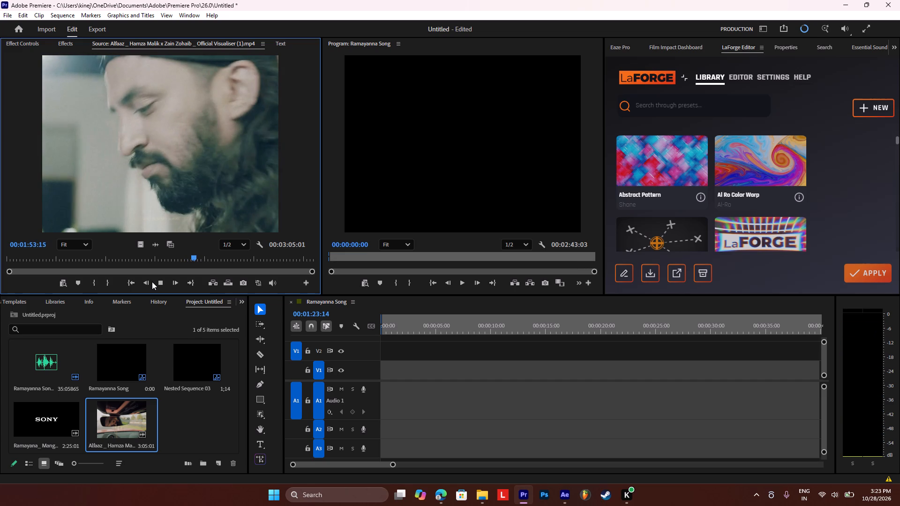
key(space)
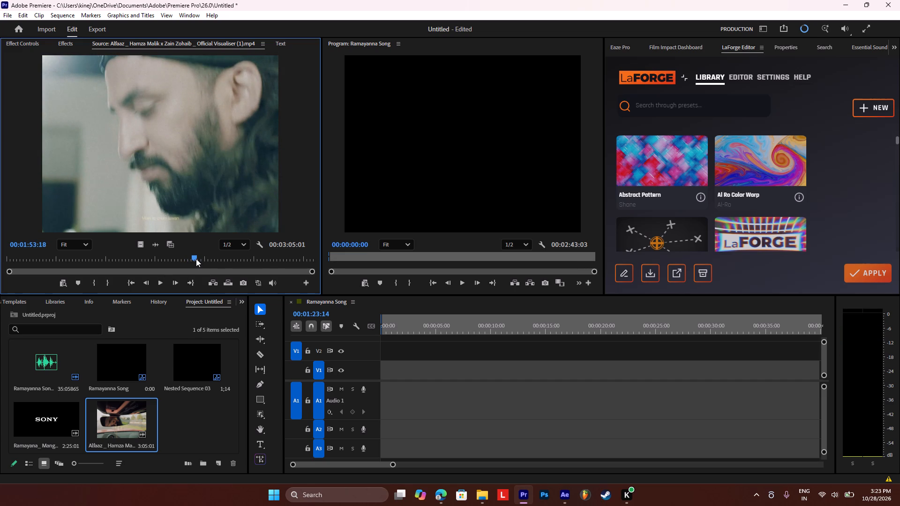
key(Left)
key(Left)
key(Left)
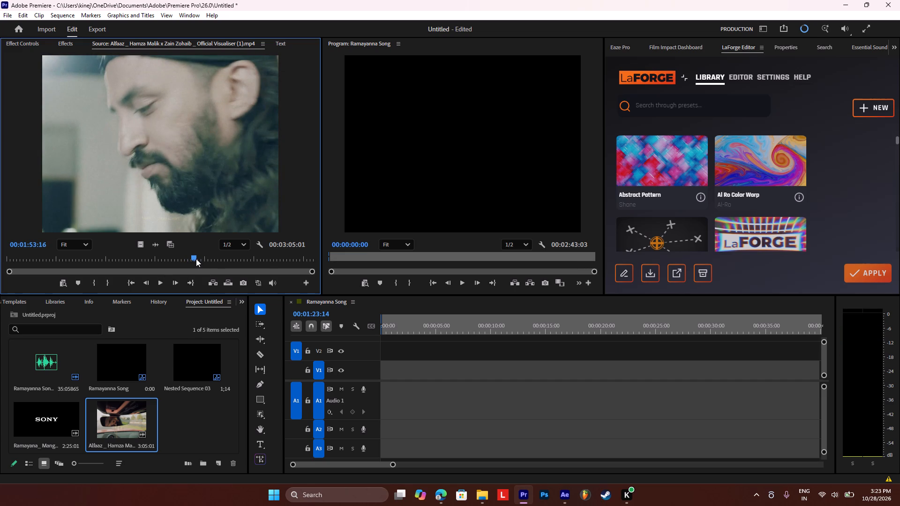
key(Left)
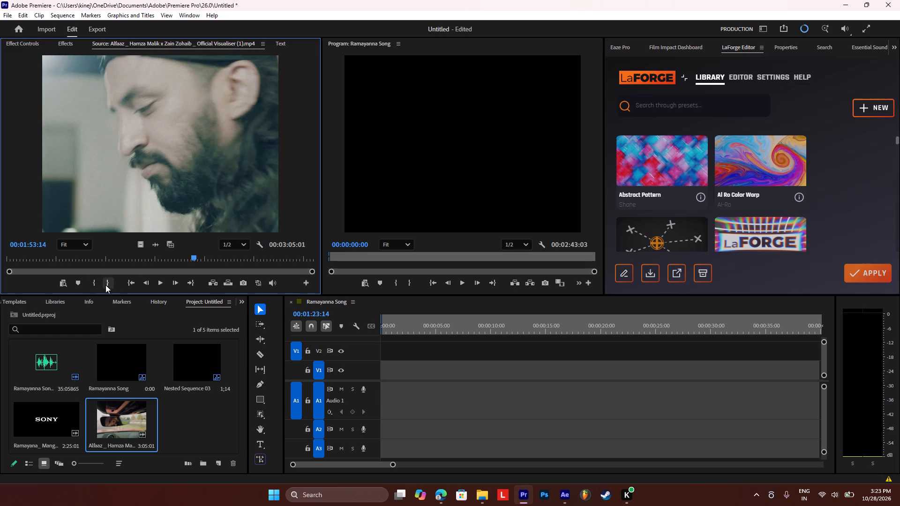
click(106, 285)
Audition the source clip between about 00:01:03 and 00:01:26 and mark the In point at about 00:01:23.
click(112, 256)
key(space)
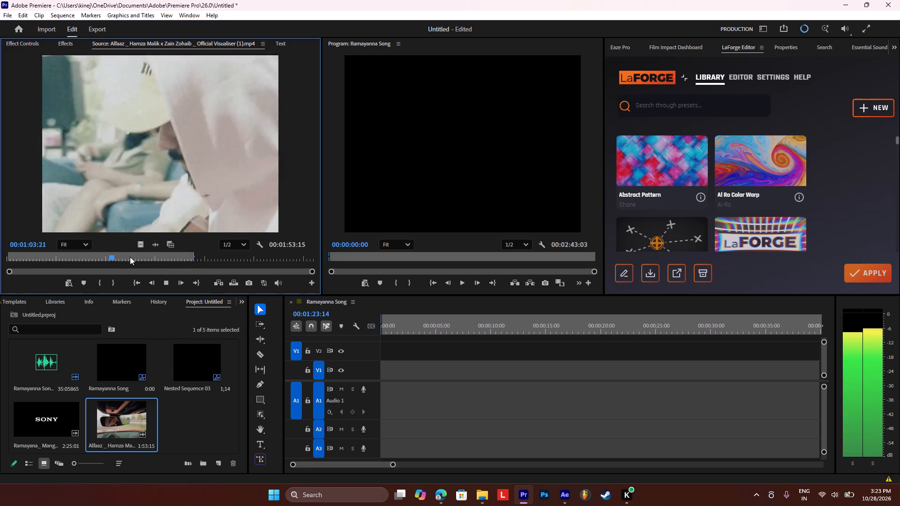
click(126, 257)
key(space)
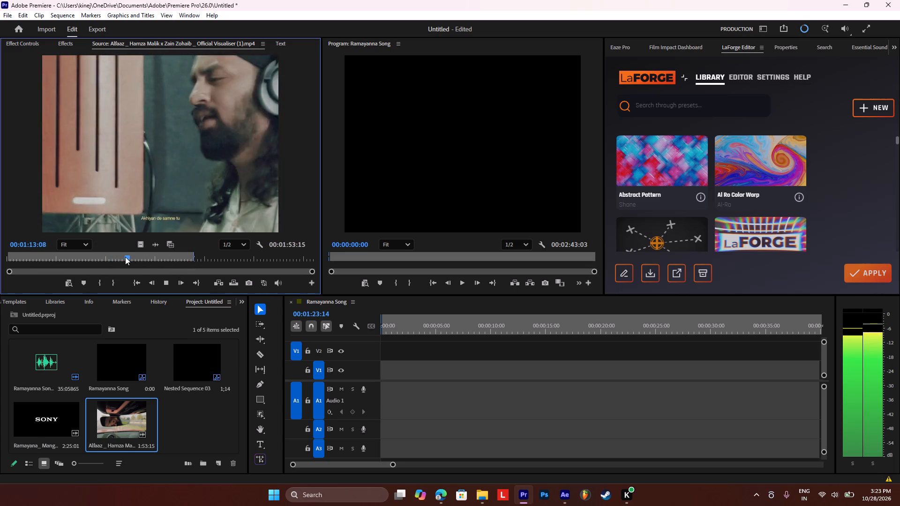
click(126, 257)
key(space)
click(132, 257)
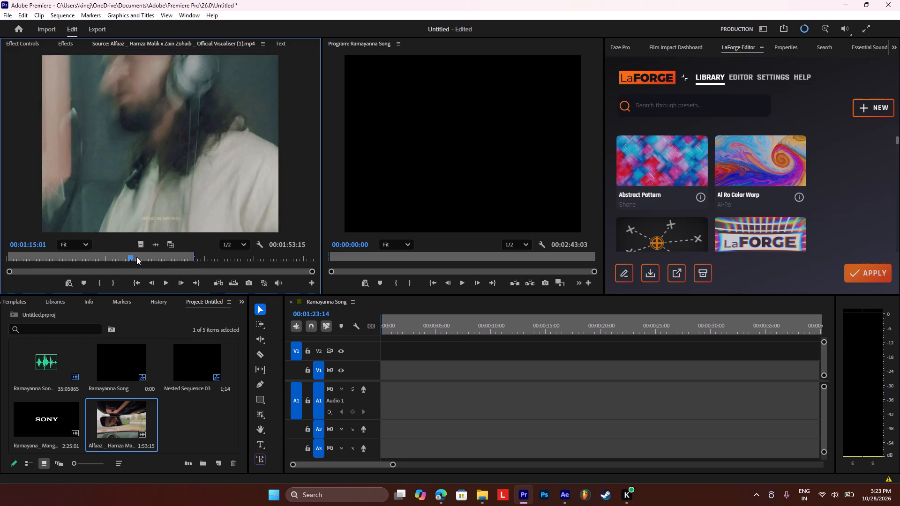
click(142, 256)
key(space)
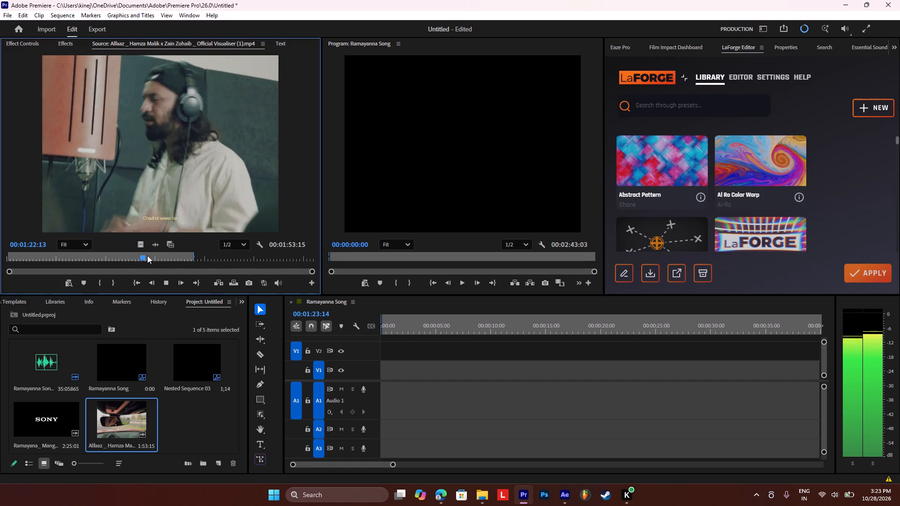
click(148, 255)
key(space)
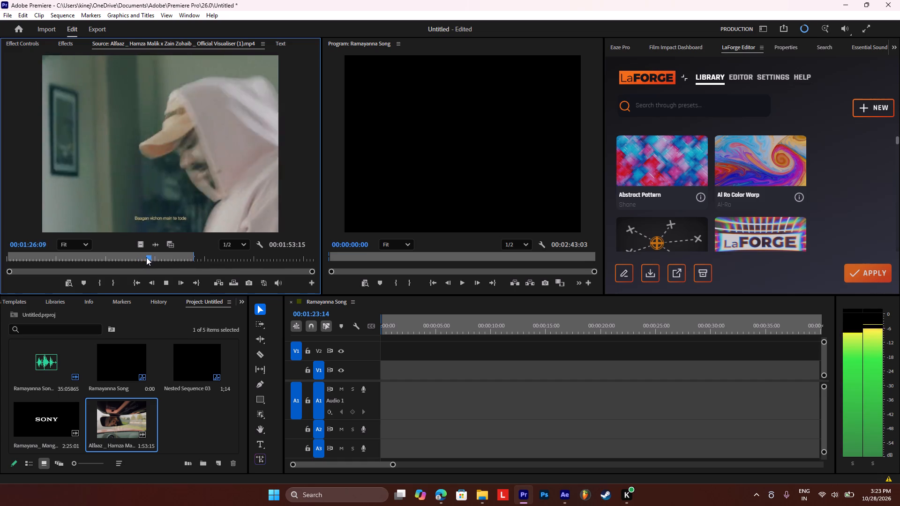
click(143, 257)
key(space)
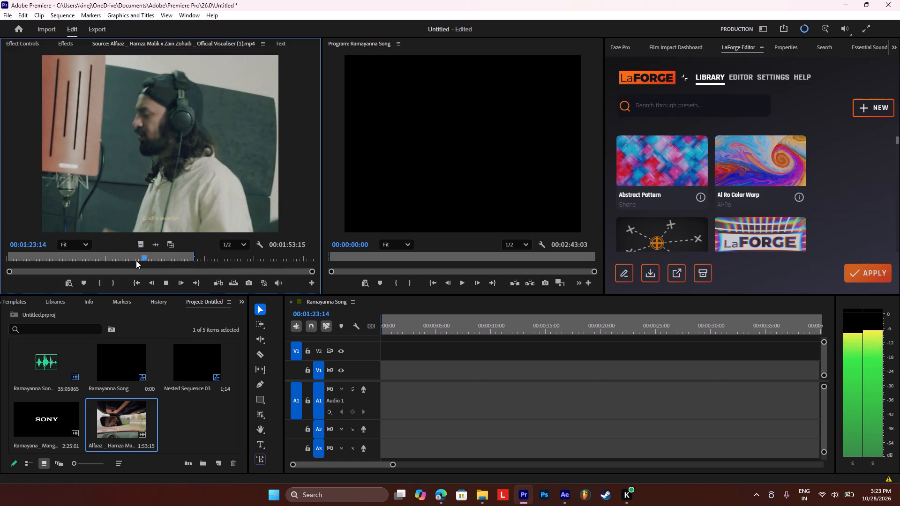
key(space)
click(97, 284)
key(space)
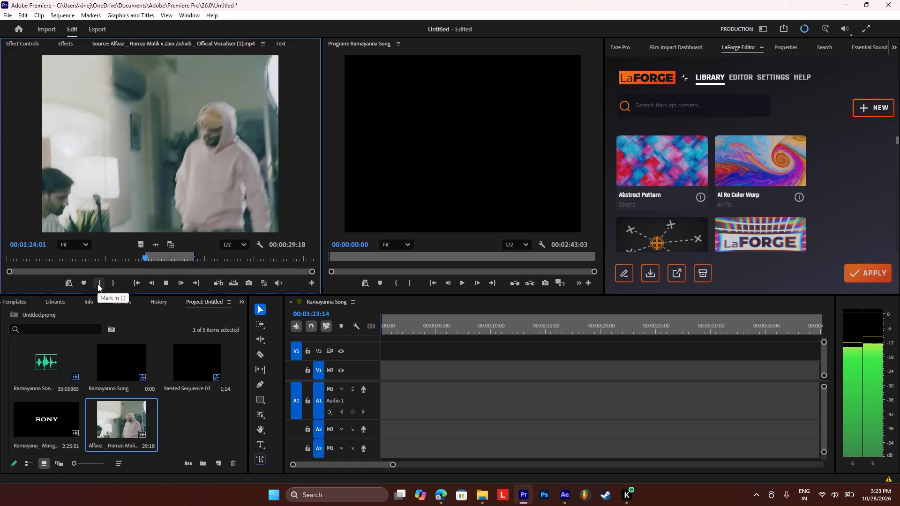
Place the marked excerpt with its audio at the start of the Ramayanna Song sequence on V1 and A1, and play it from the beginning.
drag(172, 243, 379, 378)
drag(385, 328, 365, 328)
key(space)
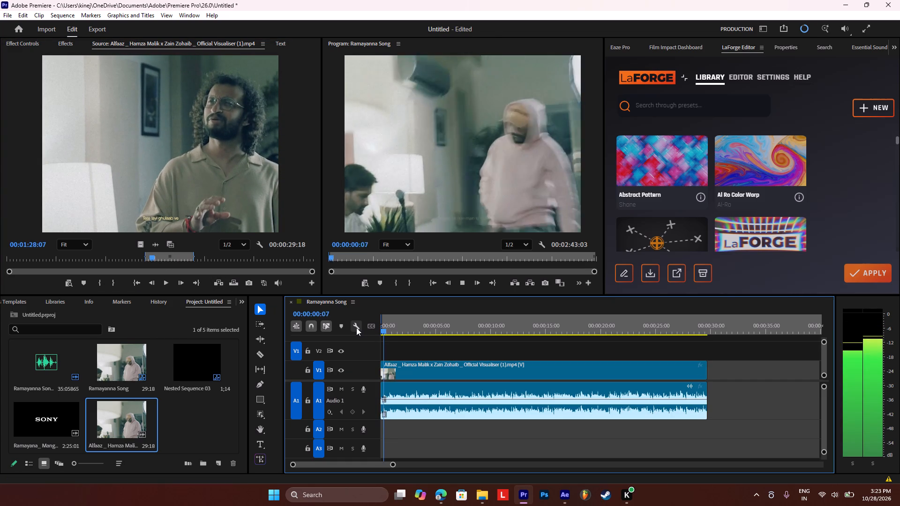
Play the excerpt's ending and split the clip with its audio at 00:00:28:16.
click(669, 325)
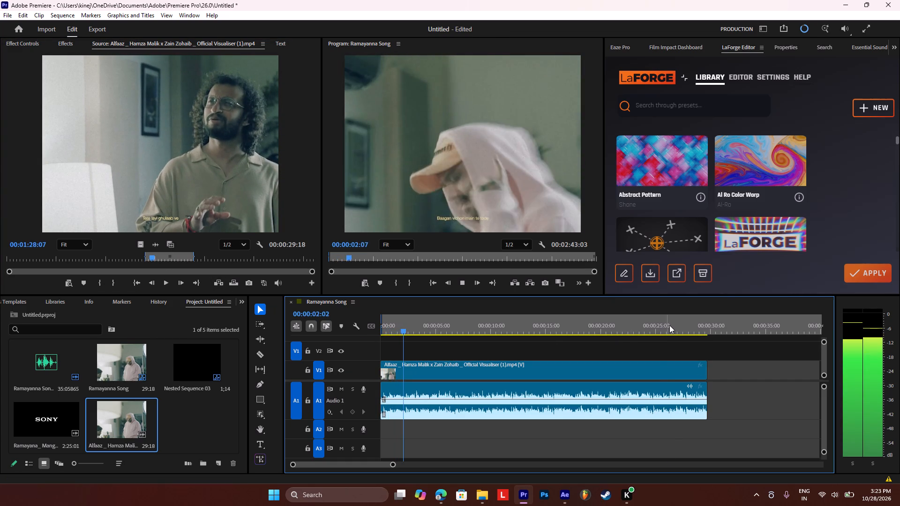
key(space)
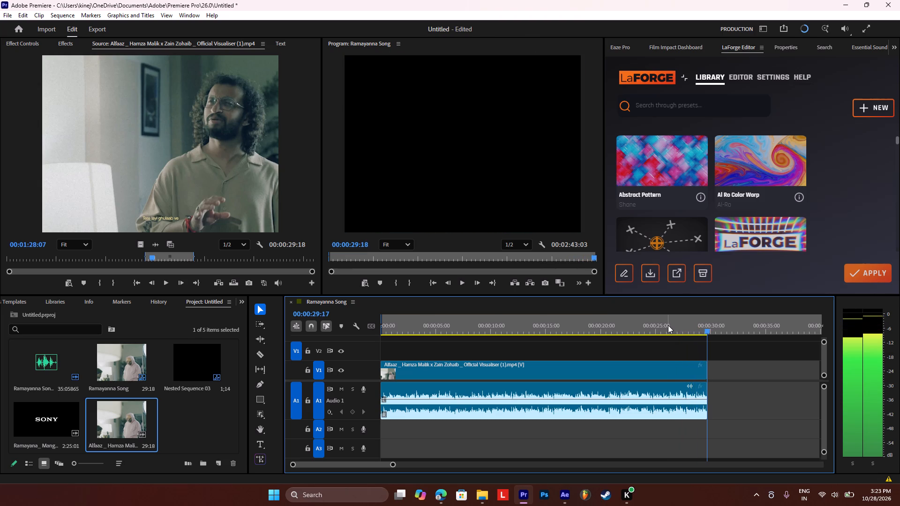
click(689, 327)
key(space)
key(space)
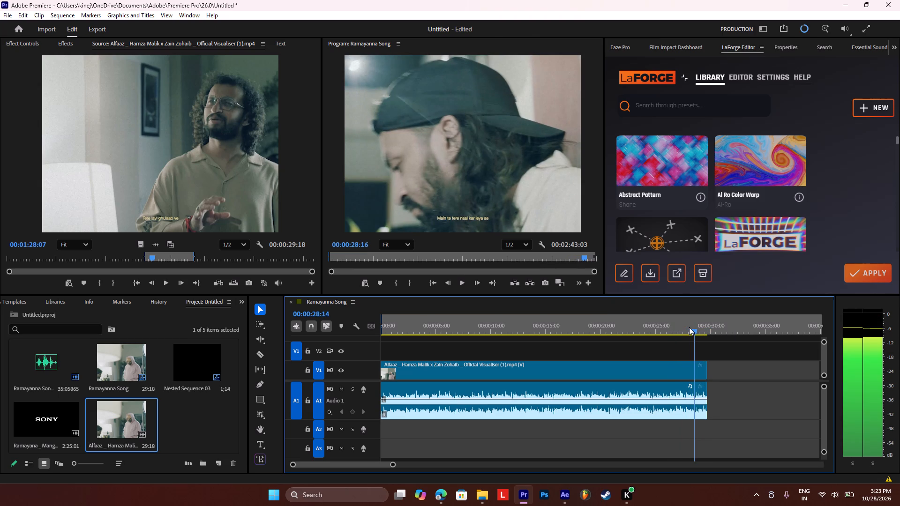
click(693, 400)
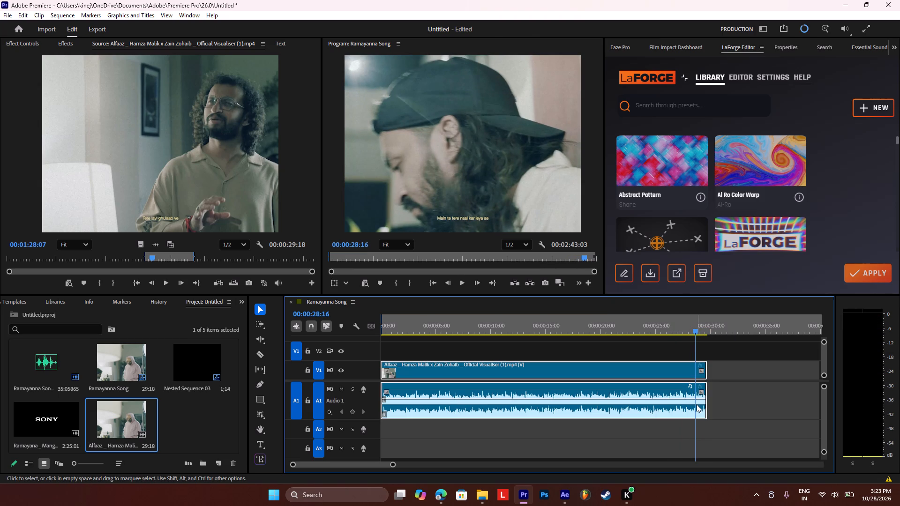
key(c)
click(696, 385)
key(v)
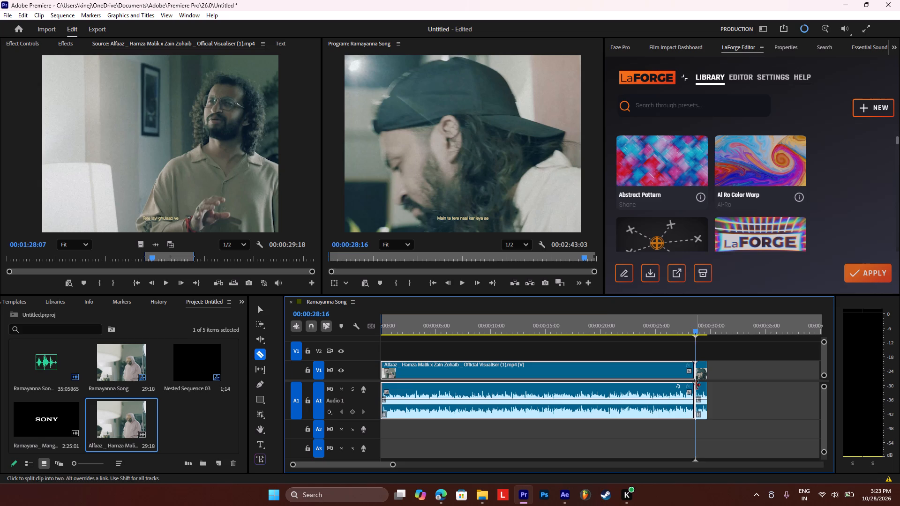
Nest the short tail segment after the cut, keeping the suggested sequence name.
click(700, 387)
right_click(700, 387)
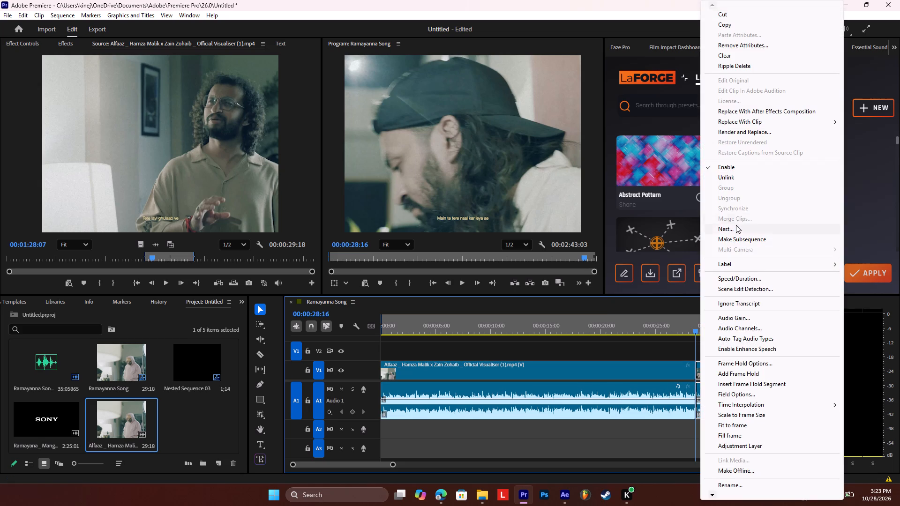
click(735, 227)
click(461, 259)
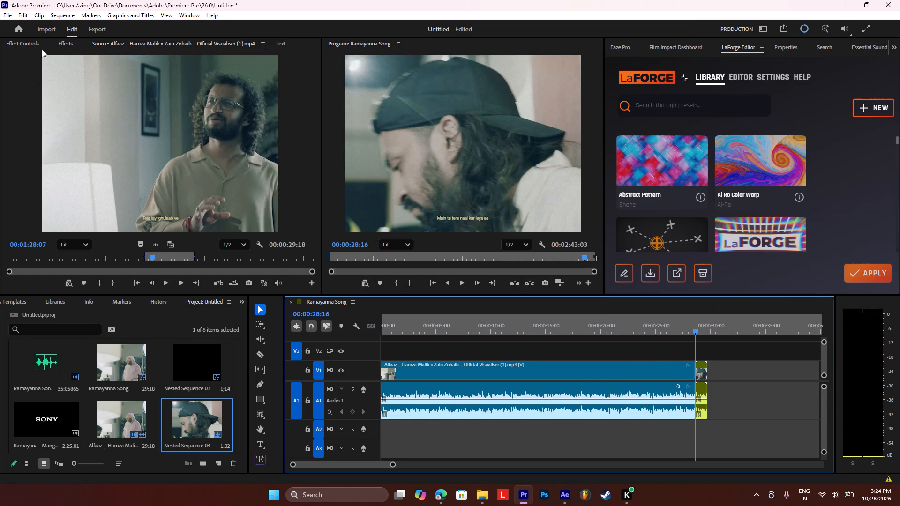
Apply the Studio Reverb Preset to the nested tail clip and close its effect editor with the preset's settings kept.
click(61, 43)
click(12, 74)
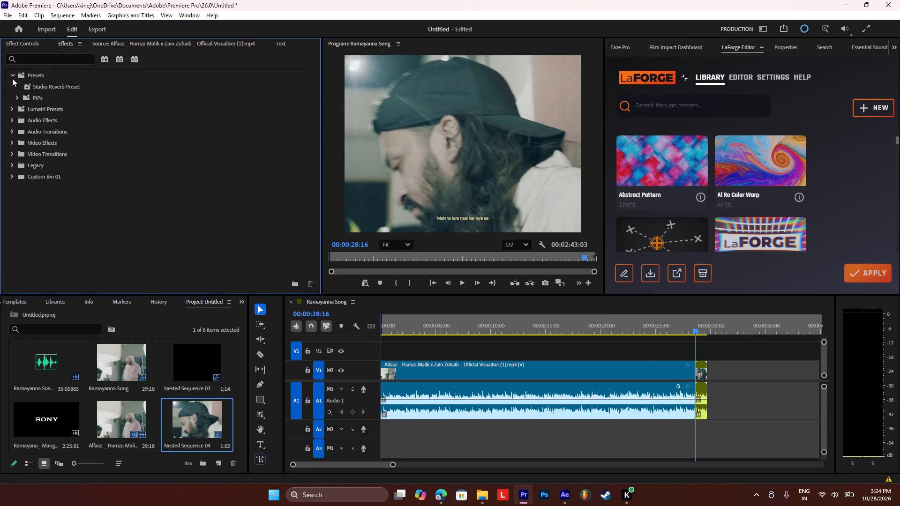
drag(45, 88, 702, 377)
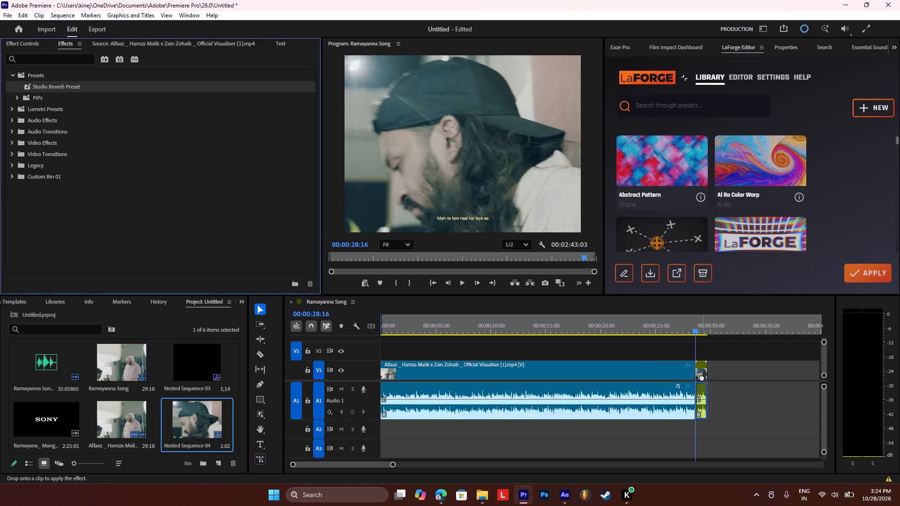
drag(702, 377, 702, 369)
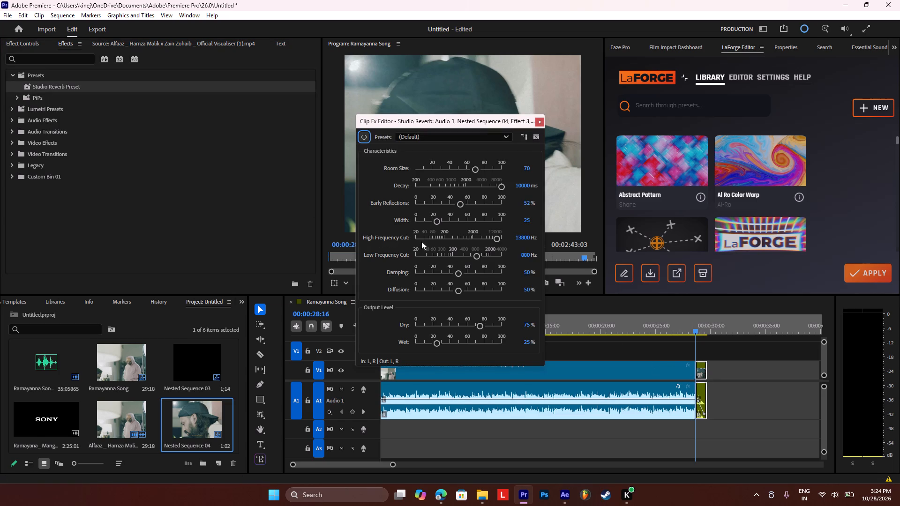
click(532, 121)
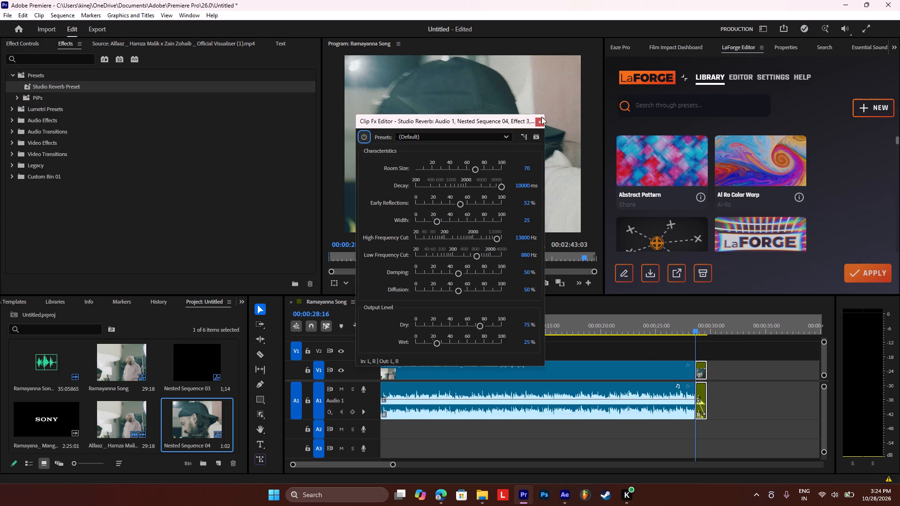
click(541, 117)
click(536, 120)
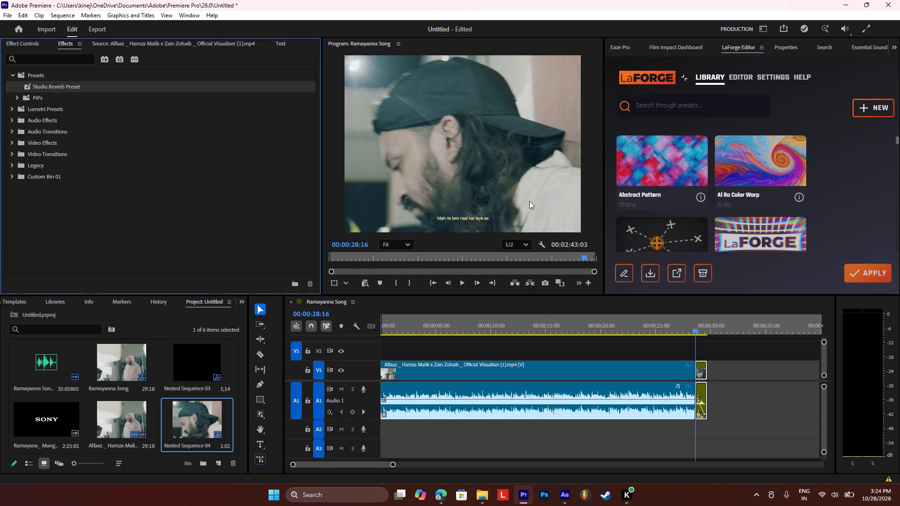
Inspect the tail's volume fade, play the whole sequence, and replay the transition into the reverb ending to check the sound.
click(387, 454)
drag(392, 462, 363, 464)
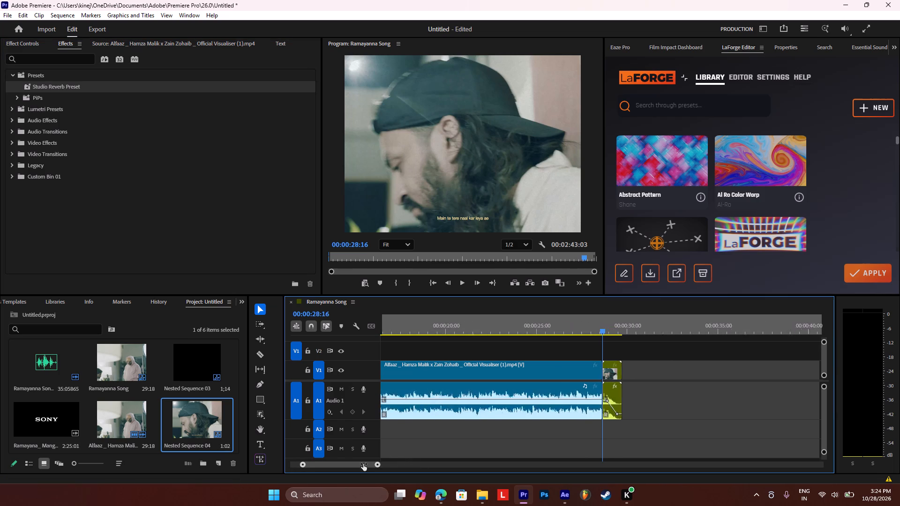
drag(363, 464, 324, 463)
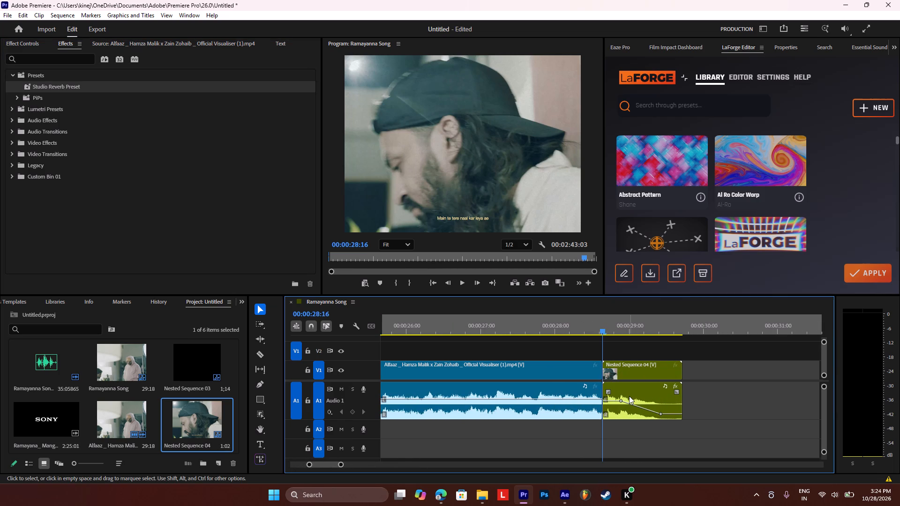
click(621, 400)
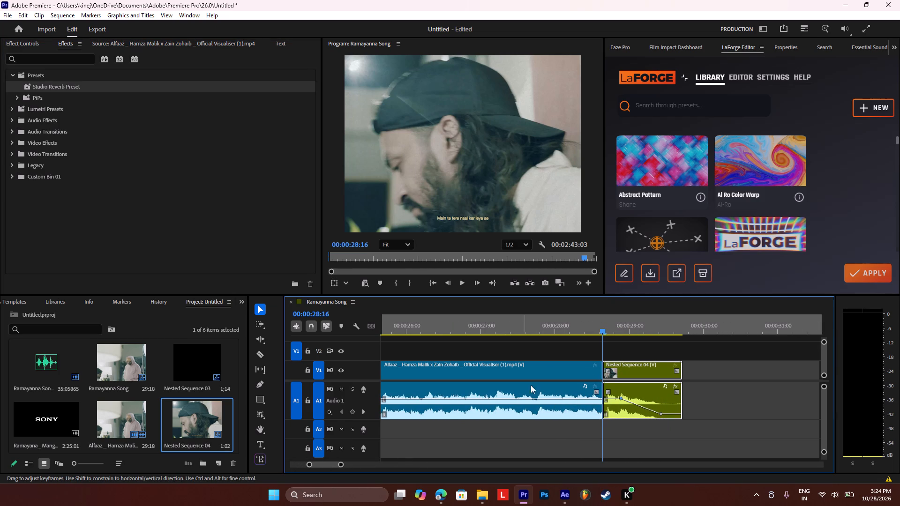
click(577, 322)
key(space)
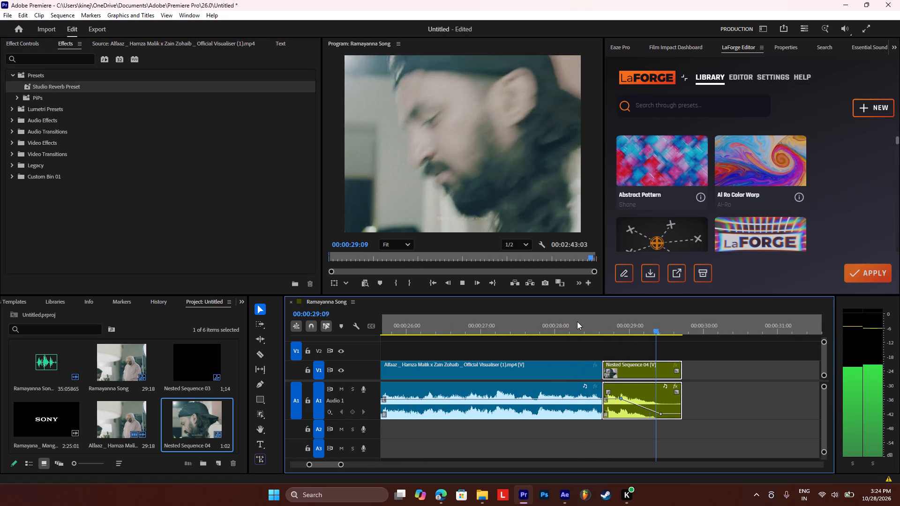
drag(309, 465, 272, 468)
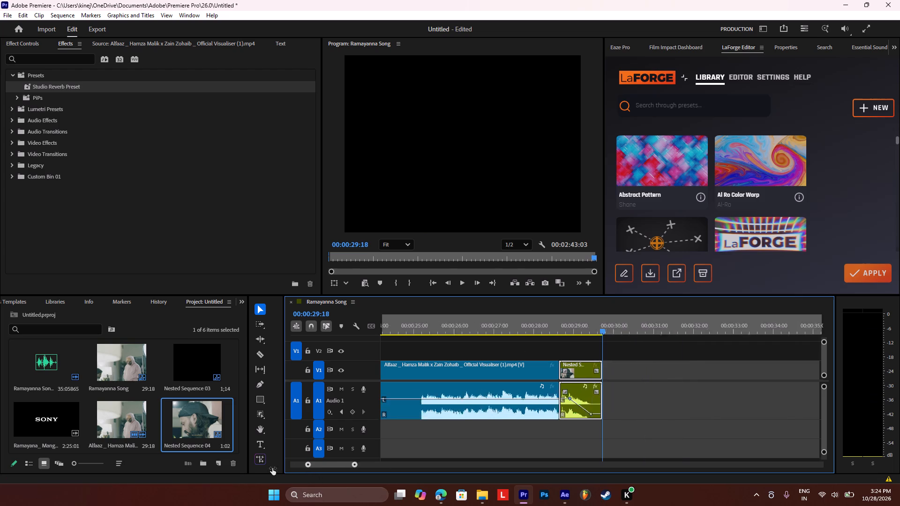
drag(272, 468, 248, 468)
drag(397, 327, 317, 328)
key(space)
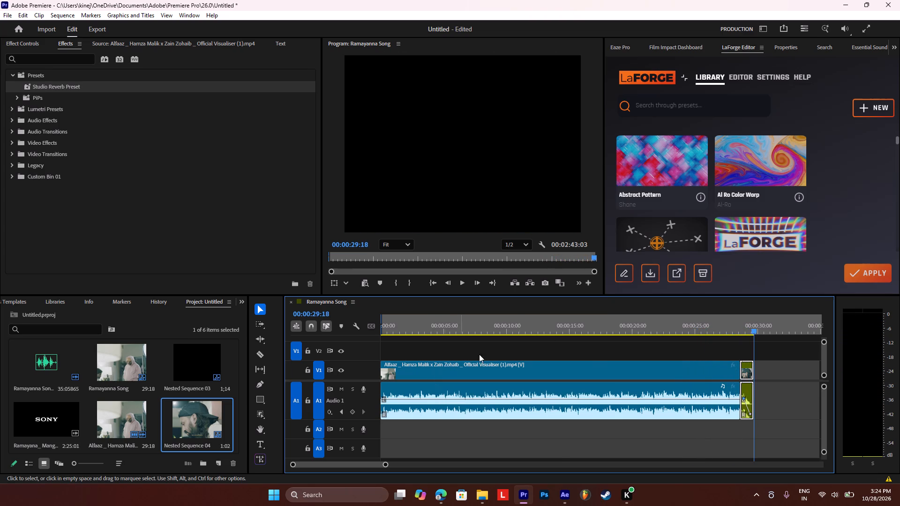
click(725, 318)
key(space)
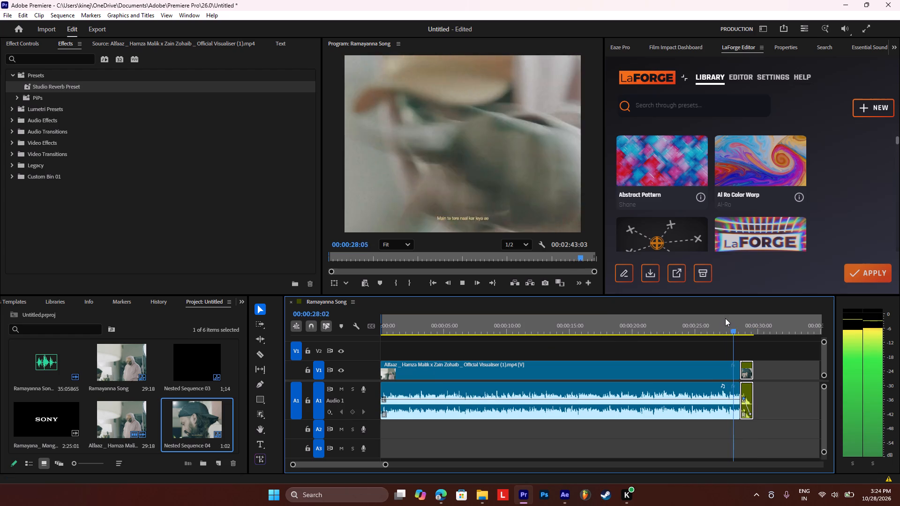
click(725, 318)
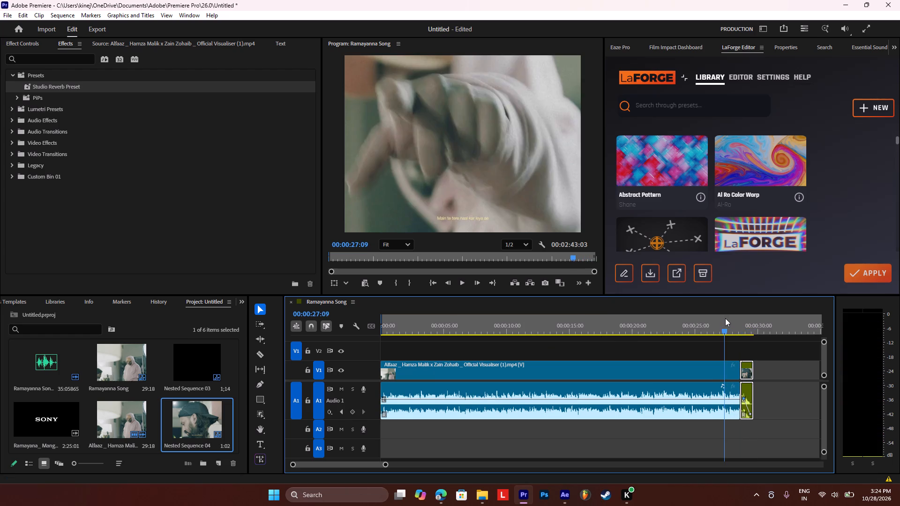
key(space)
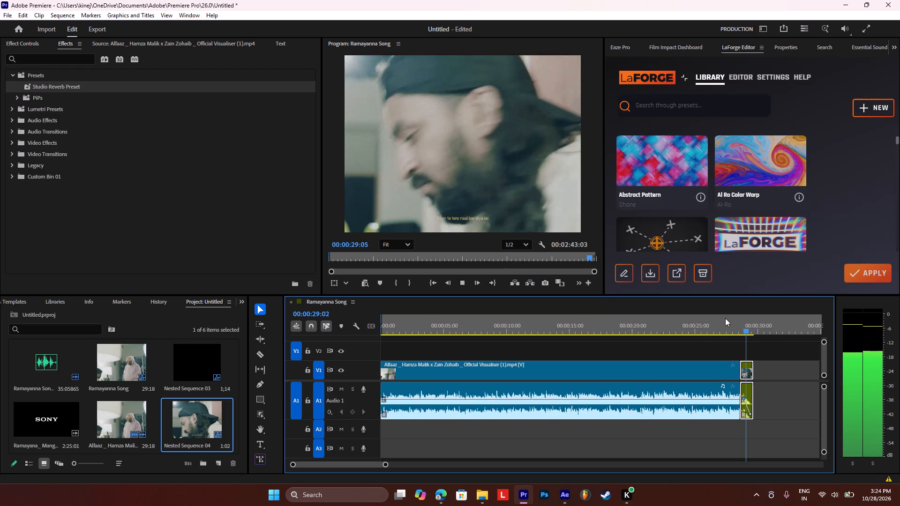
click(725, 318)
key(space)
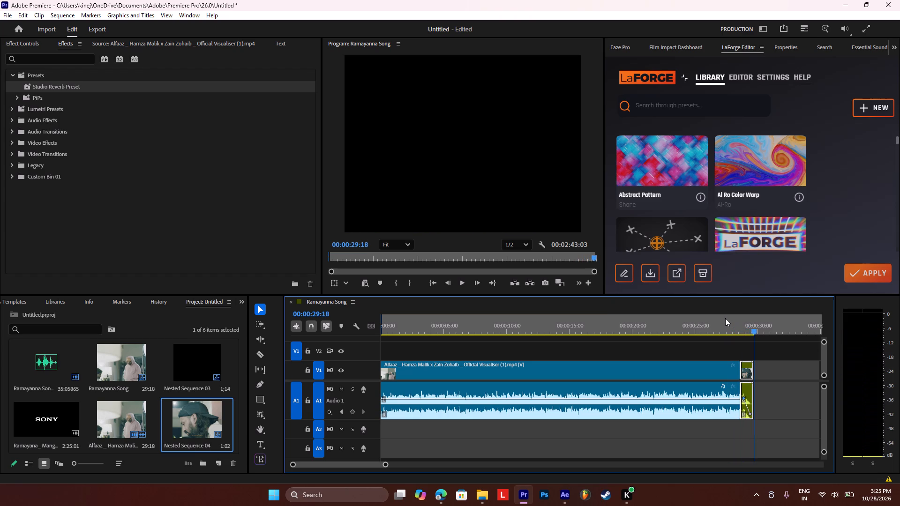
Return the playhead to the sequence start and save the project.
drag(292, 466, 267, 467)
drag(397, 328, 355, 328)
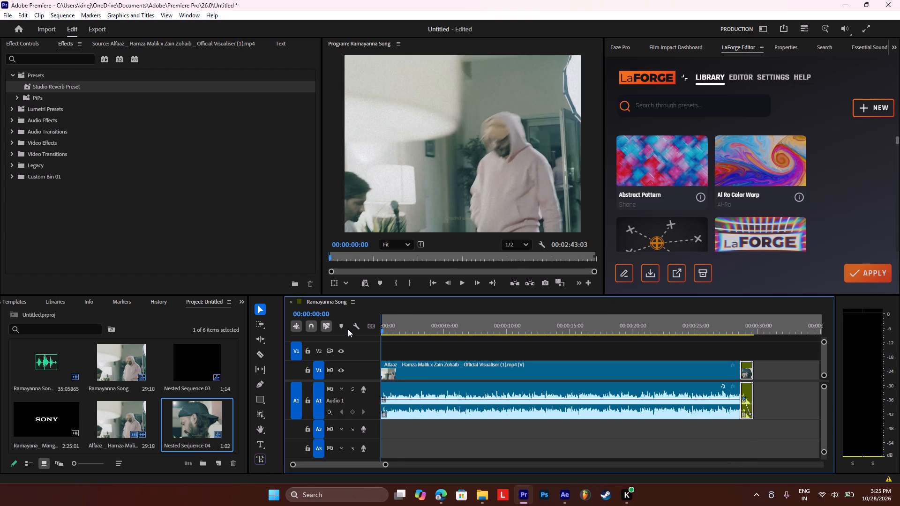
key(ctrl+b)
key(ctrl+s)
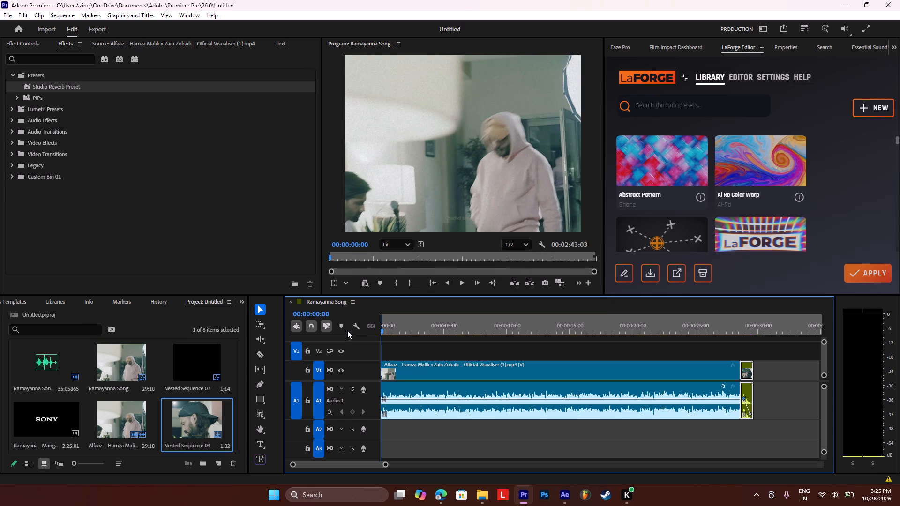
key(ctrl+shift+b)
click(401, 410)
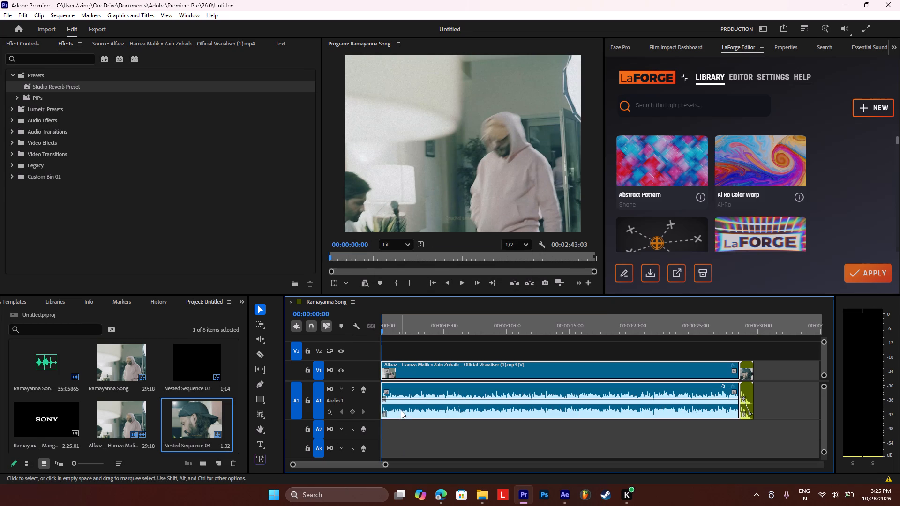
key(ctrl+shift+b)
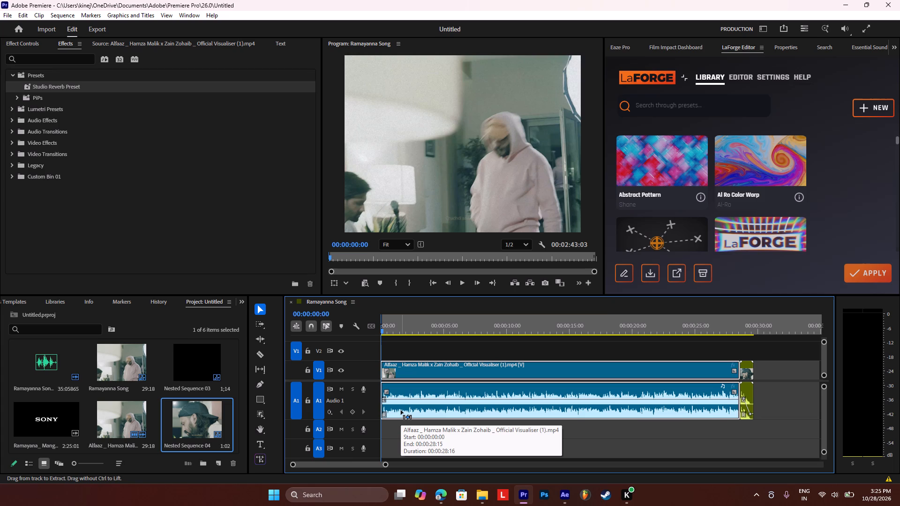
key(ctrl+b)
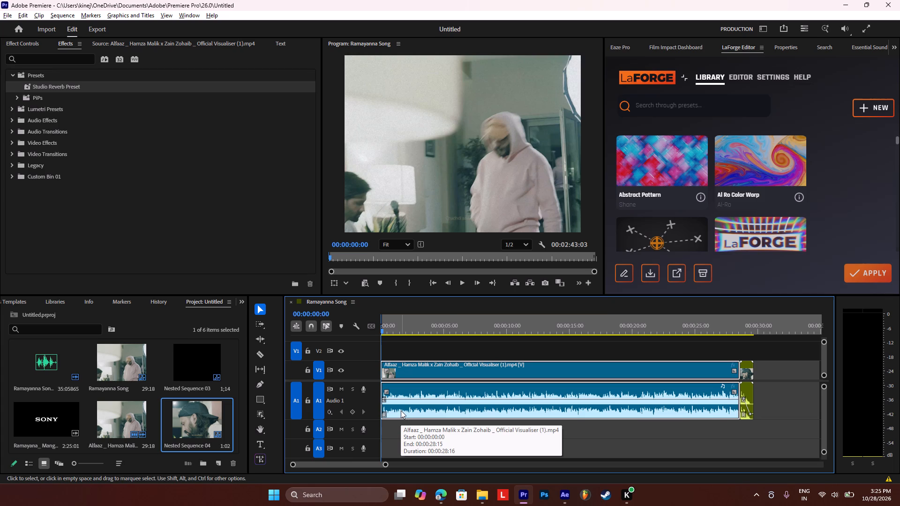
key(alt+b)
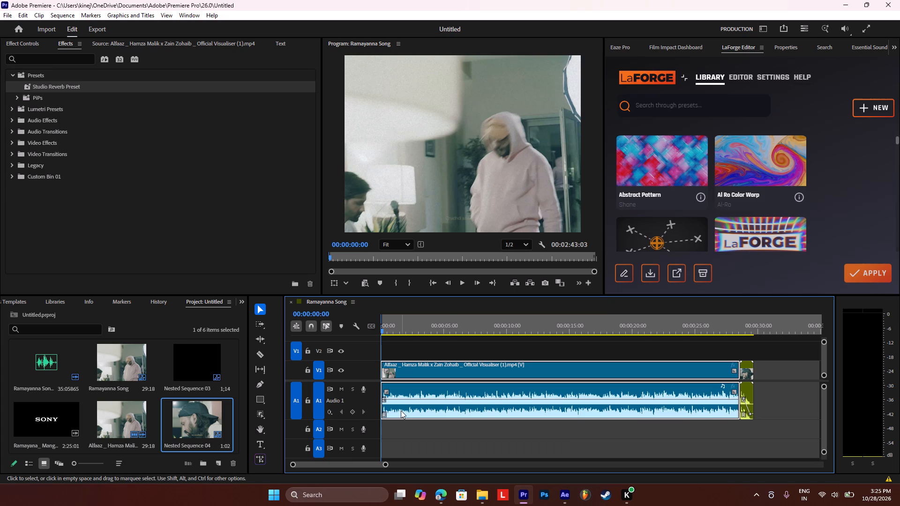
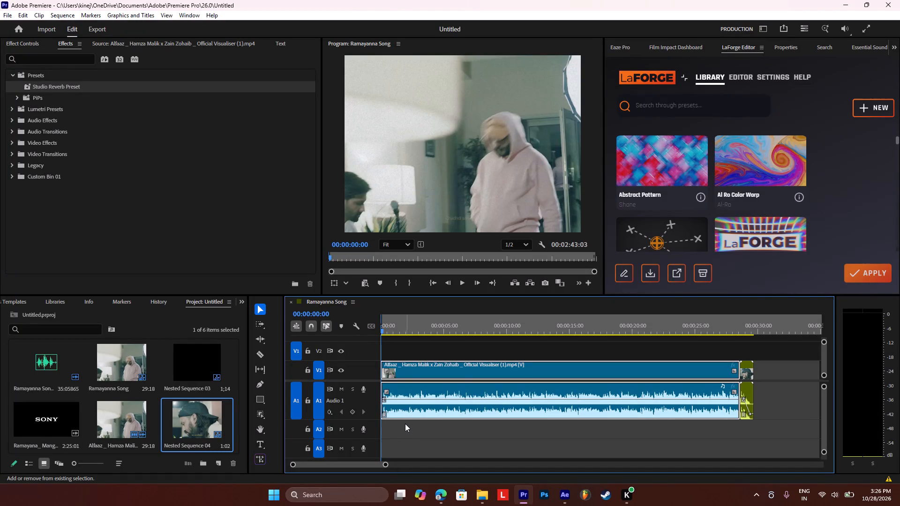
Apply the default transitions to the selected long Alfaaz clip.
key(shift+d)
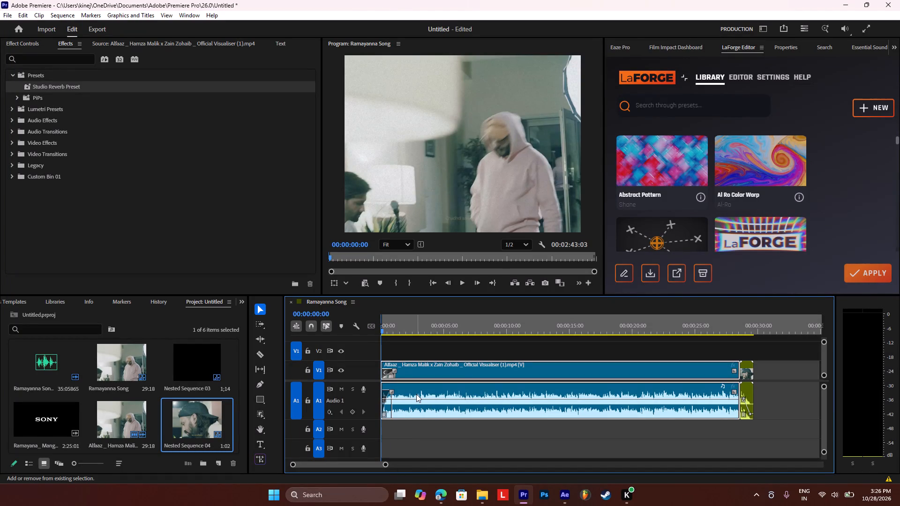
Replay the opening from the sequence start several times to check the fade into the Alfaaz clip.
drag(385, 322, 375, 324)
key(space)
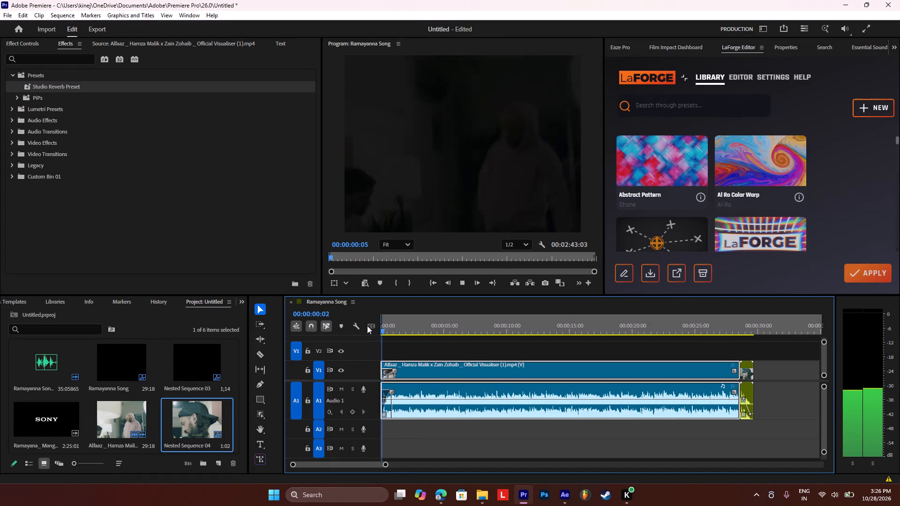
drag(390, 326, 348, 333)
key(space)
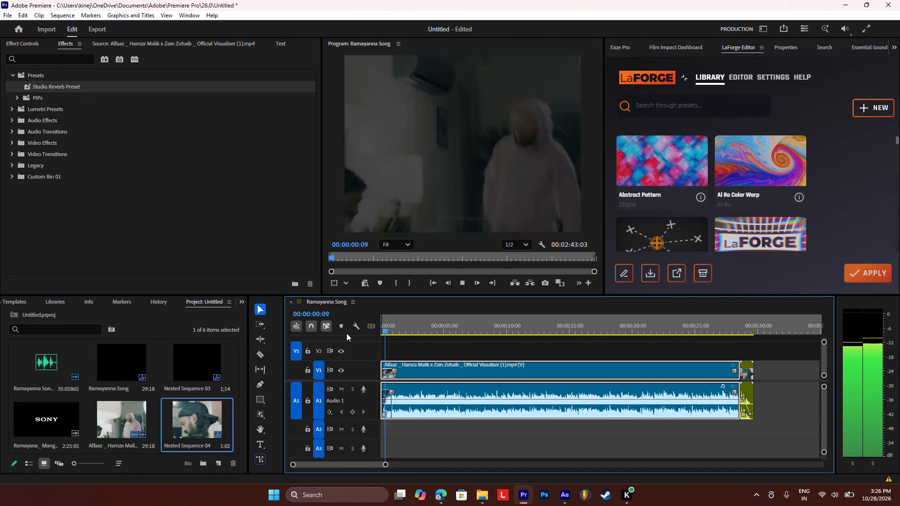
key(space)
drag(389, 327, 367, 331)
key(space)
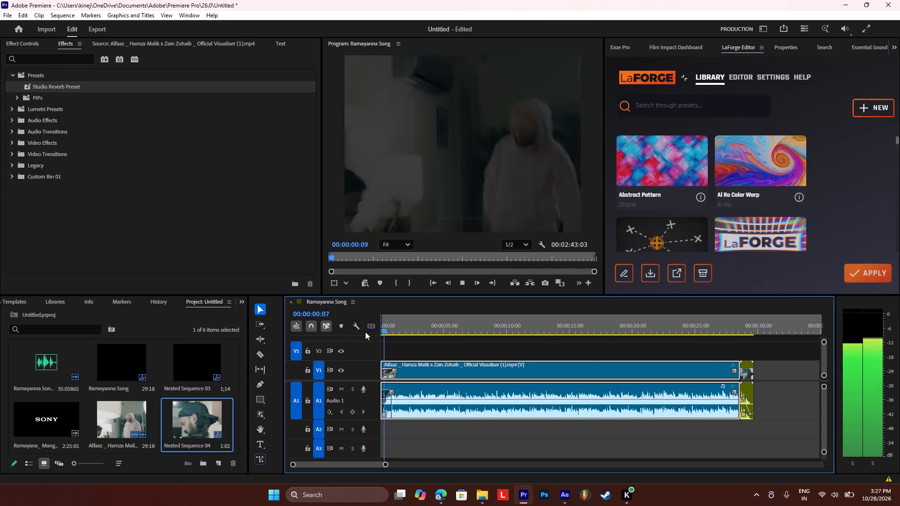
key(space)
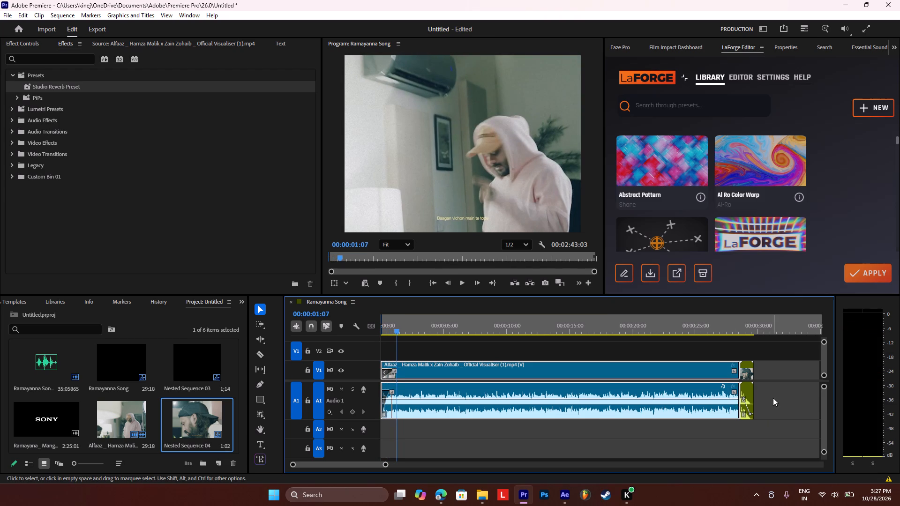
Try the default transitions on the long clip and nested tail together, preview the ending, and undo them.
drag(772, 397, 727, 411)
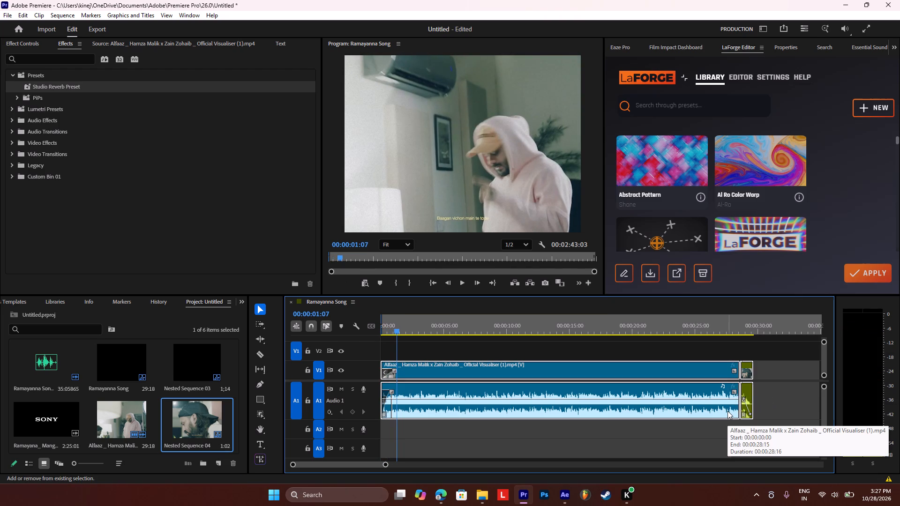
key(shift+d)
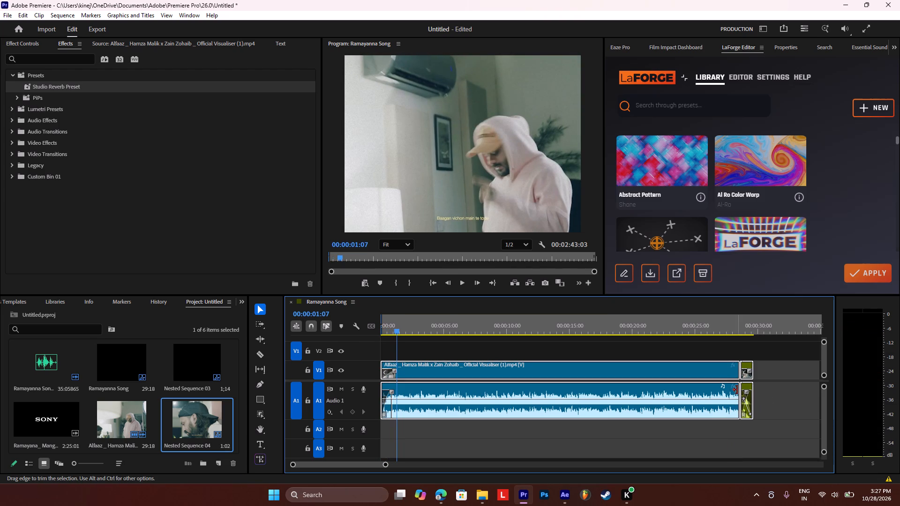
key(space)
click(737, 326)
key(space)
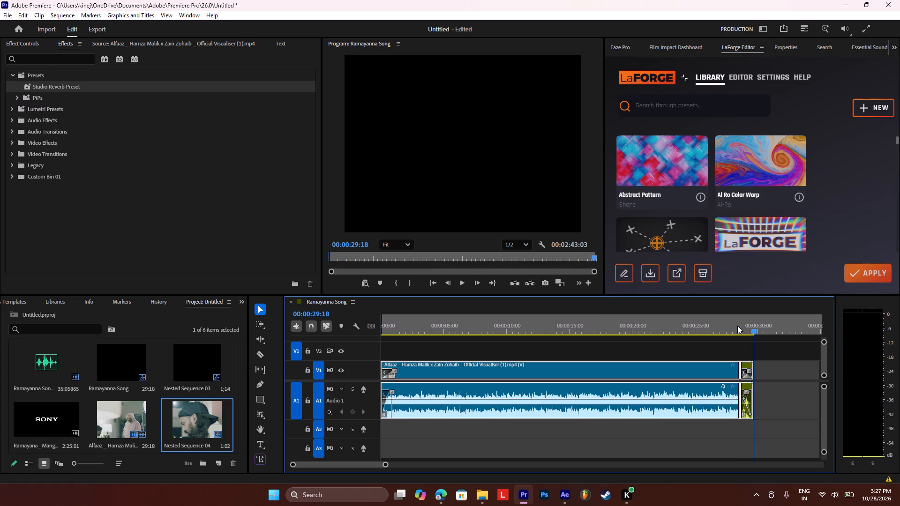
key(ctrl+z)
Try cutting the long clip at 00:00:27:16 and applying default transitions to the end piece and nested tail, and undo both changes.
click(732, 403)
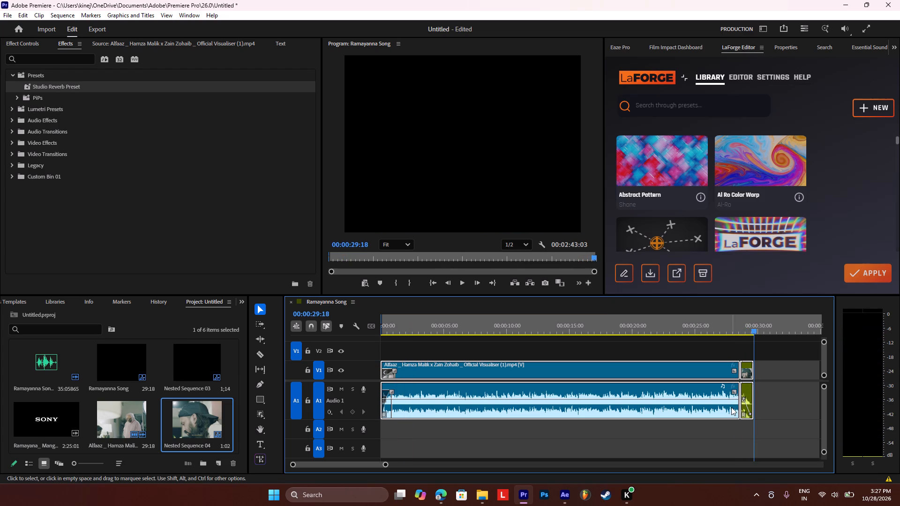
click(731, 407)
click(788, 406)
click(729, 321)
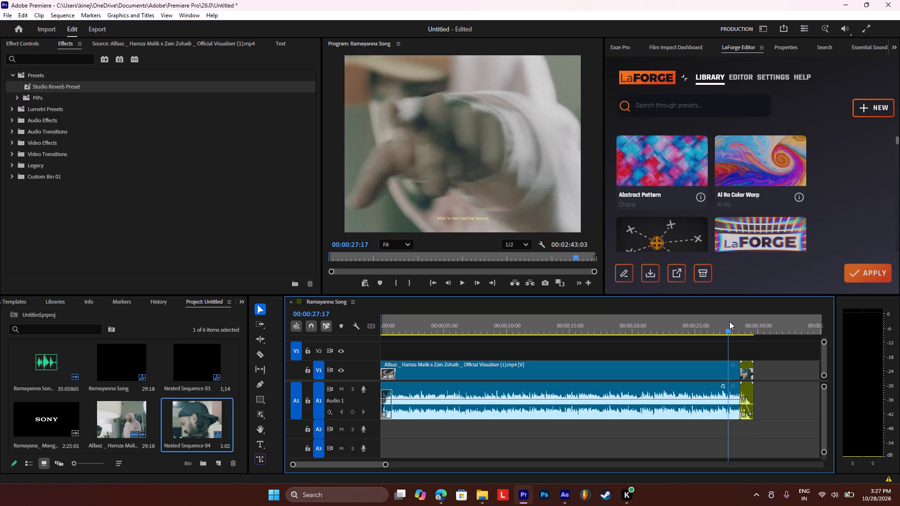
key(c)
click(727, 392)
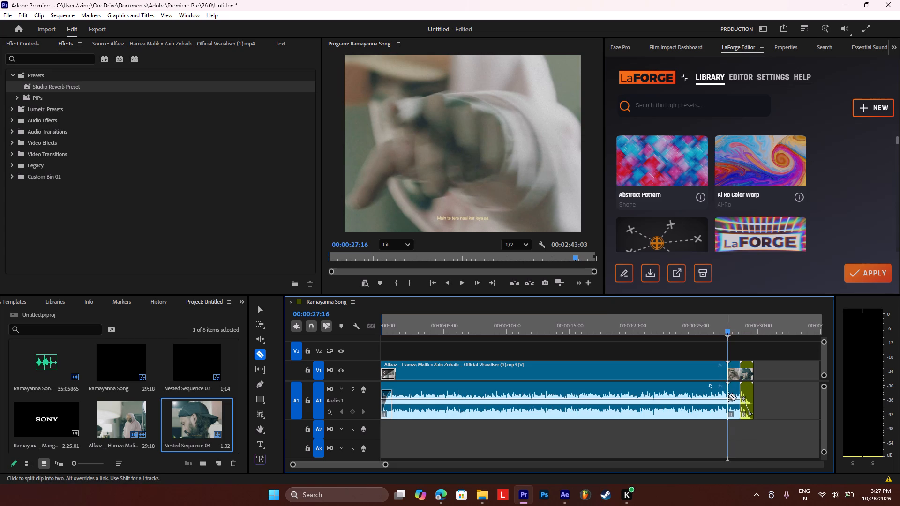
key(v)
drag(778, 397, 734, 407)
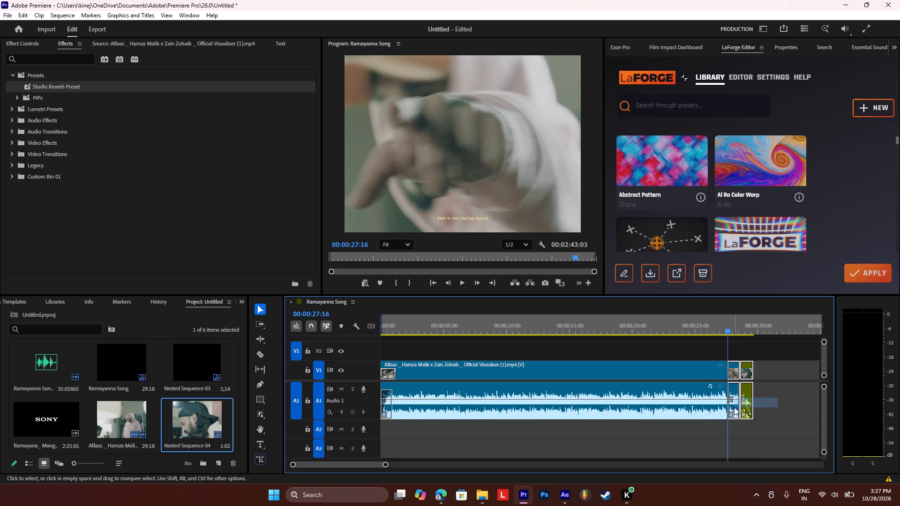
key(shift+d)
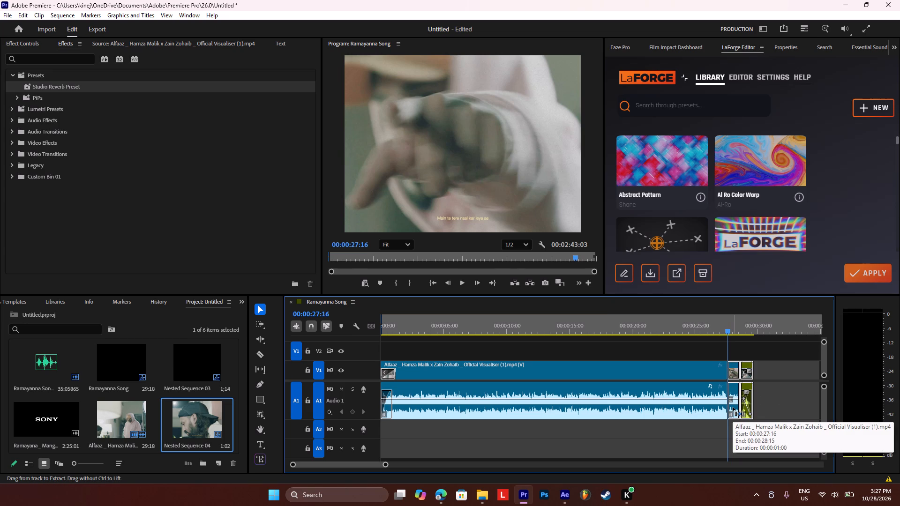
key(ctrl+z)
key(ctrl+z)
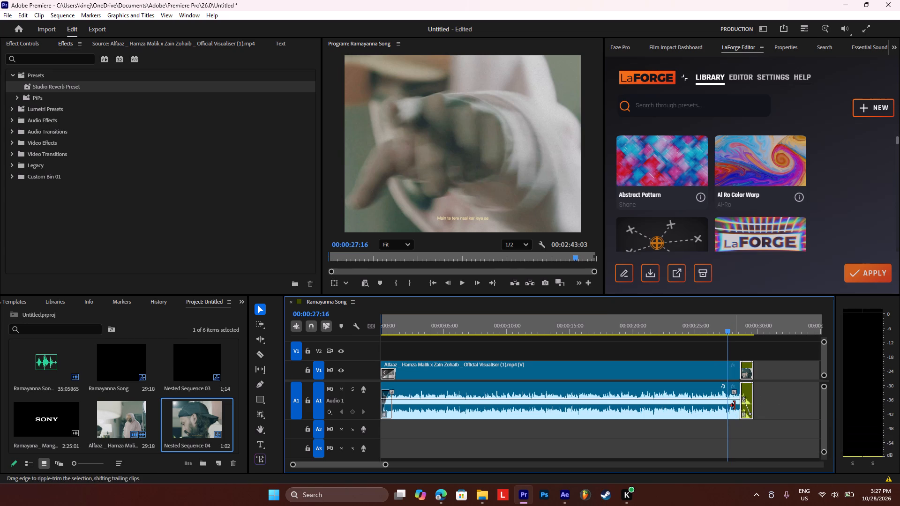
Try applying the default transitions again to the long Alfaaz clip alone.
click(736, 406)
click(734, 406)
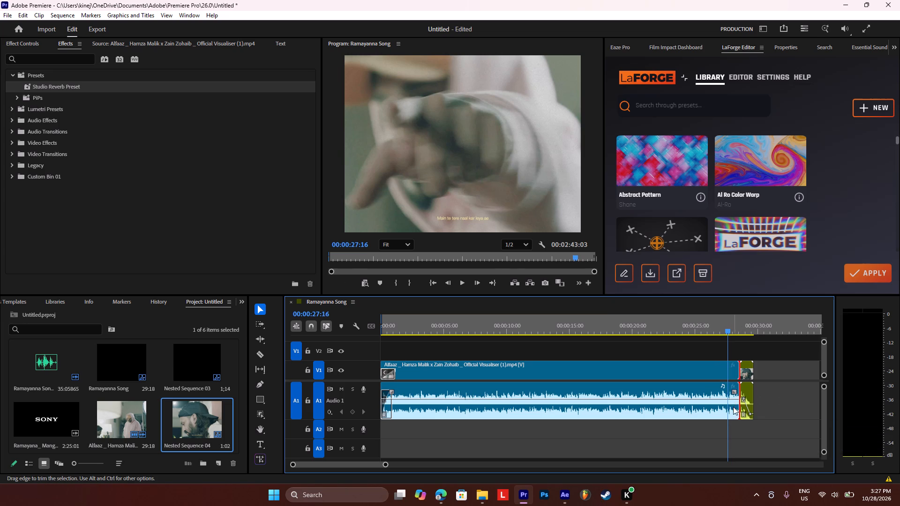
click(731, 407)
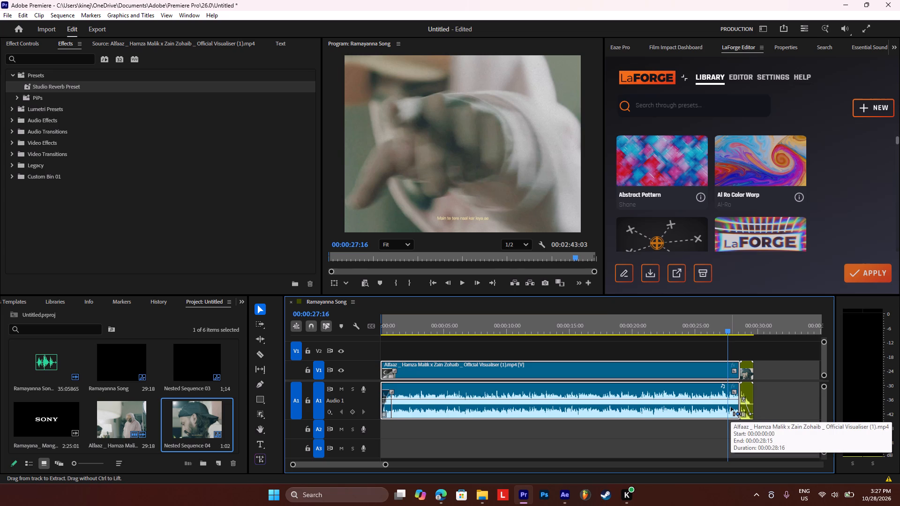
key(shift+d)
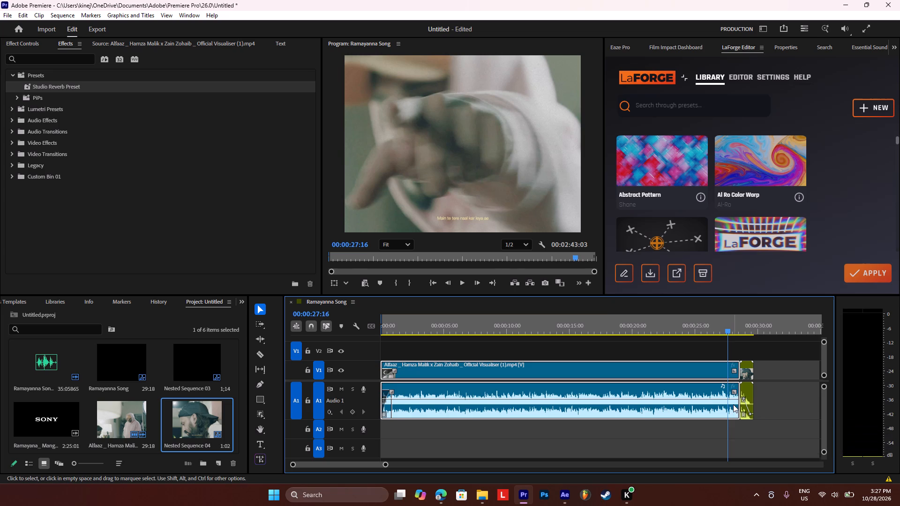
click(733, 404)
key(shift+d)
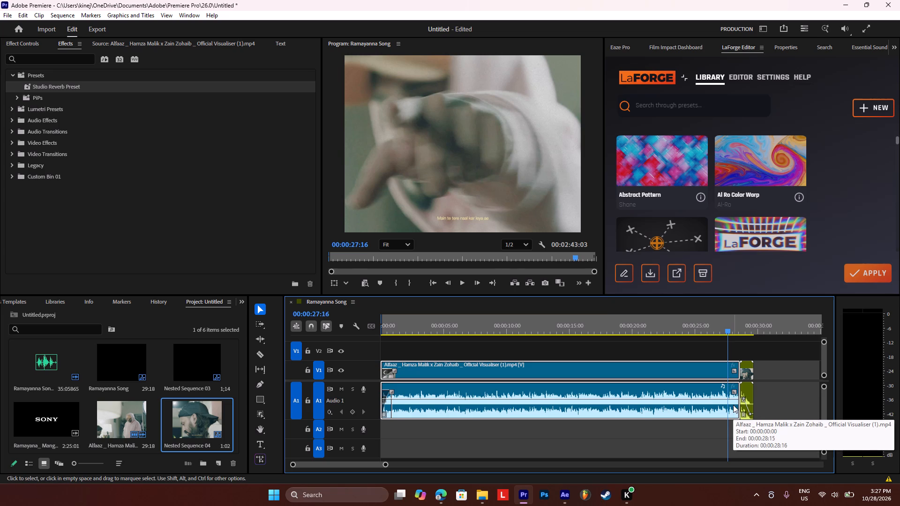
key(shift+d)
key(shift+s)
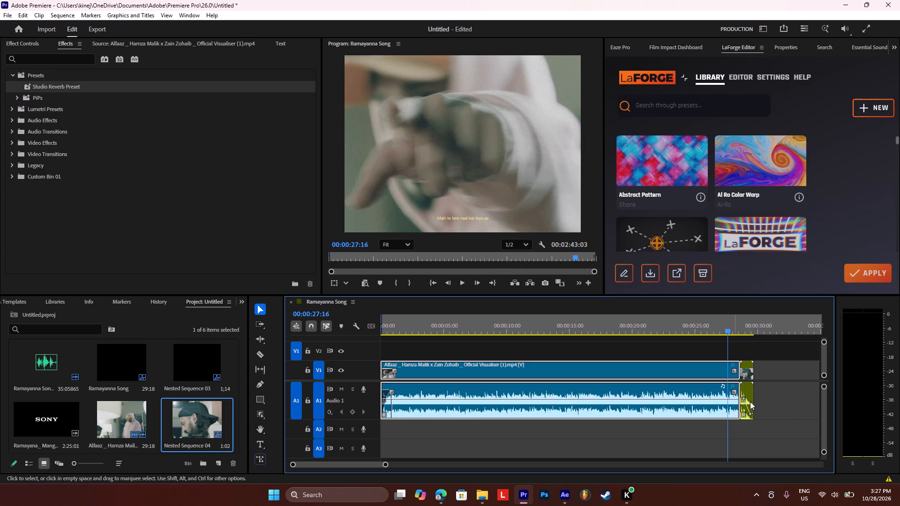
Apply the default transitions to the nested tail clip at the end of the sequence.
click(747, 400)
key(shift+s)
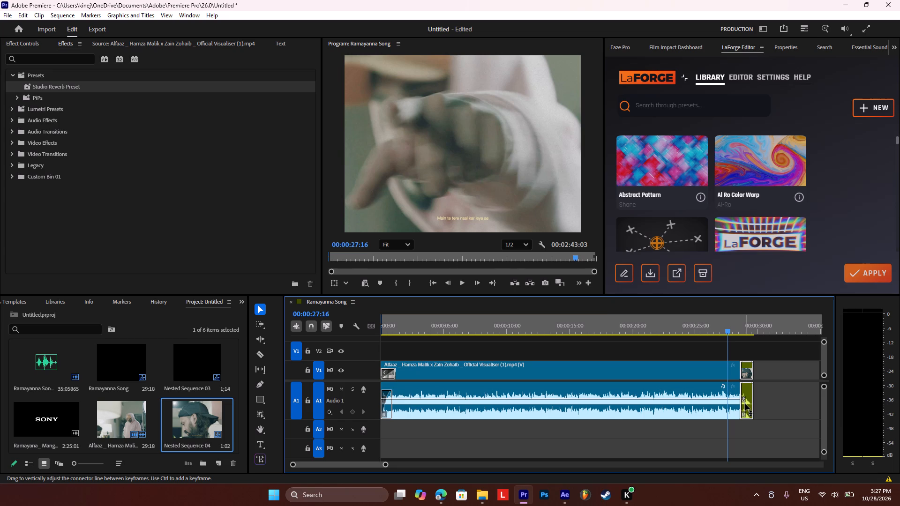
key(shift+d)
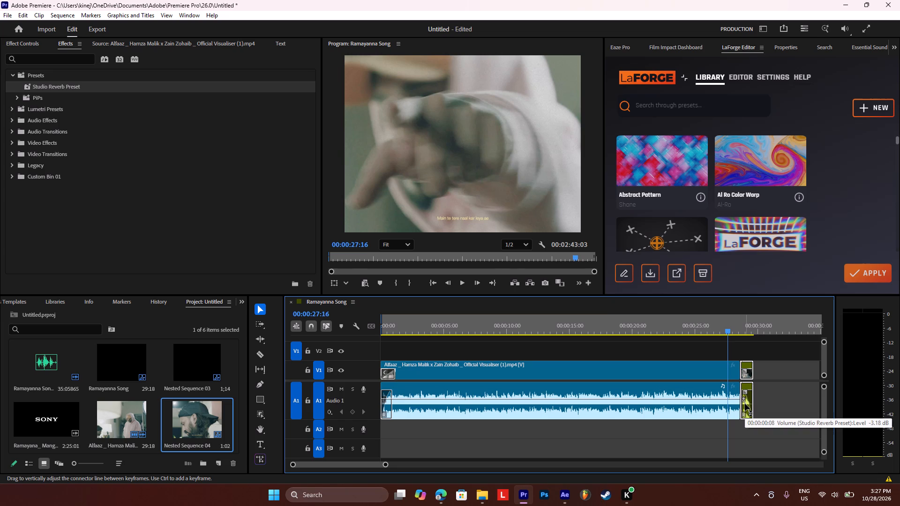
Play the ending and the whole sequence through to check the fades and the reverb tail.
key(space)
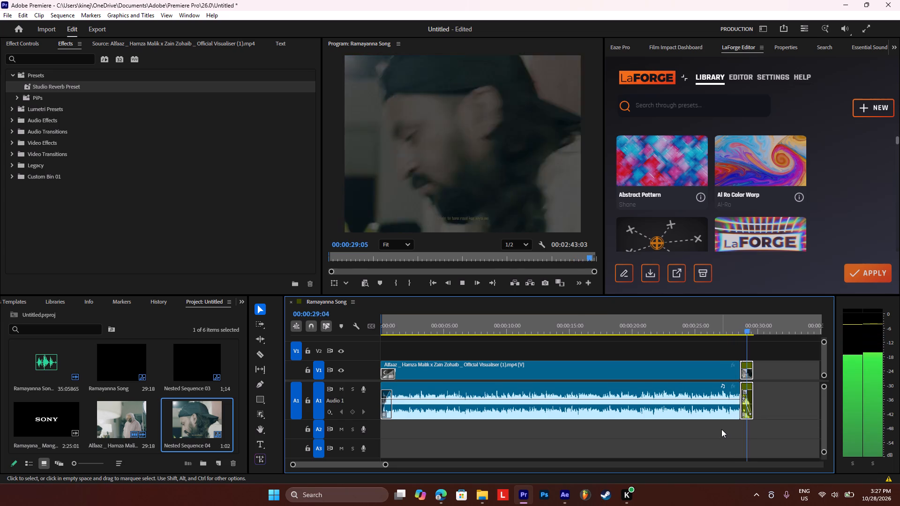
key(space)
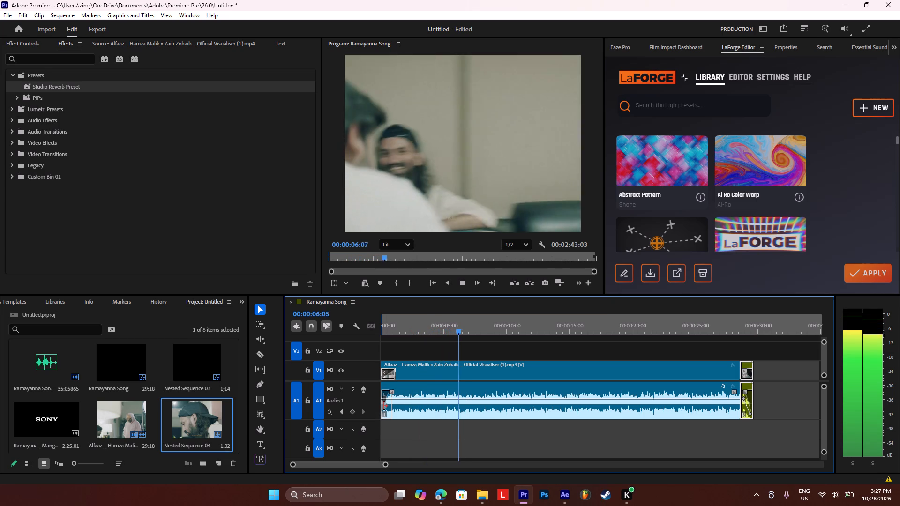
click(384, 464)
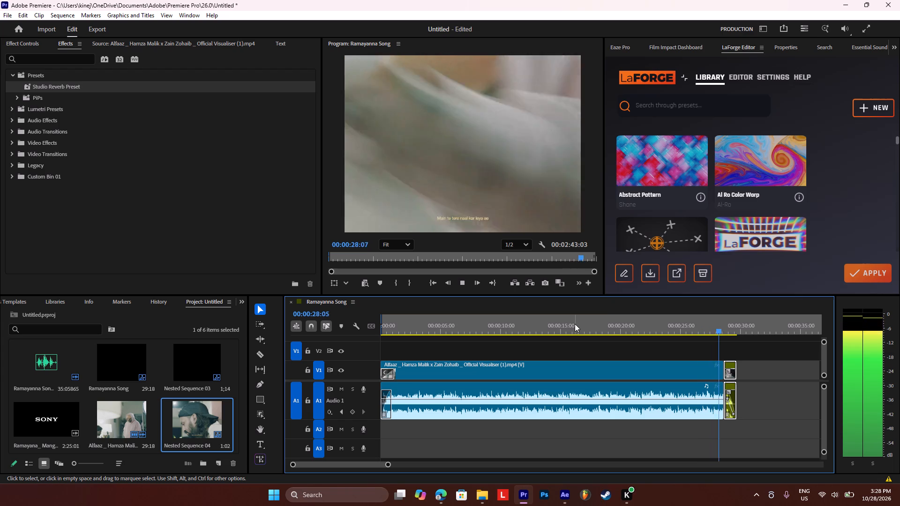
key(space)
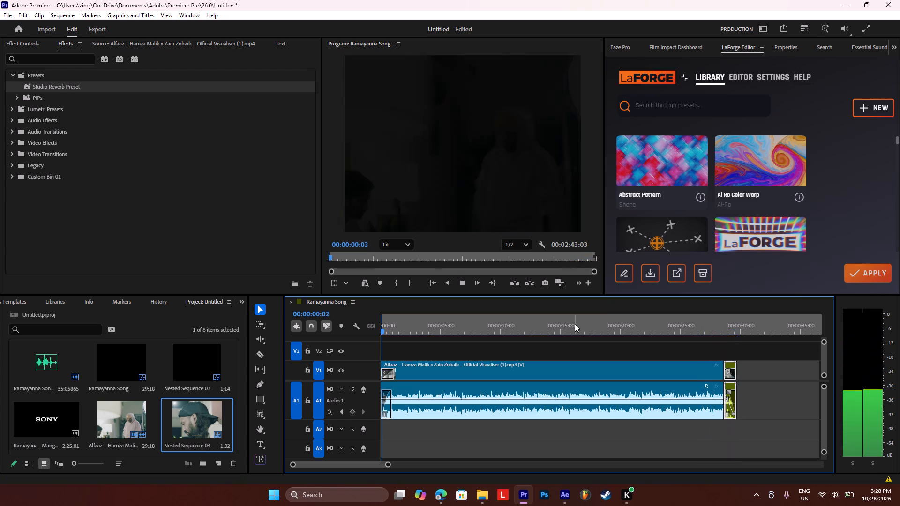
Save the project and stop playback near the sequence start.
key(ctrl+s)
key(space)
key(space)
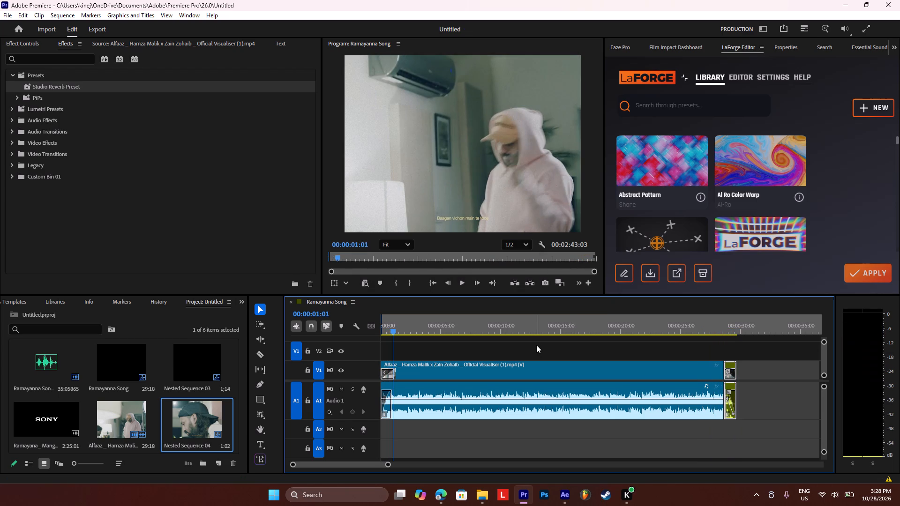
Open the export settings for the Ramayanna Song sequence and name the output file Alfaaz 1 Audio.
key(ctrl+m)
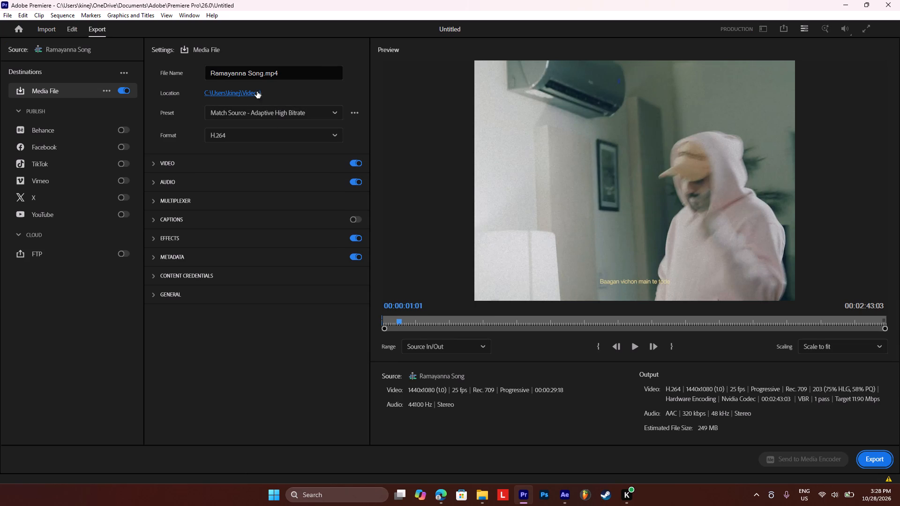
drag(295, 75, 216, 76)
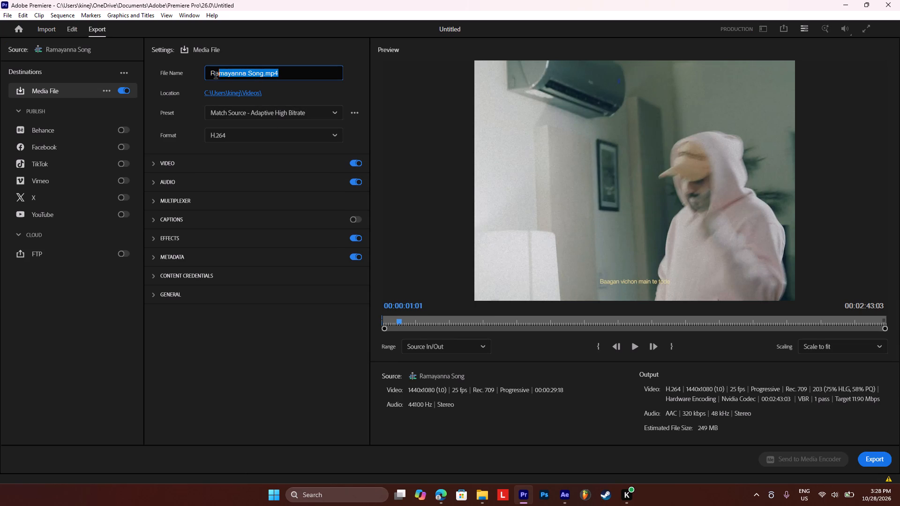
drag(216, 76, 187, 76)
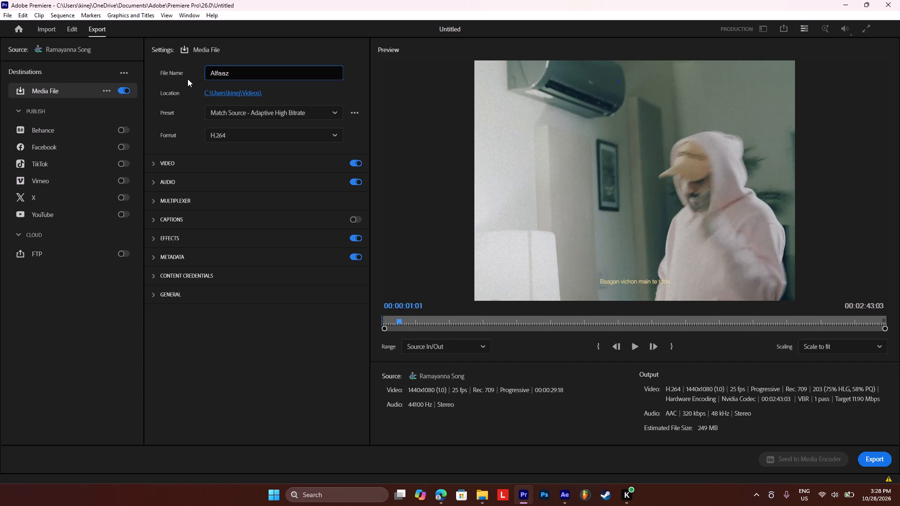
key(a)
text(io)
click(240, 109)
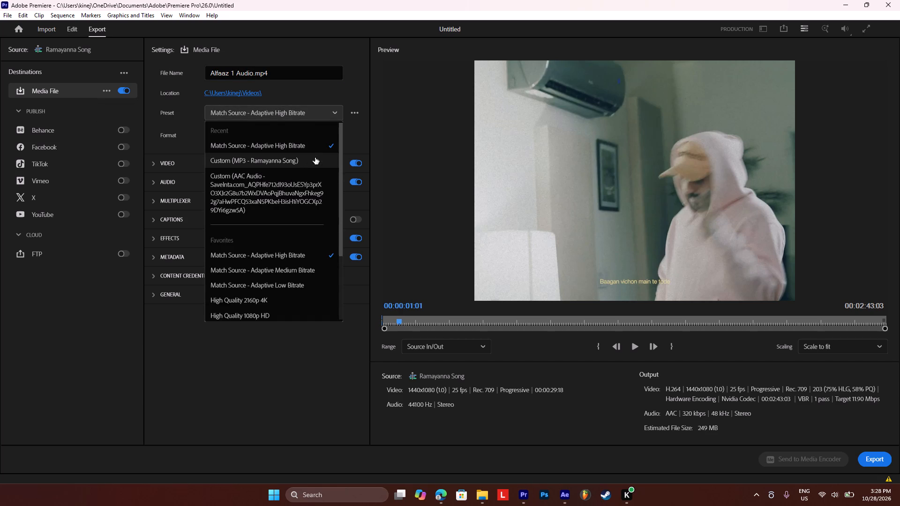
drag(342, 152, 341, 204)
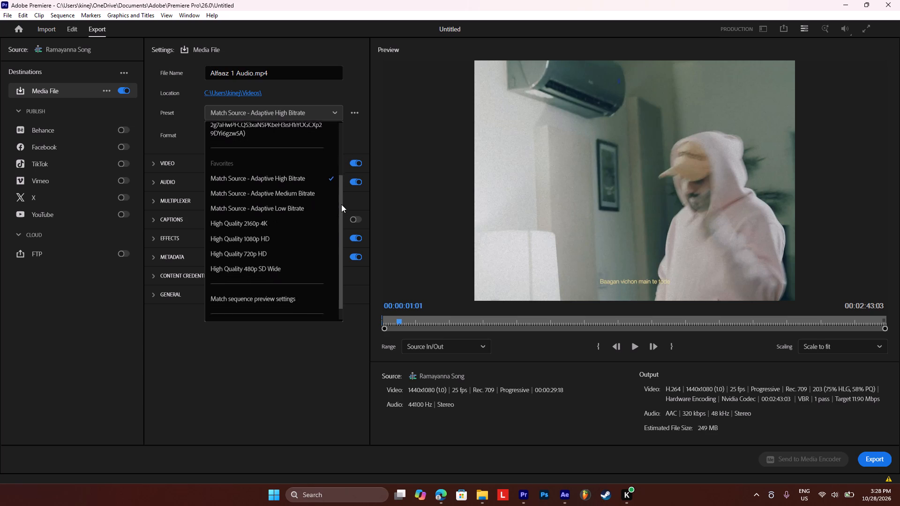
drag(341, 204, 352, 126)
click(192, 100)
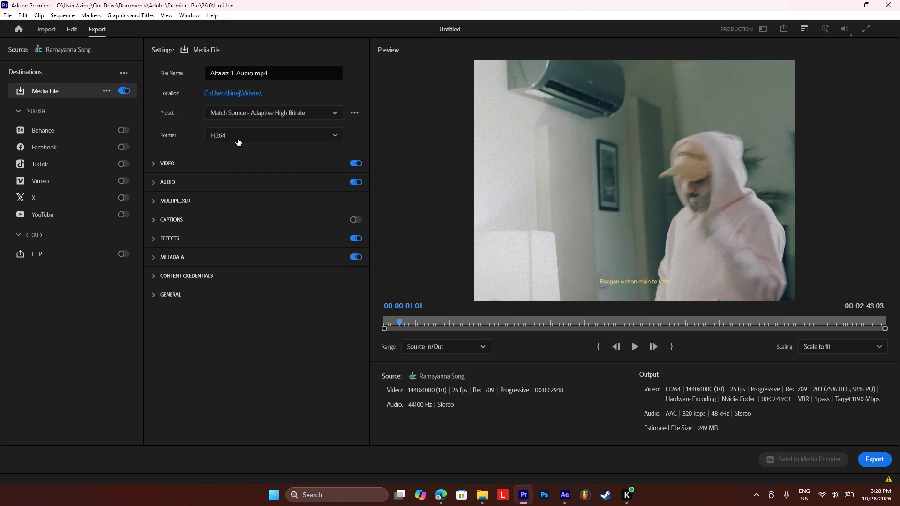
Set the export format to MP3.
click(243, 139)
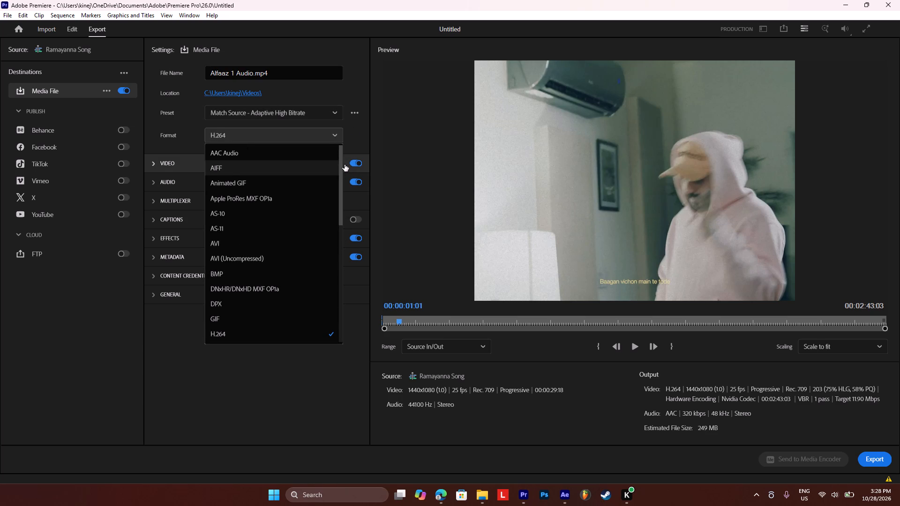
drag(341, 171, 342, 230)
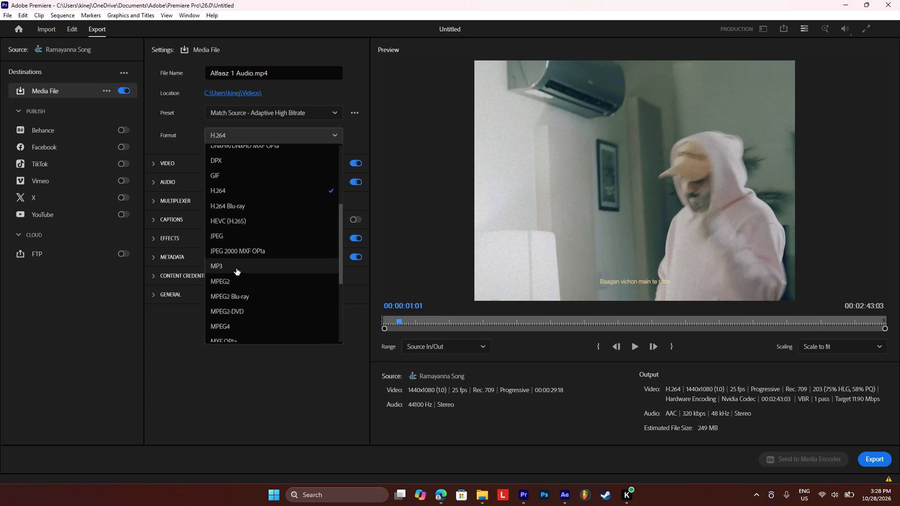
click(232, 269)
click(303, 117)
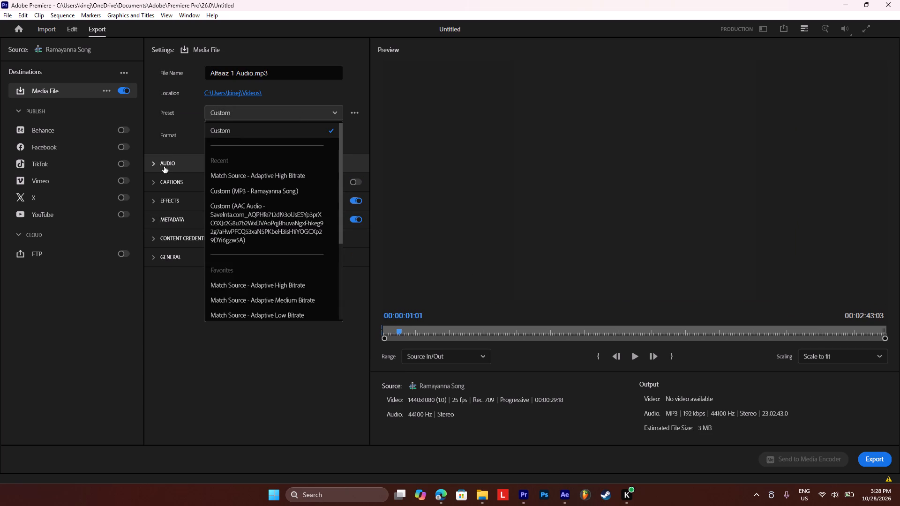
click(165, 139)
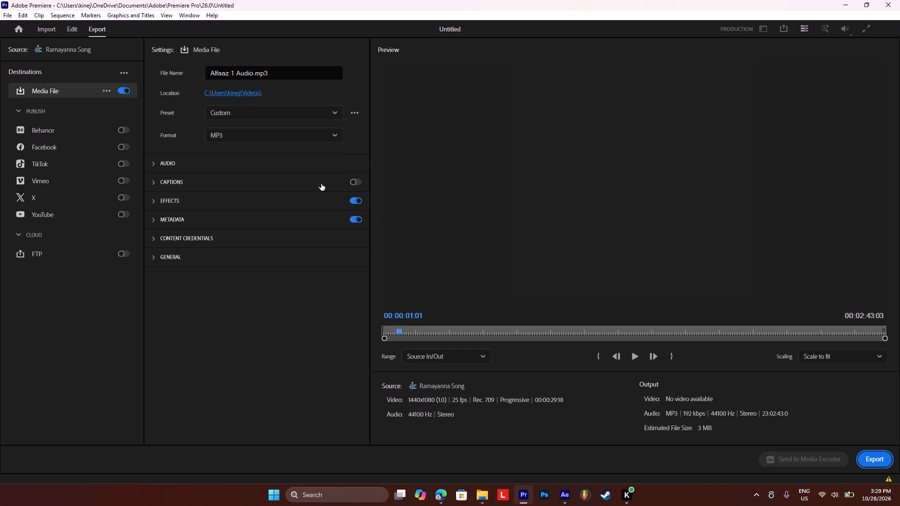
Set the output location to the Alfaaz folder in Videos and export the audio file.
click(223, 98)
click(224, 95)
click(230, 111)
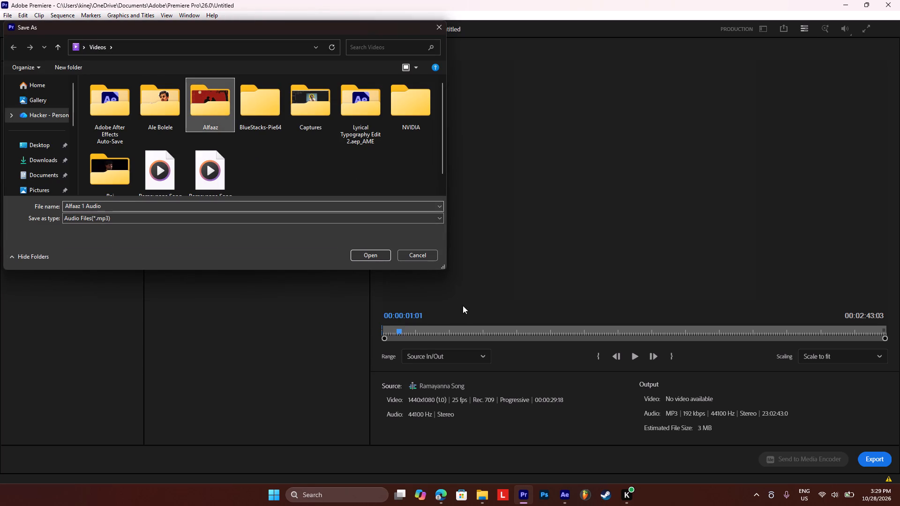
click(365, 251)
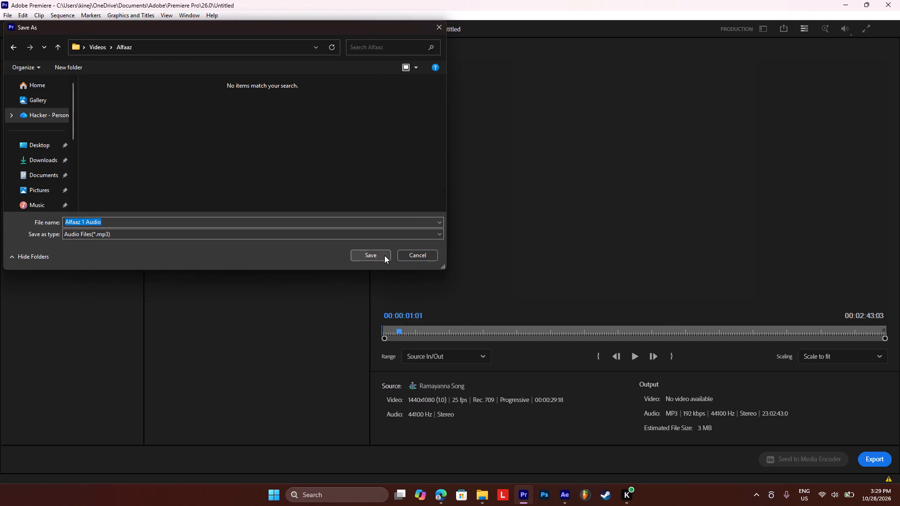
click(384, 255)
click(878, 455)
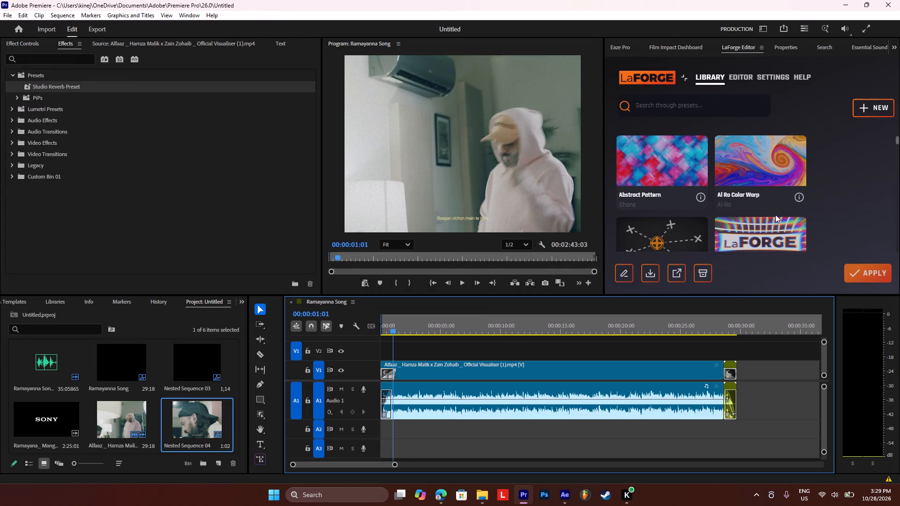
Switch to After Effects and bring Alfaaz 1 Audio.mp3 from the Alfaaz folder in Videos into the Final Comp timeline.
click(899, 0)
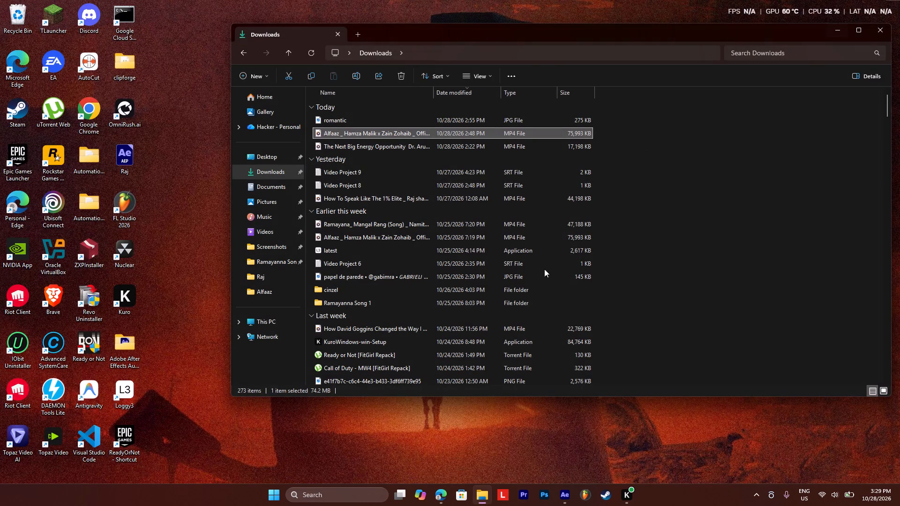
click(564, 504)
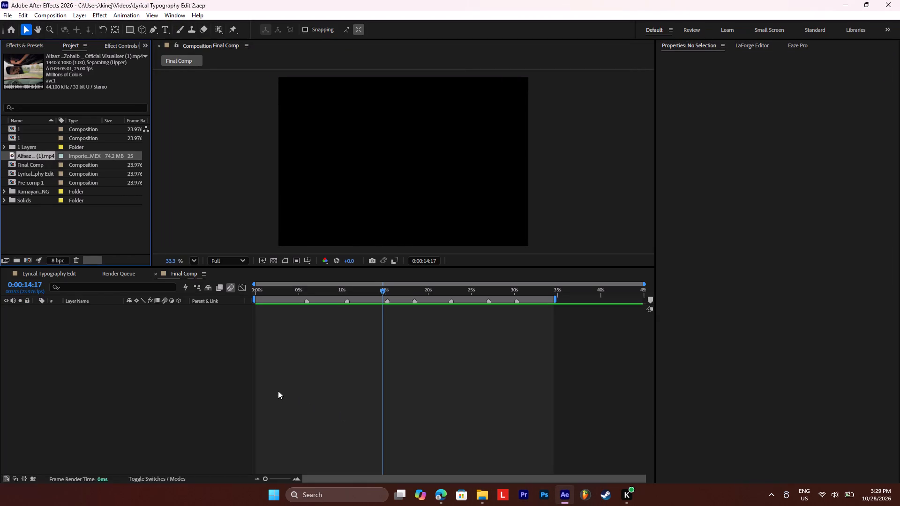
click(479, 488)
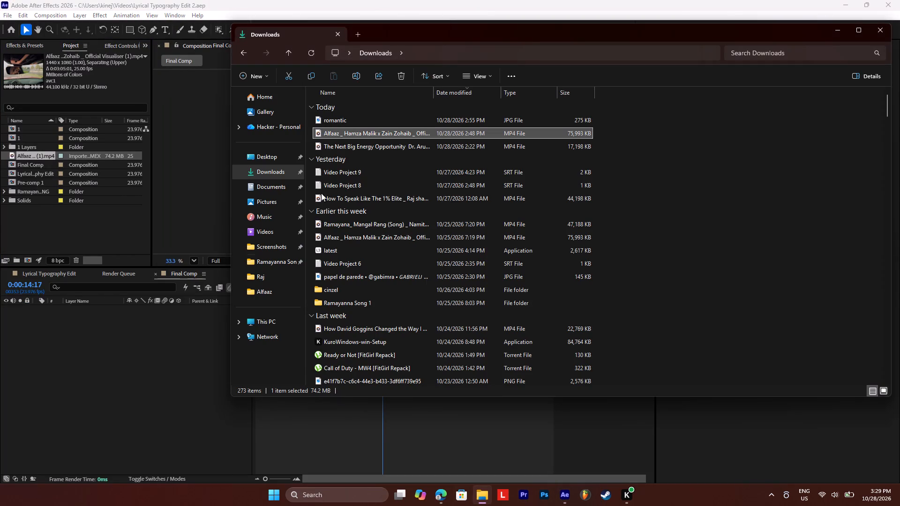
click(255, 238)
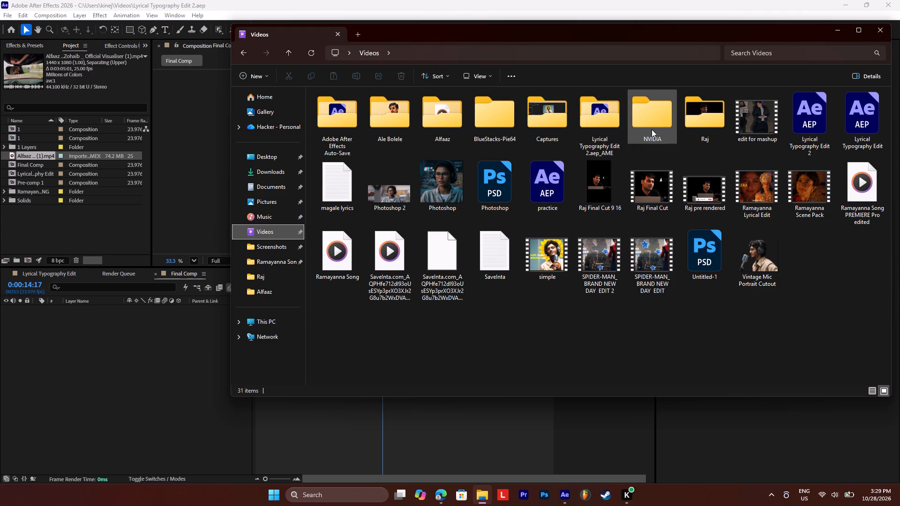
double_click(457, 117)
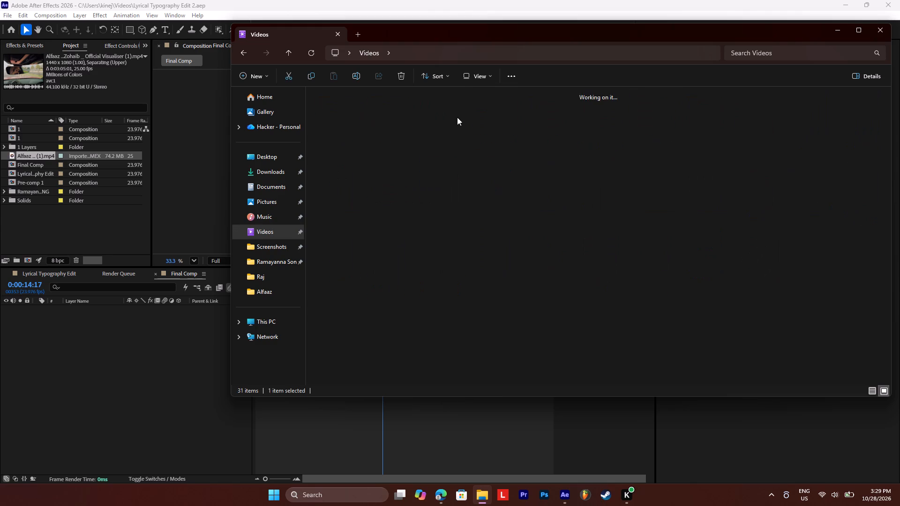
drag(334, 118, 146, 340)
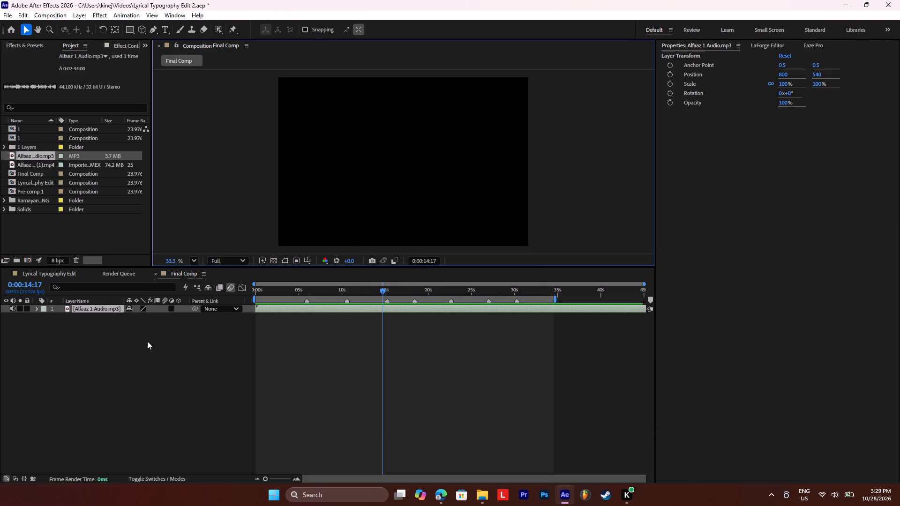
Set the Final Comp composition duration to 0:01:44:21.
drag(265, 477, 279, 476)
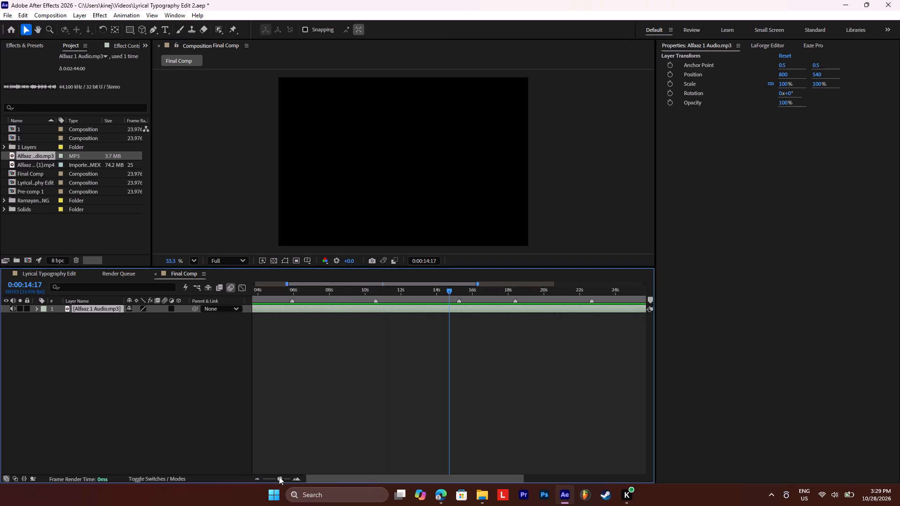
drag(279, 476, 251, 477)
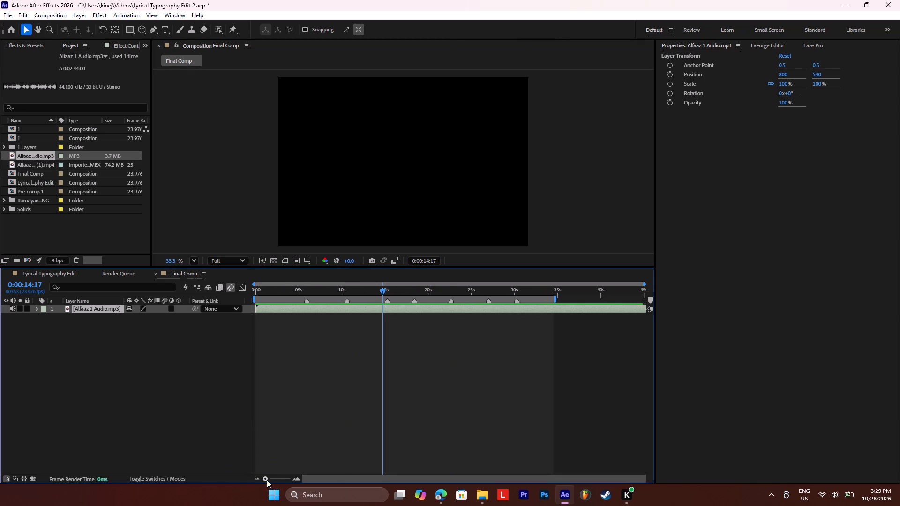
drag(267, 479, 244, 479)
right_click(197, 141)
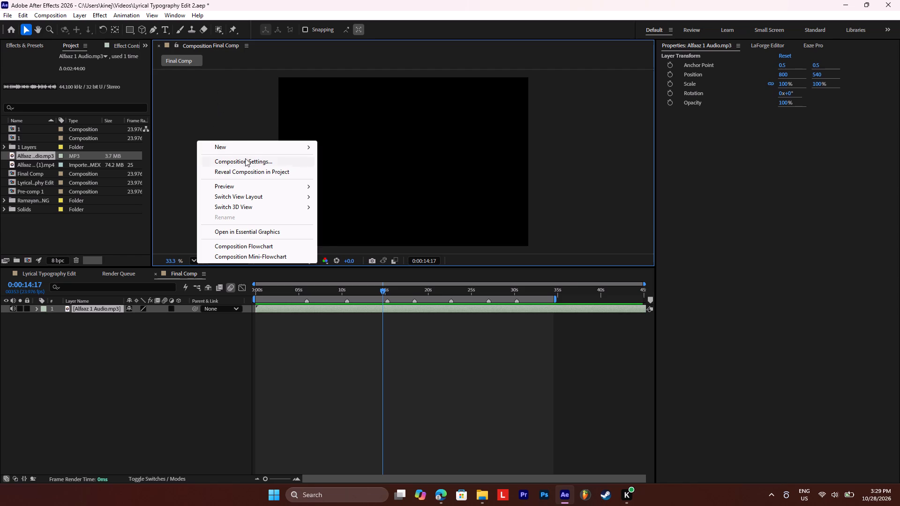
click(245, 158)
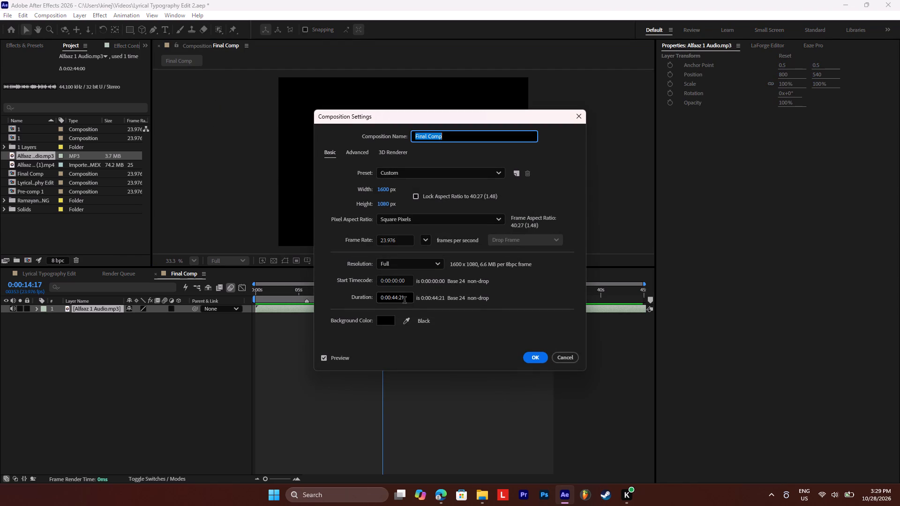
click(406, 300)
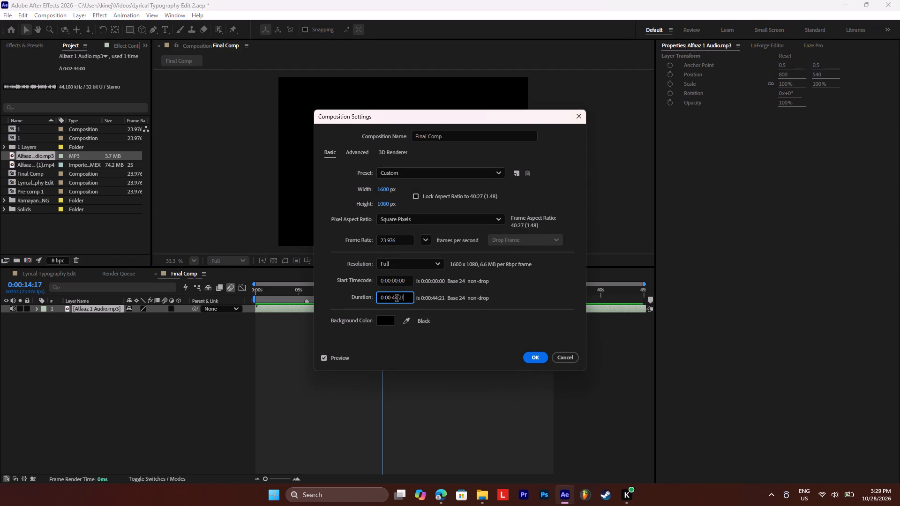
click(391, 298)
key(BackSpace)
key(1)
click(490, 346)
click(537, 357)
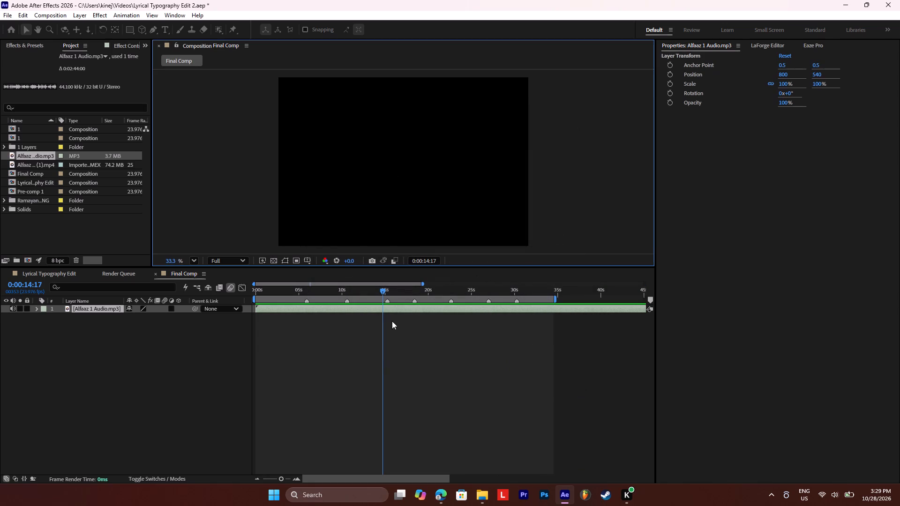
Extend the end of the Final Comp work area to the end of the composition.
drag(282, 478, 264, 479)
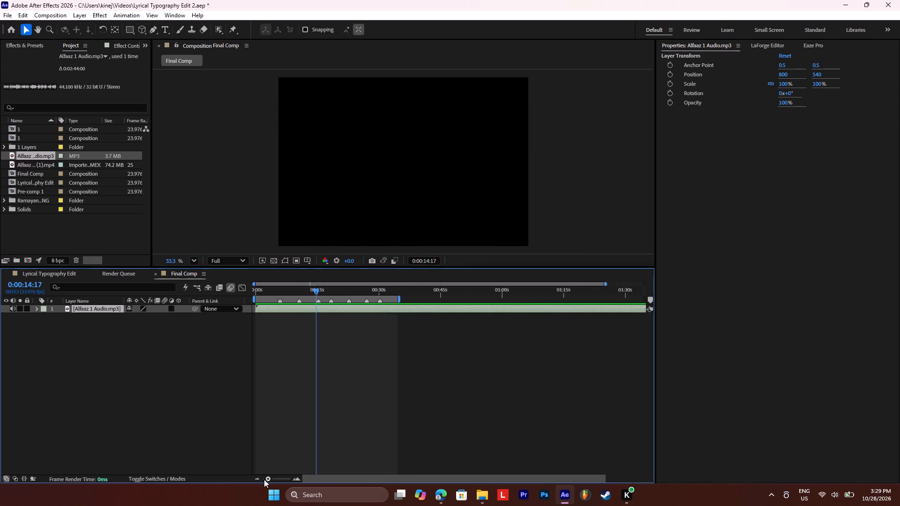
drag(264, 479, 255, 478)
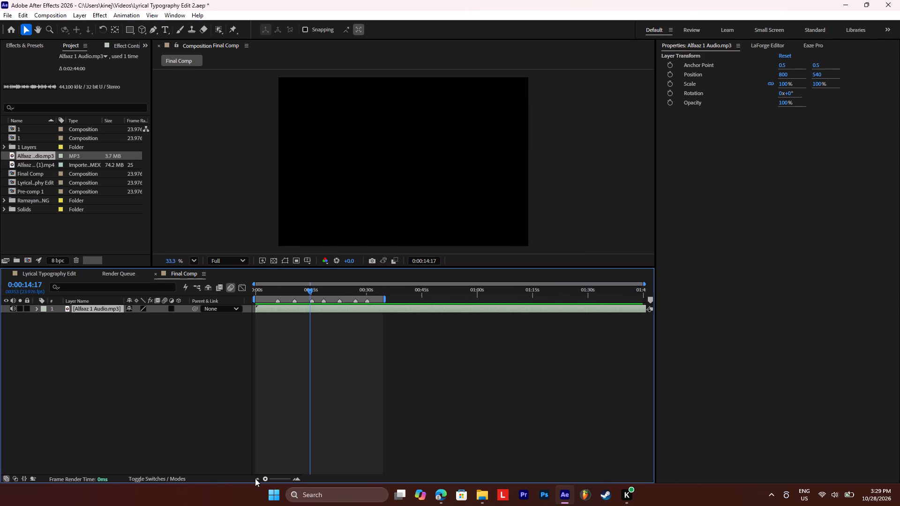
drag(255, 478, 217, 475)
drag(385, 298, 621, 304)
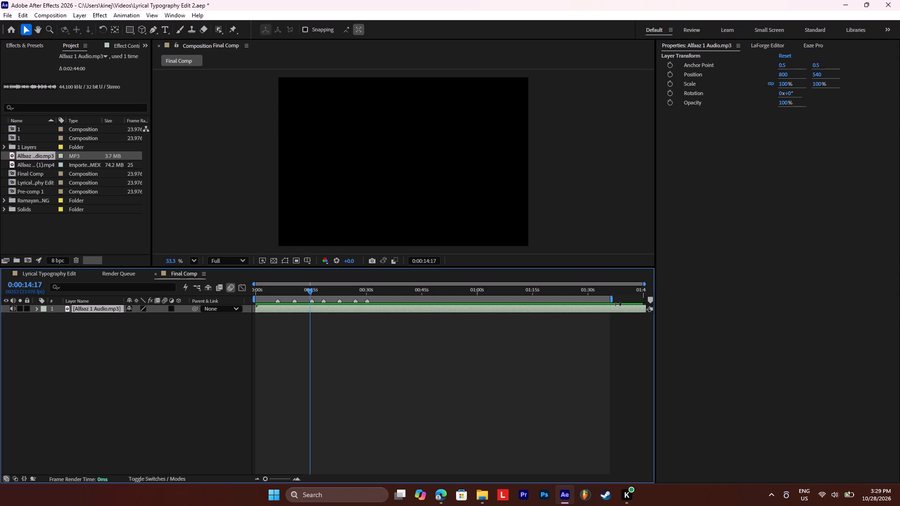
drag(621, 304, 682, 302)
Play Final Comp at several points and from its start to hear where the song excerpt and its reverb tail end.
key(space)
click(566, 292)
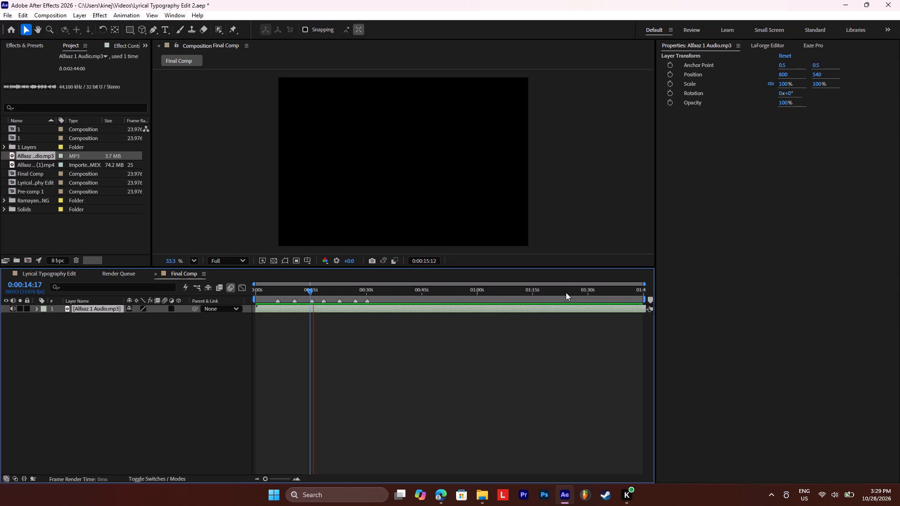
key(space)
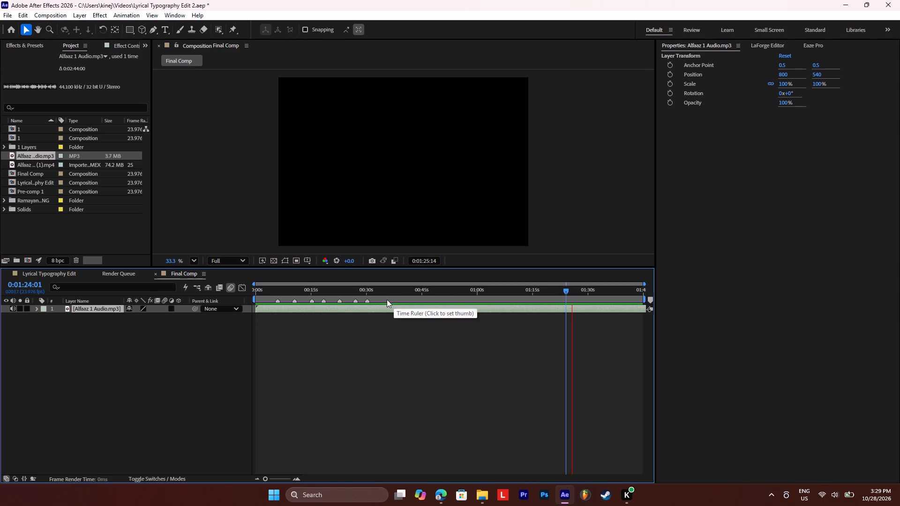
drag(342, 293, 214, 293)
key(space)
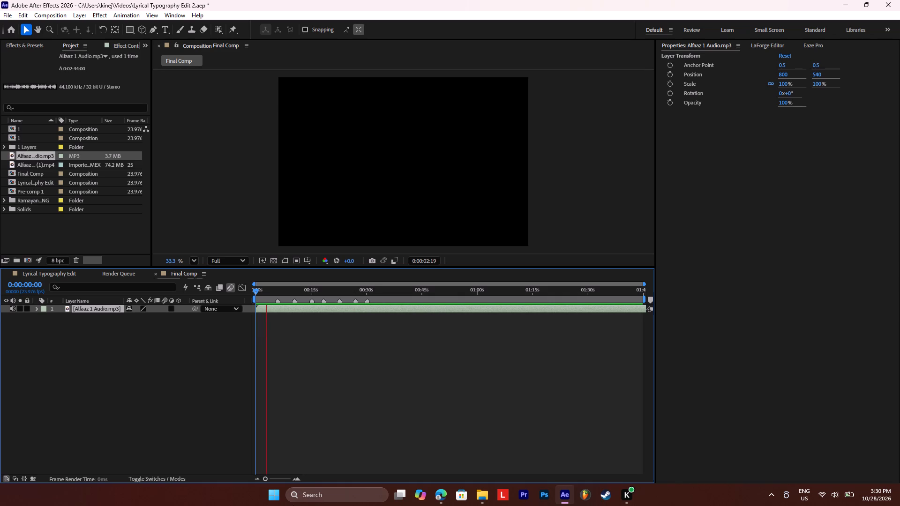
drag(267, 478, 261, 479)
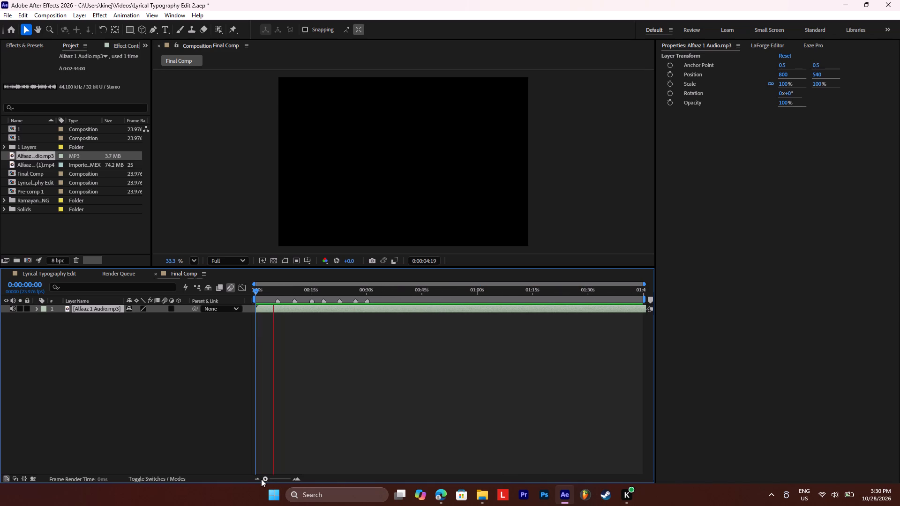
drag(261, 479, 271, 478)
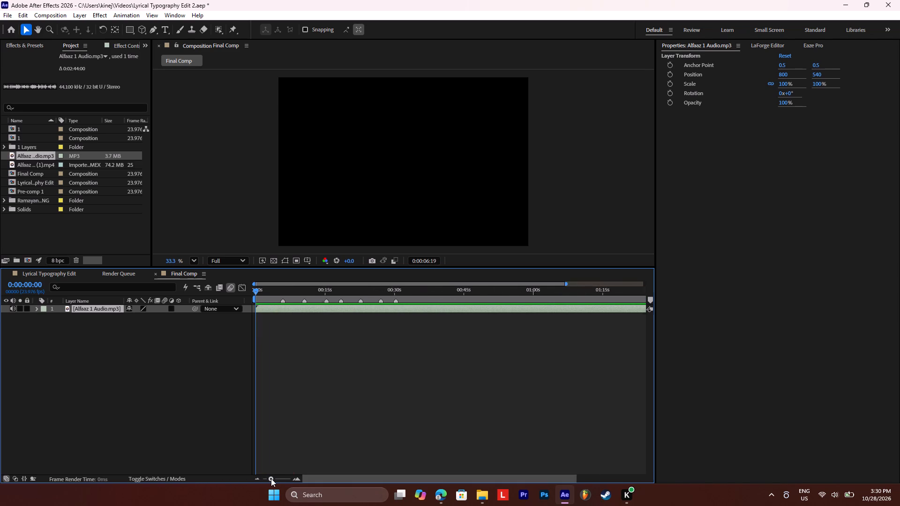
drag(271, 478, 255, 478)
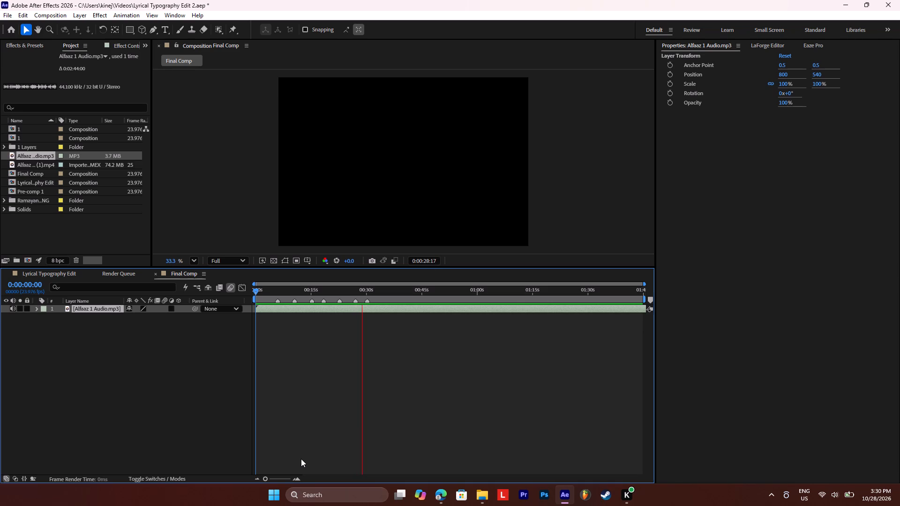
Replay the stretch around the excerpt's end and set the Final Comp work area end at 0:00:29:20.
key(n)
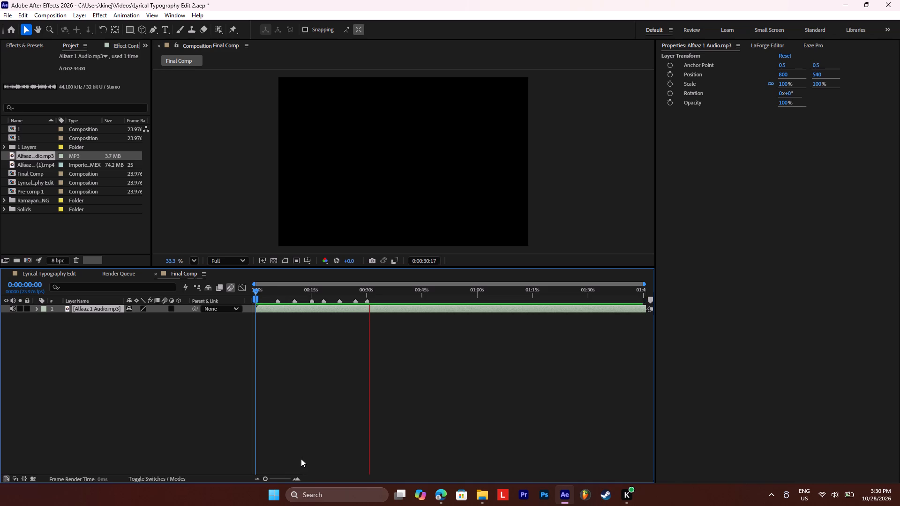
key(space)
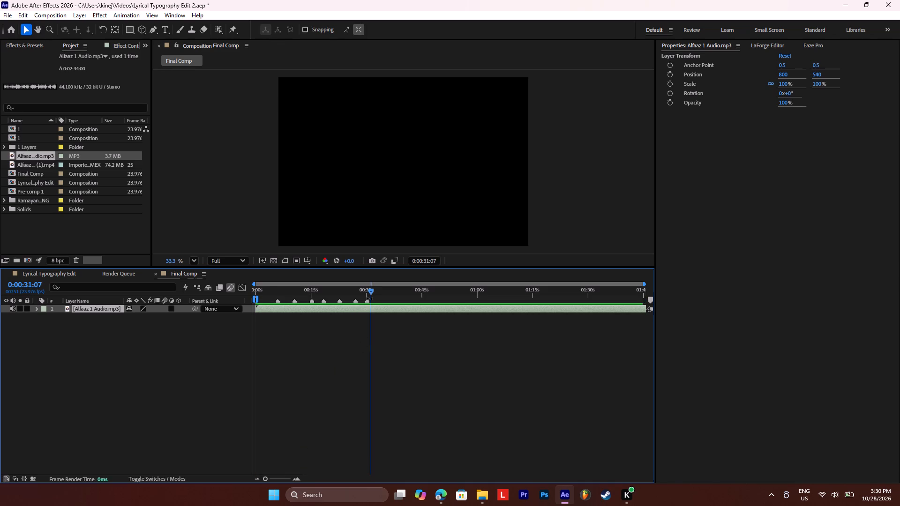
click(367, 294)
drag(364, 292, 351, 292)
key(space)
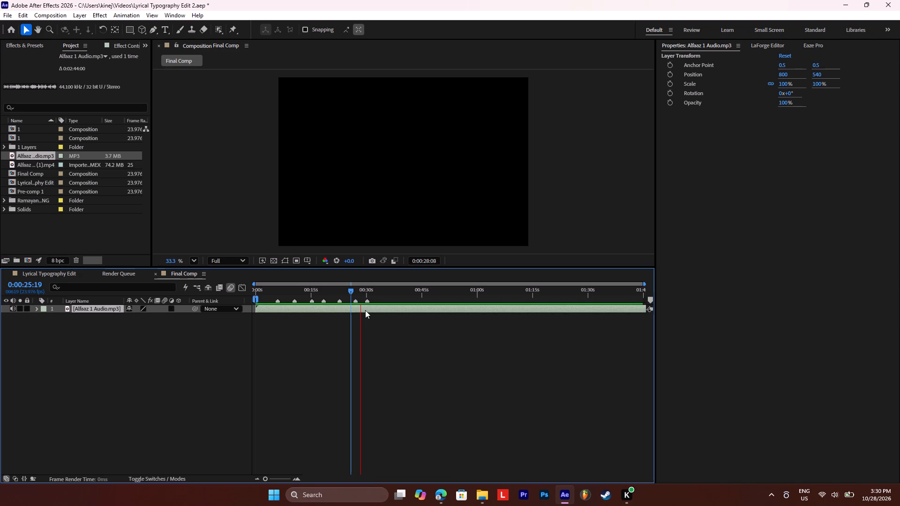
key(space)
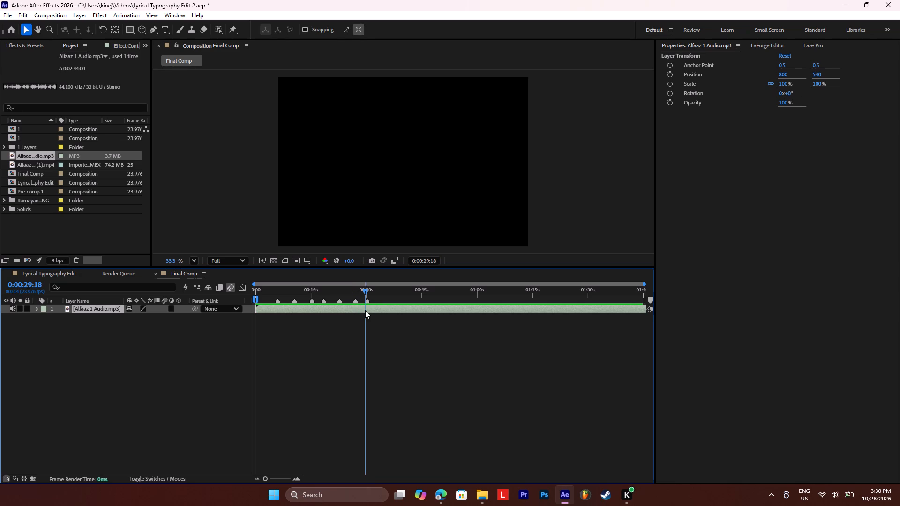
key(space)
key(space)
key(n)
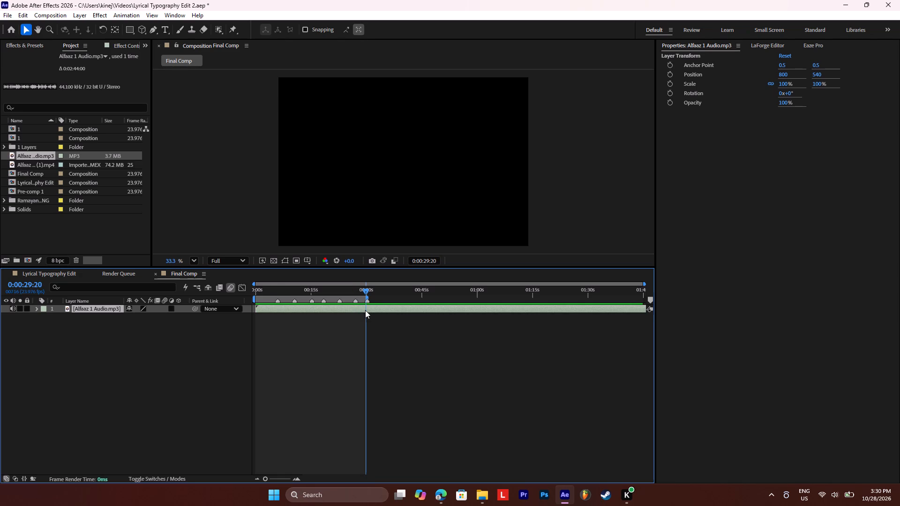
Split the Alfaaz 1 Audio.mp3 layer at 0:00:29:20 and delete the part after the split.
key(c)
key(ctrl+shift+d)
key(BackSpace)
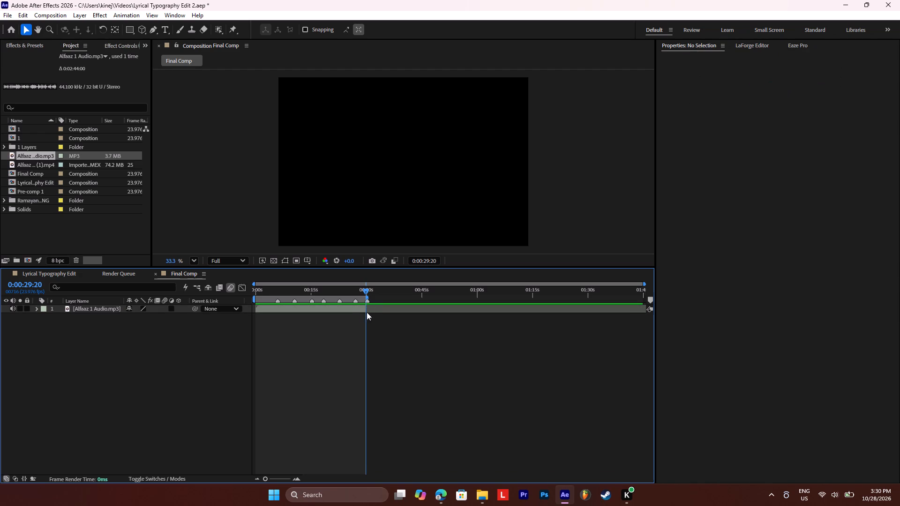
Play Final Comp from its start and move the second composition marker to the lyric break at 0:00:11:15.
drag(357, 292, 234, 290)
key(space)
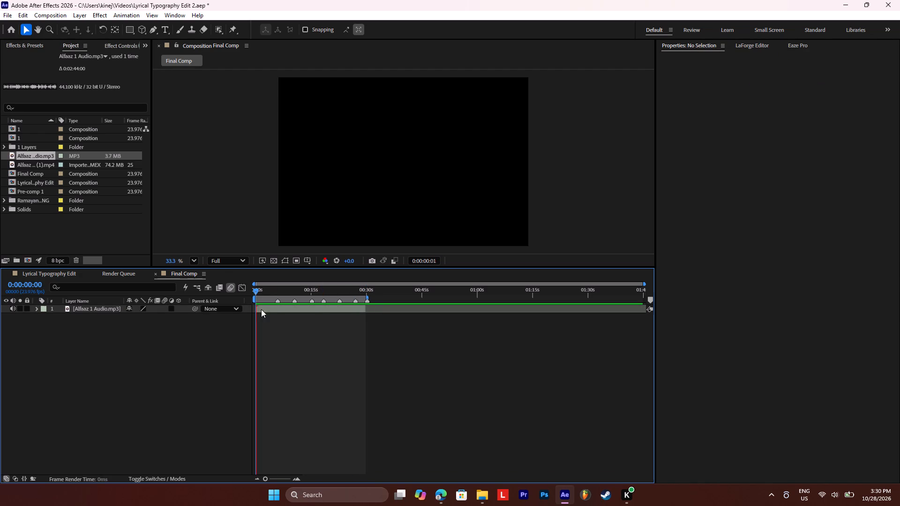
click(295, 310)
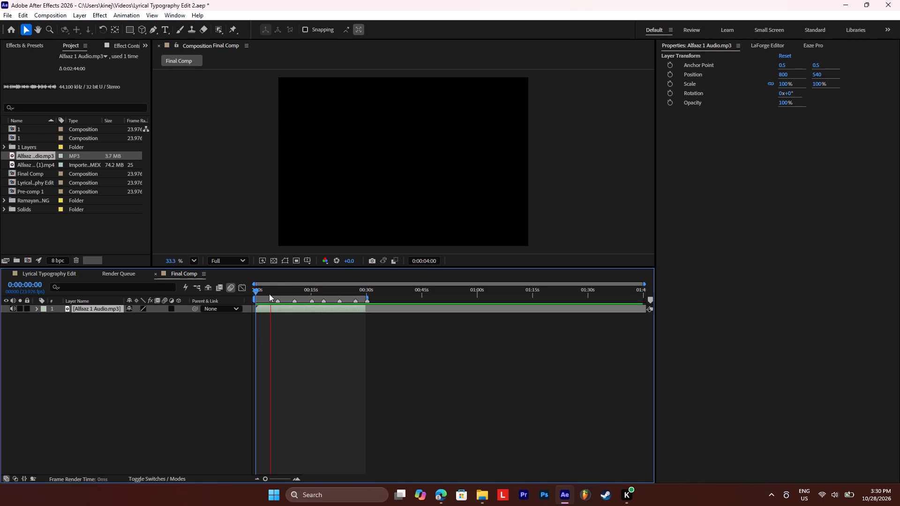
key(space)
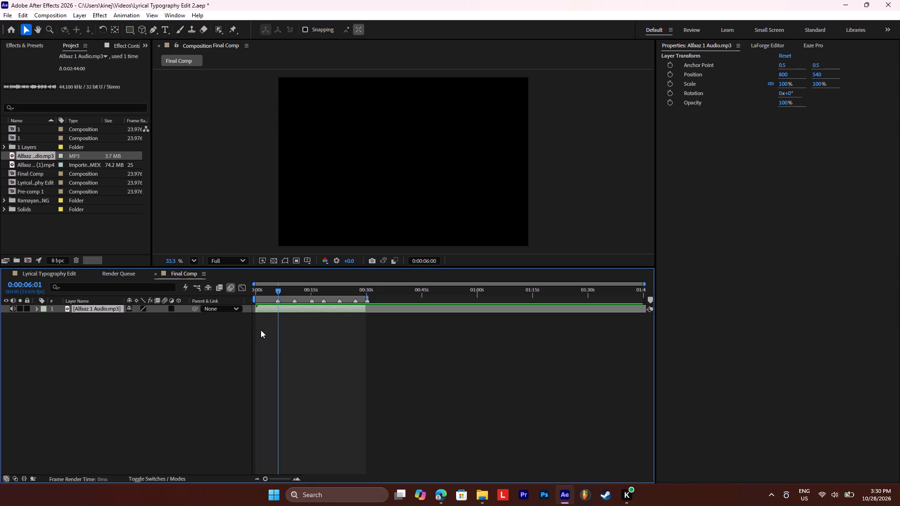
key(space)
key(space)
drag(294, 301, 295, 302)
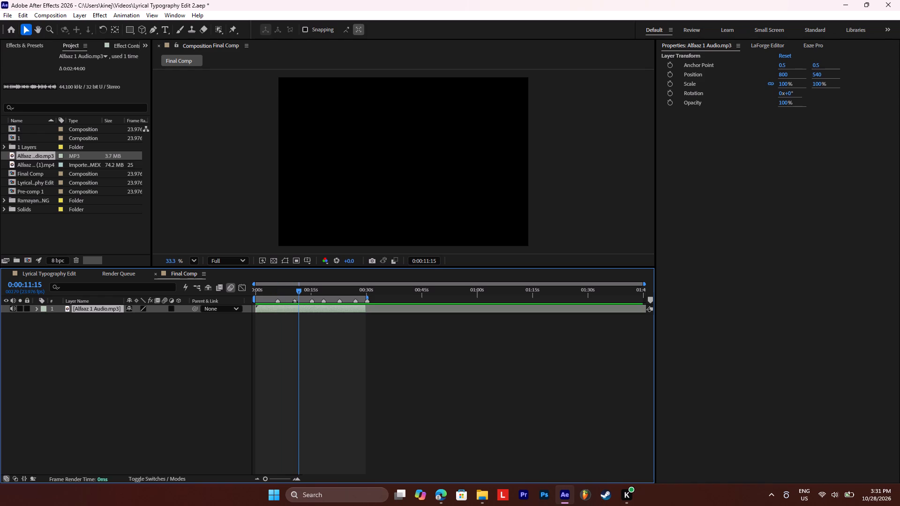
drag(295, 302, 299, 308)
Play on from there, shift the fourth marker away to about 28 s, and move the third marker to 0:00:17:10.
key(space)
key(space)
key(space)
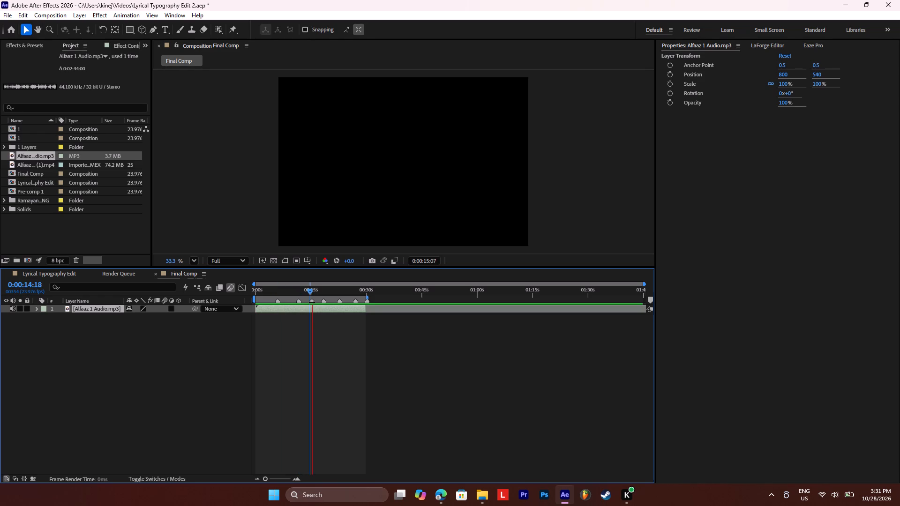
key(space)
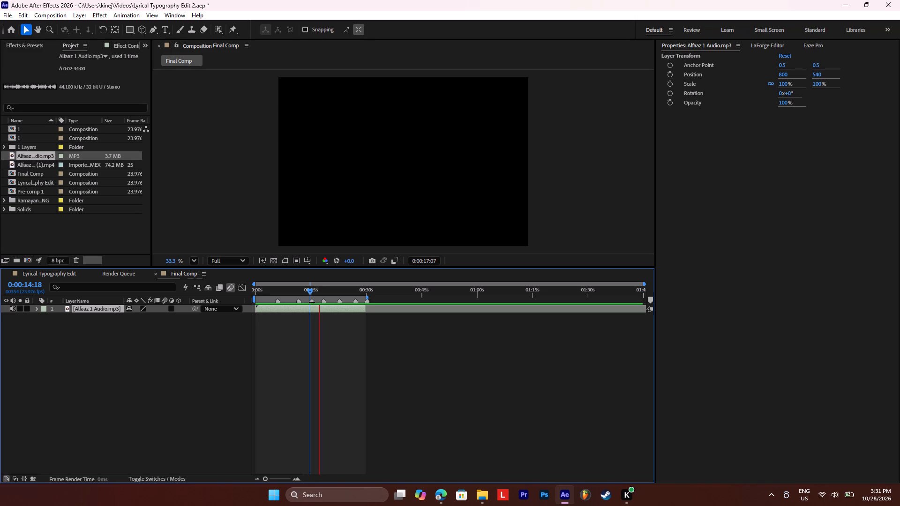
drag(324, 301, 354, 301)
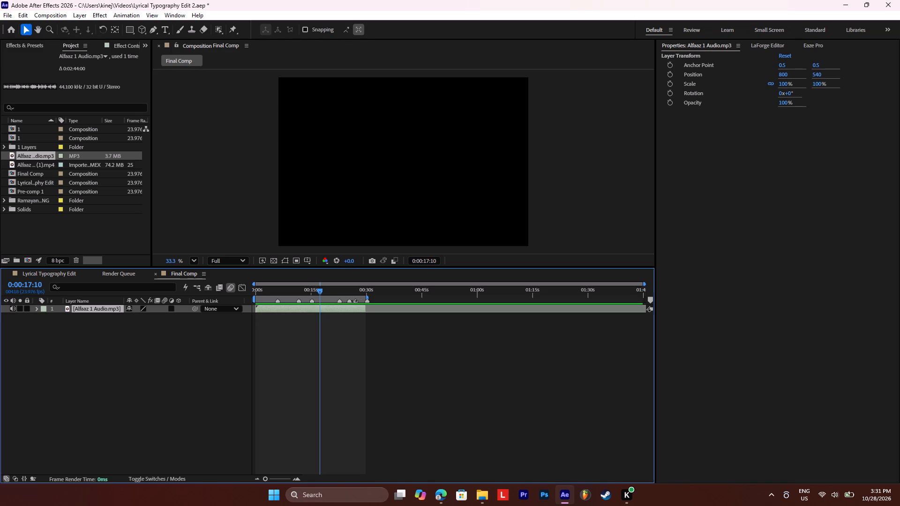
drag(354, 301, 361, 301)
drag(315, 301, 305, 304)
drag(322, 298, 316, 298)
drag(311, 302, 319, 308)
drag(319, 308, 319, 308)
Play on from 0:00:17:10 and move the next composition marker to 0:00:23:07.
key(space)
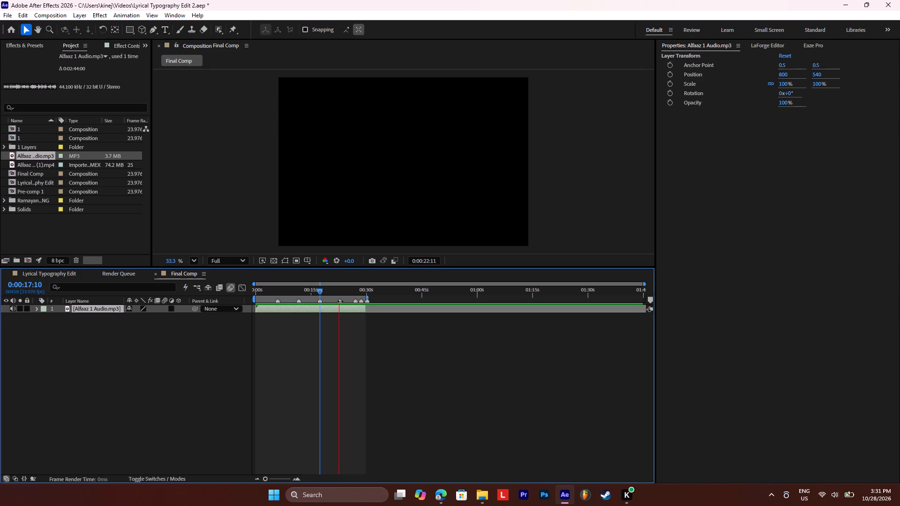
key(space)
click(340, 301)
drag(340, 301, 341, 304)
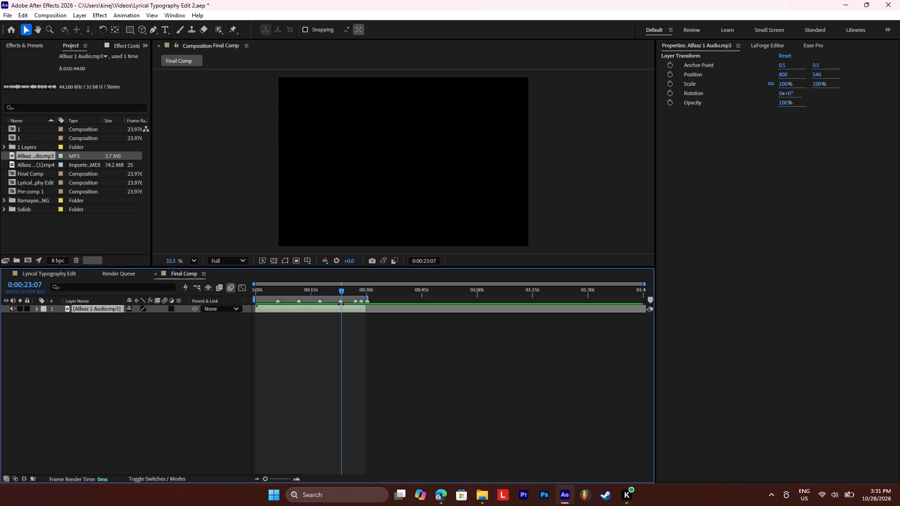
drag(341, 304, 342, 305)
Play the last section, move the three remaining markers past the work area end to about 38–40 s, and return the playhead to 0:00:00:00.
key(space)
drag(354, 302, 400, 313)
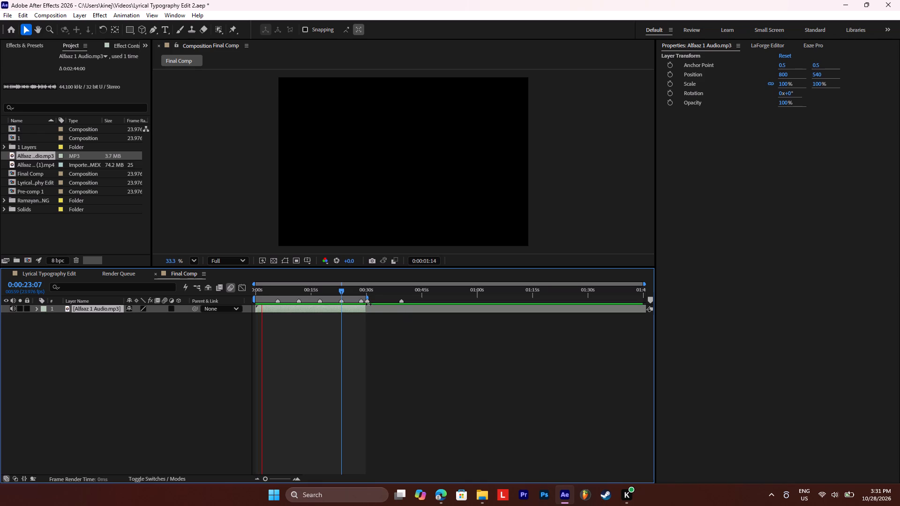
drag(367, 303, 395, 304)
drag(362, 301, 405, 306)
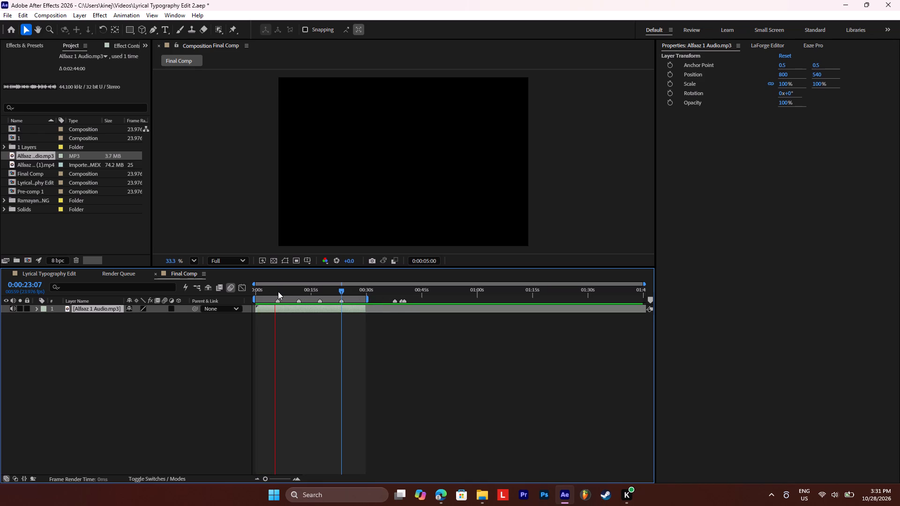
drag(311, 289, 240, 288)
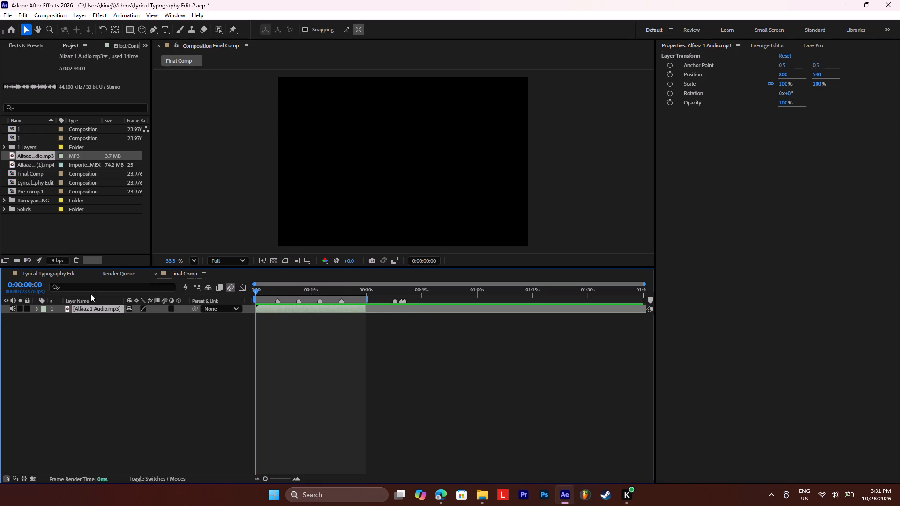
Create a new folder in the After Effects project and name it alfaaz.
click(480, 495)
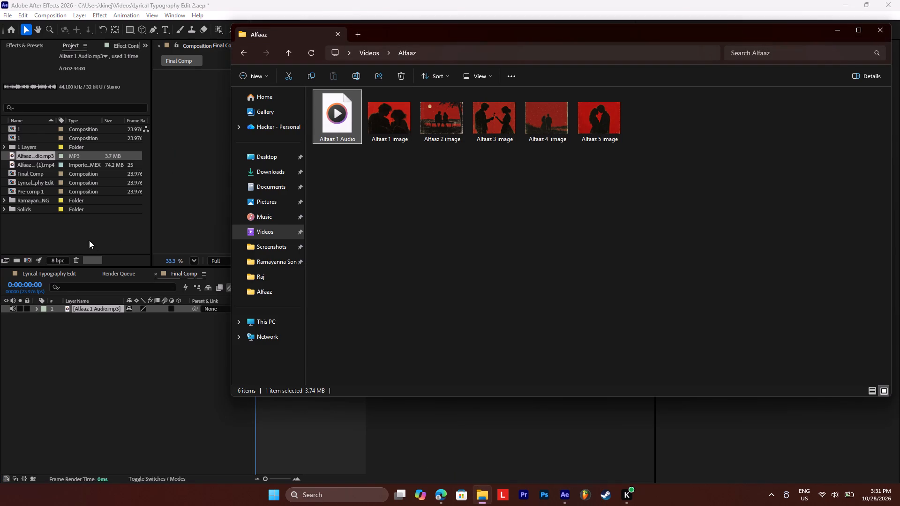
click(18, 261)
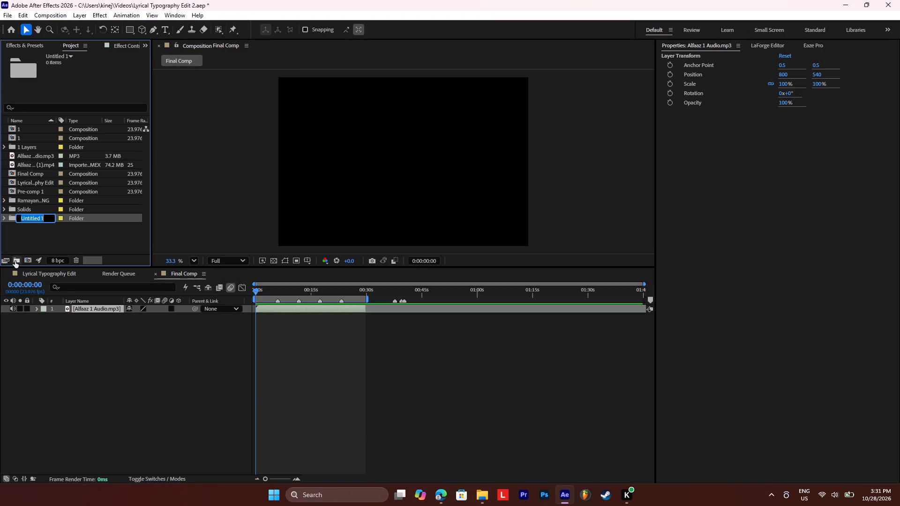
text(sfl)
key(BackSpace)
key(BackSpace)
key(BackSpace)
key(BackSpace)
key(a)
key(f)
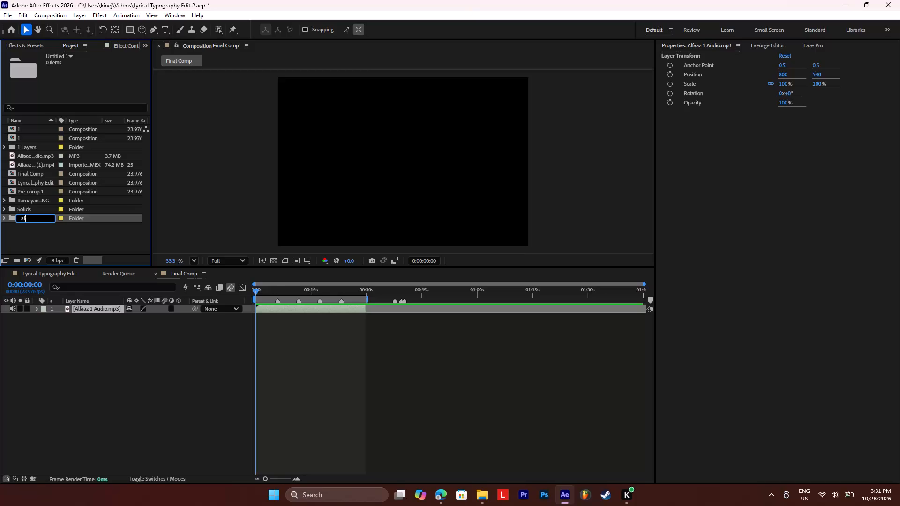
key(BackSpace)
key(k)
key(BackSpace)
text(lfaaz)
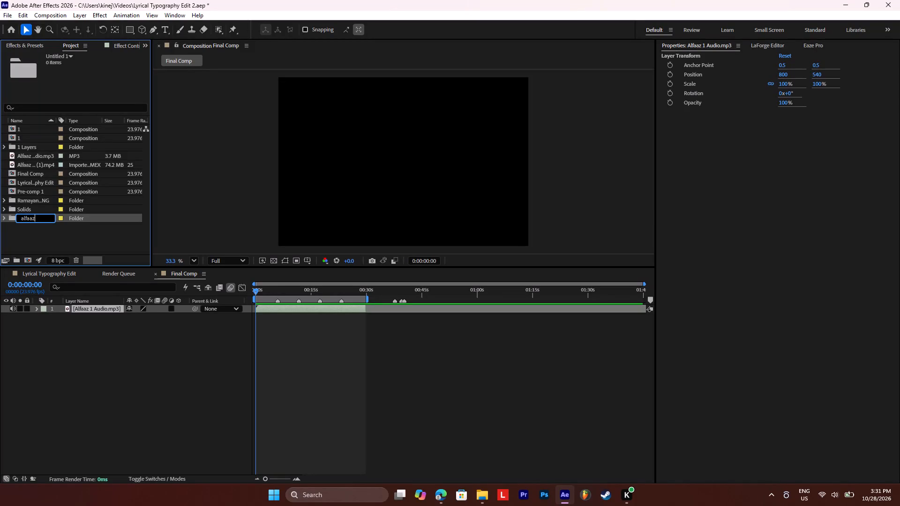
click(28, 235)
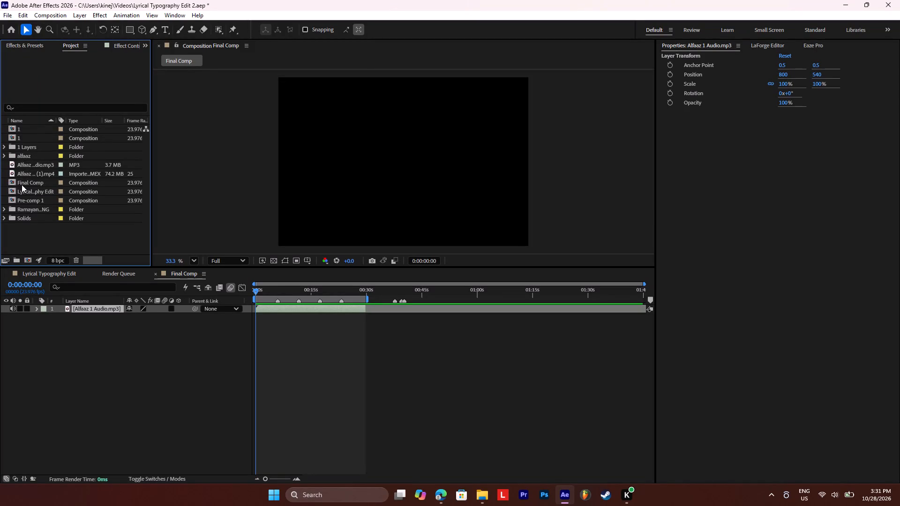
Import the five Alfaaz images, 1 to 5, from the Alfaaz folder in Videos into the project's alfaaz folder.
click(490, 496)
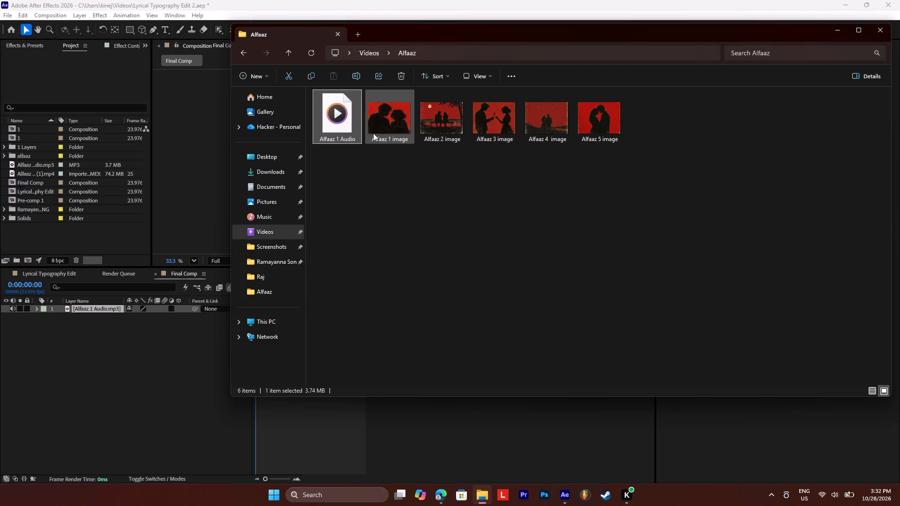
drag(397, 182, 399, 177)
drag(399, 176, 602, 115)
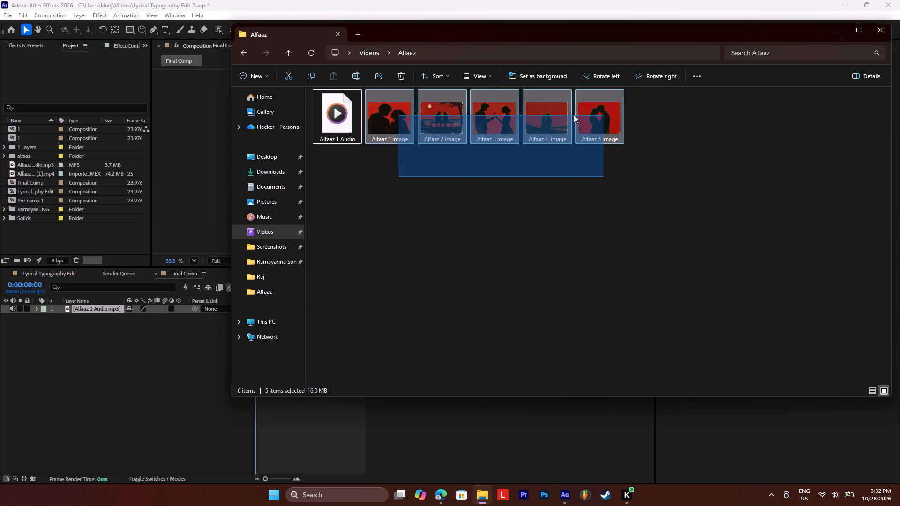
drag(386, 126, 100, 179)
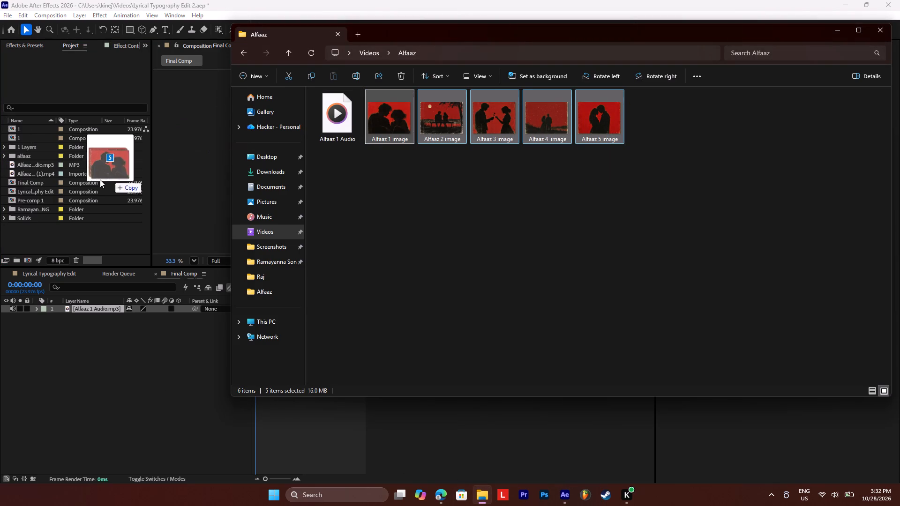
drag(100, 179, 32, 158)
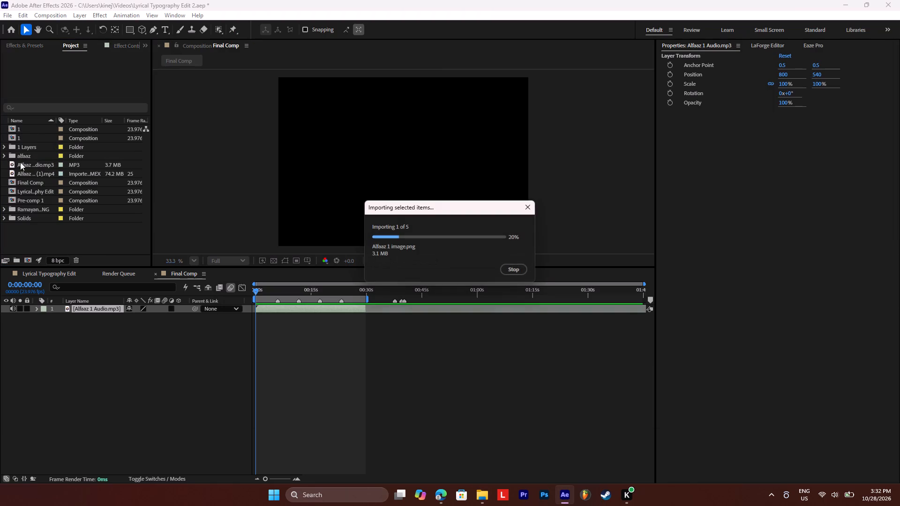
Add Alfaaz 1 image.png from the project's alfaaz folder to Final Comp, above the audio layer at 0:00:00:00.
click(3, 156)
double_click(30, 164)
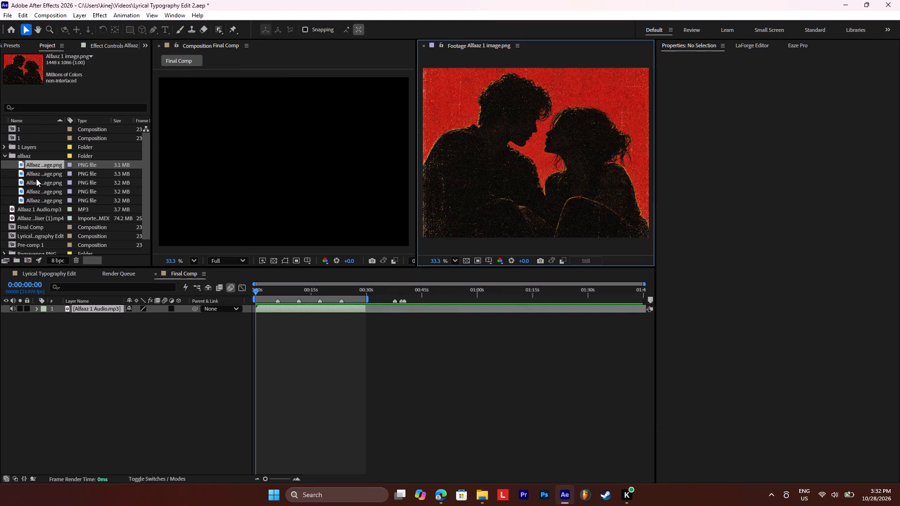
drag(34, 164, 84, 310)
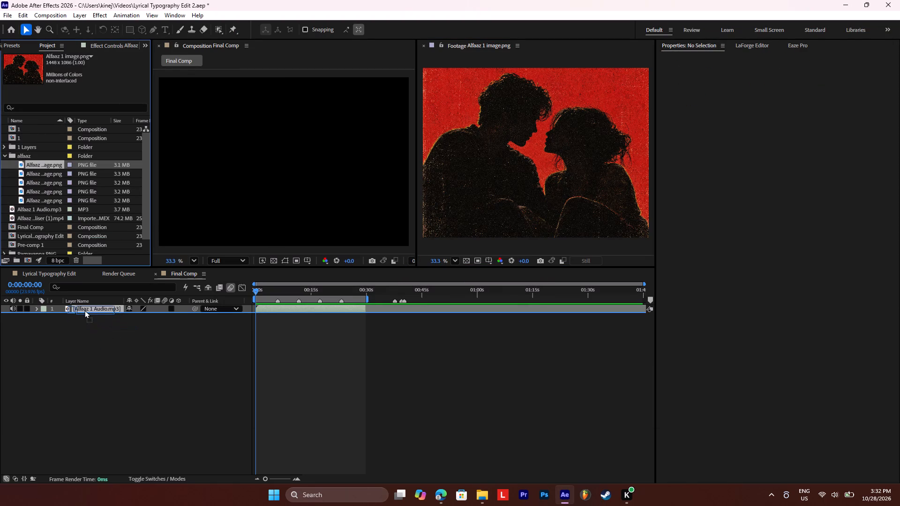
drag(84, 310, 83, 306)
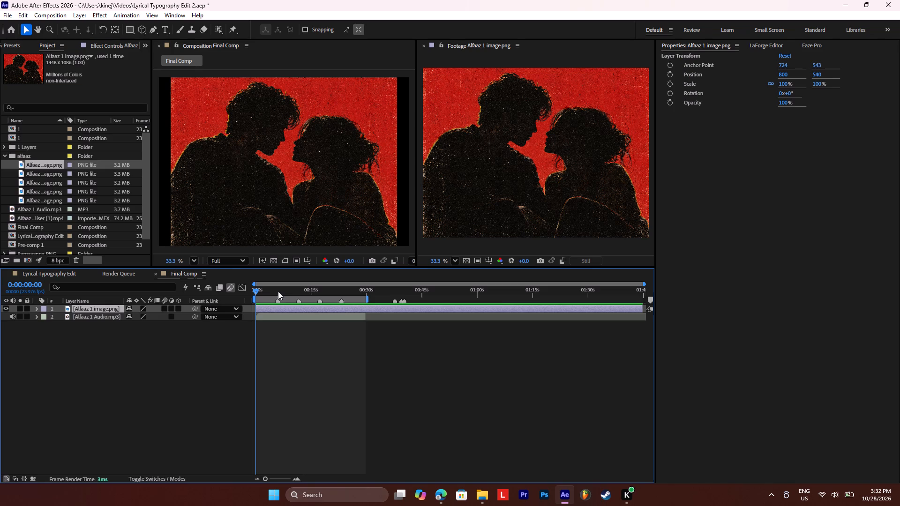
Split the Alfaaz 1 image layer at the first marker, 0:00:05:22, and delete the part after it.
drag(275, 290, 277, 288)
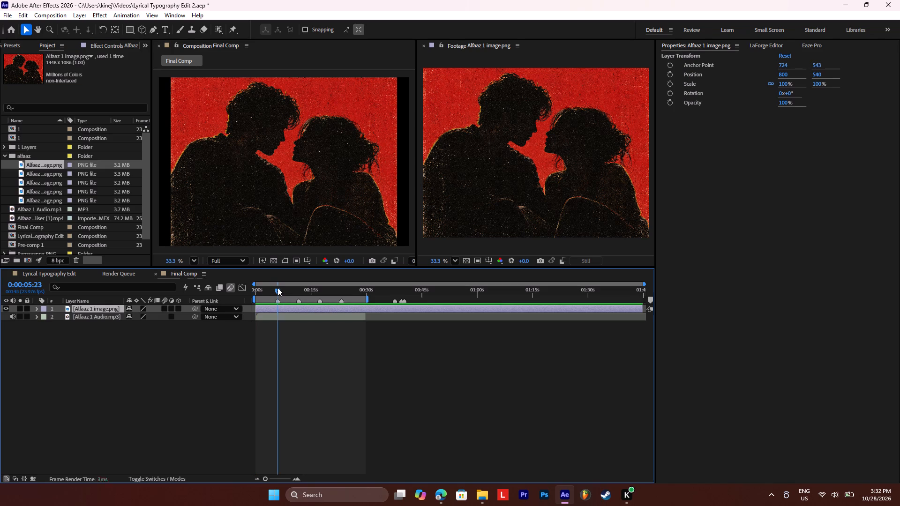
drag(277, 288, 278, 287)
drag(278, 287, 278, 285)
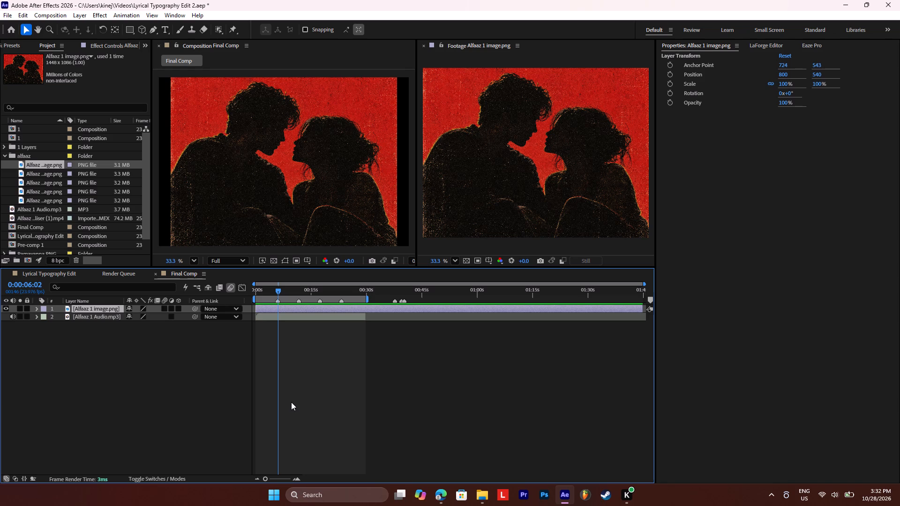
drag(265, 478, 282, 478)
drag(328, 291, 326, 290)
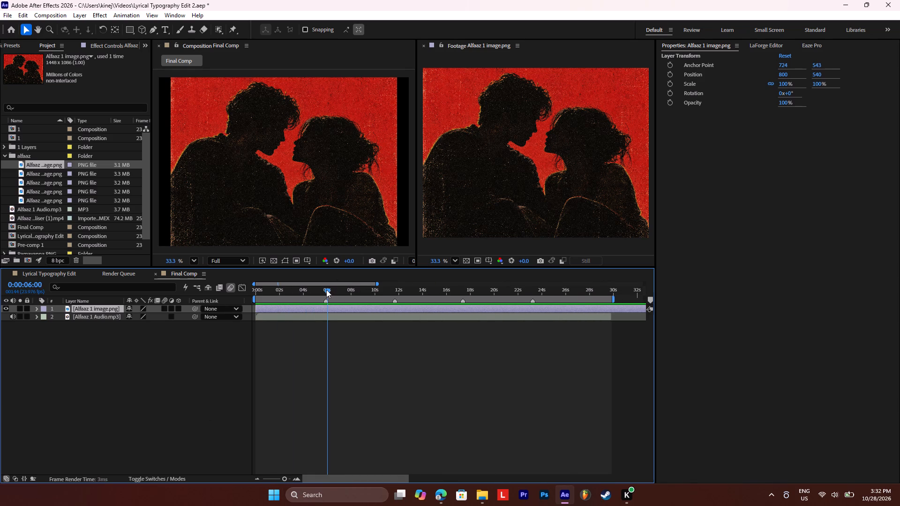
drag(326, 290, 325, 287)
click(326, 311)
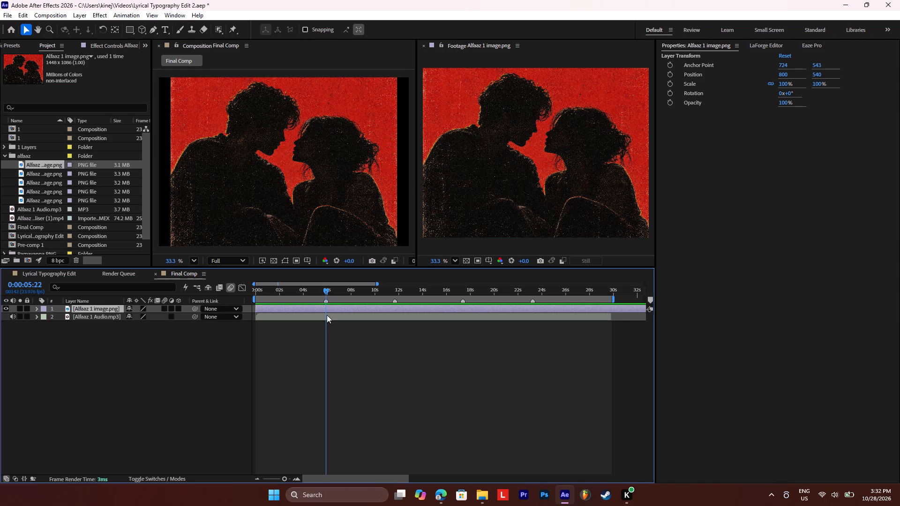
key(ctrl+shift+d)
click(363, 309)
key(BackSpace)
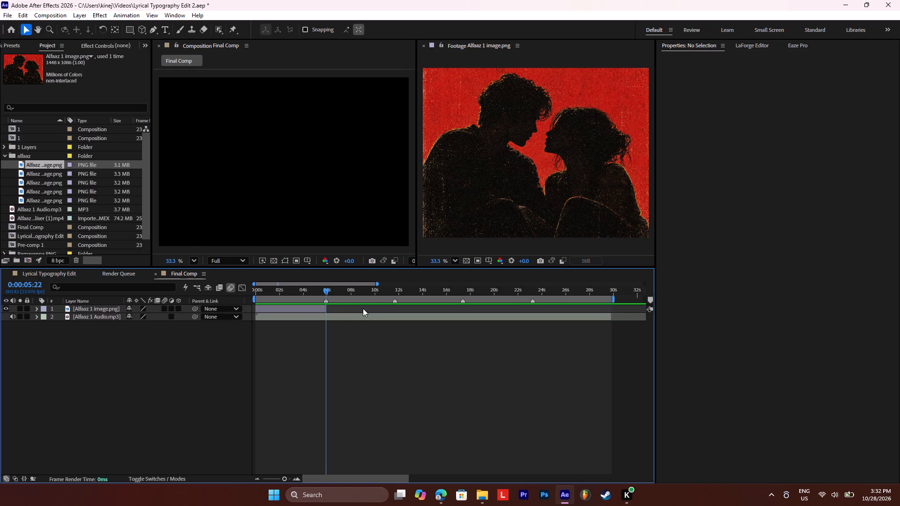
View the Alfaaz 2 image and play Final Comp from 0:00:06:03 to judge it against the second audio section.
double_click(44, 172)
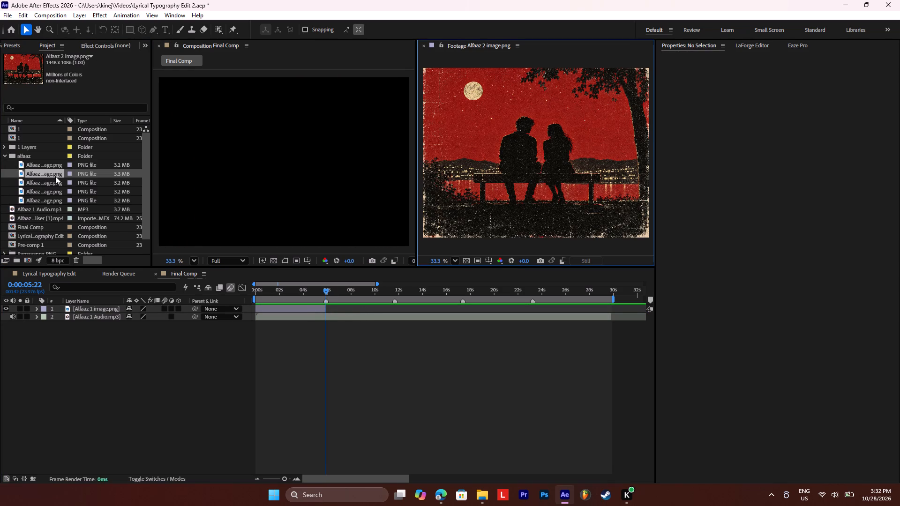
key(space)
click(328, 291)
key(space)
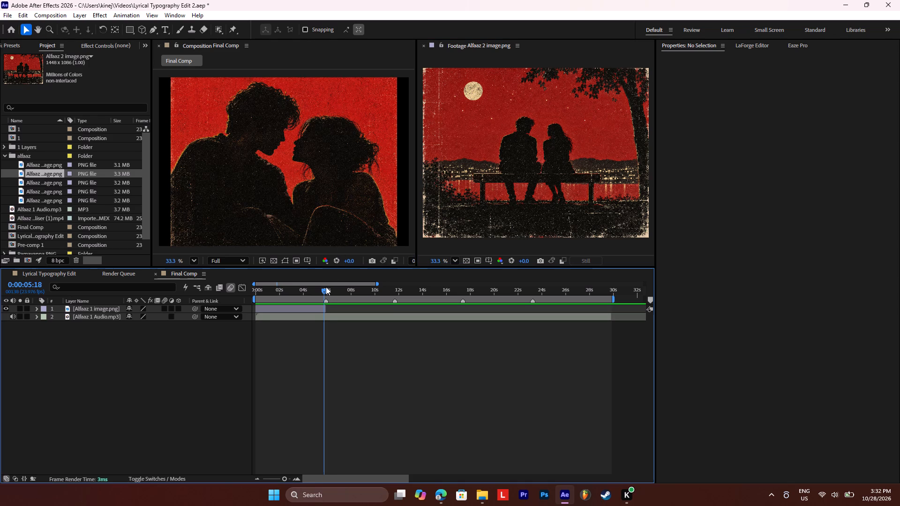
click(329, 289)
key(space)
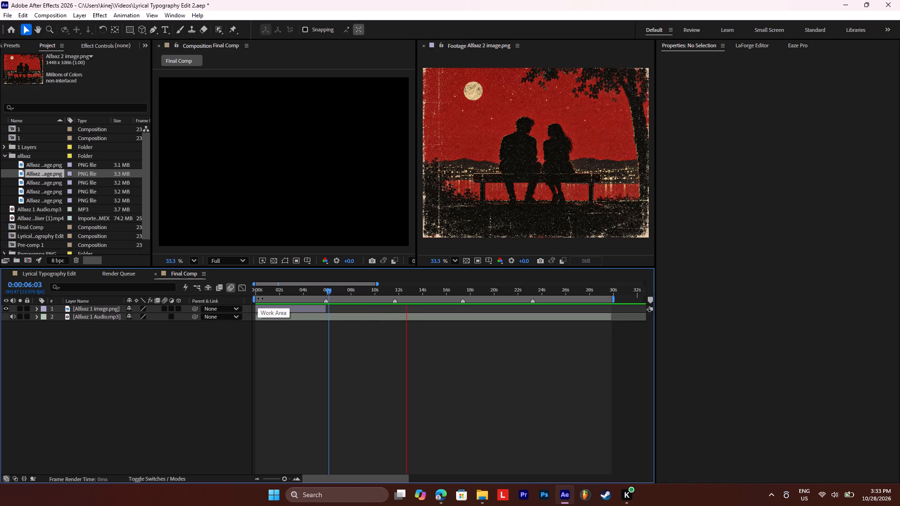
key(space)
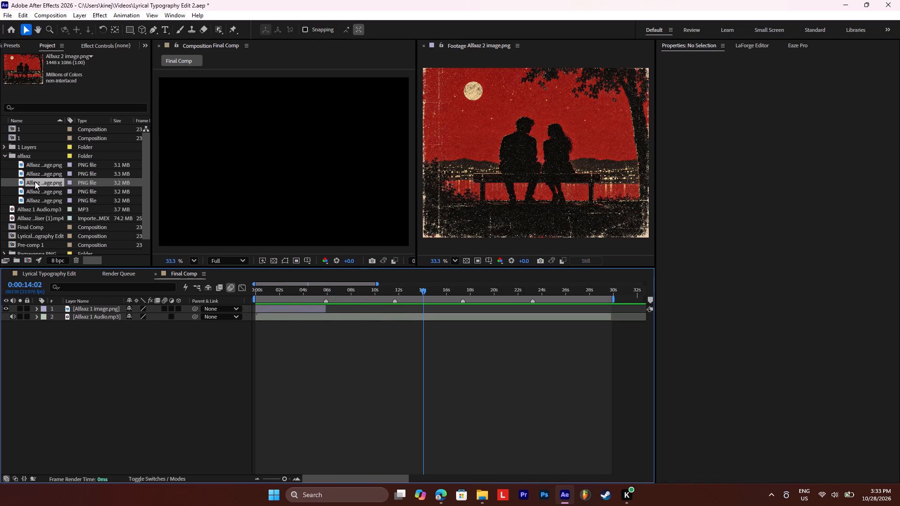
View the Alfaaz 3, 4 and 5 images in turn, playing Final Comp from 0:00:17:07 and 0:00:20:20 between them.
double_click(35, 181)
key(space)
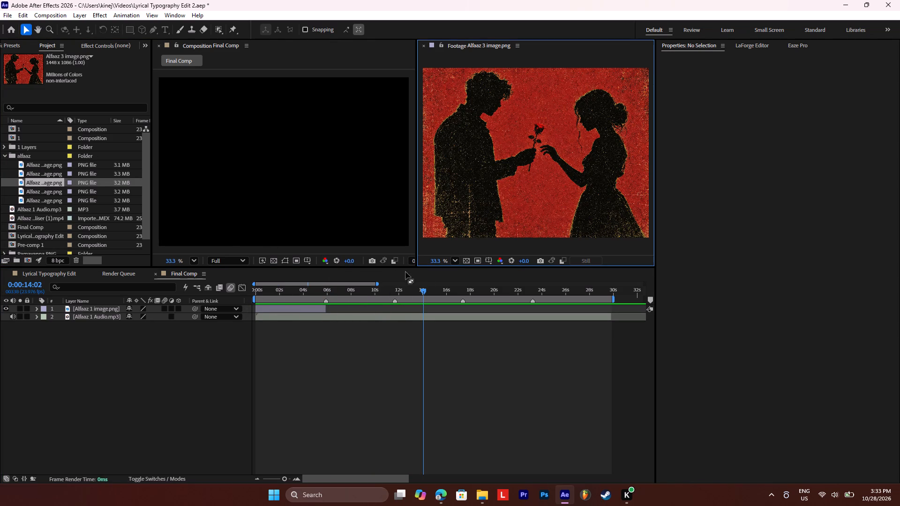
click(428, 291)
key(space)
click(462, 292)
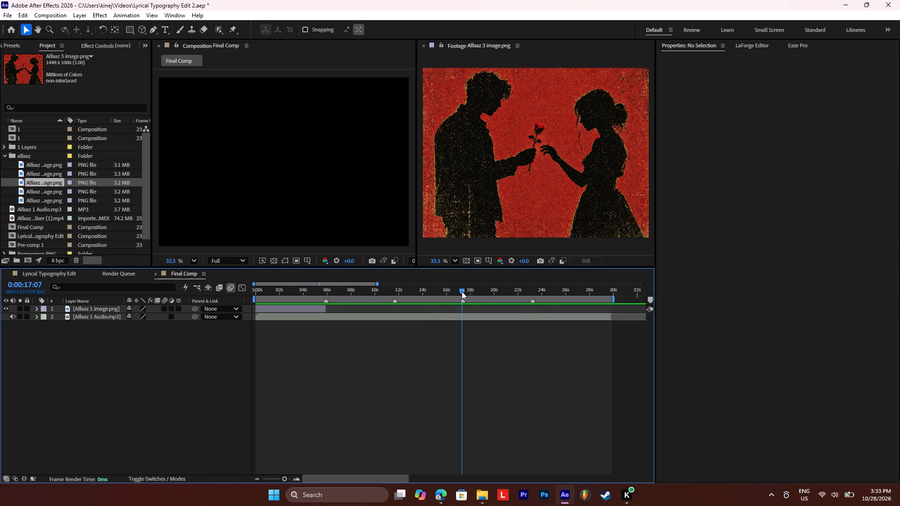
key(space)
key(space)
double_click(30, 191)
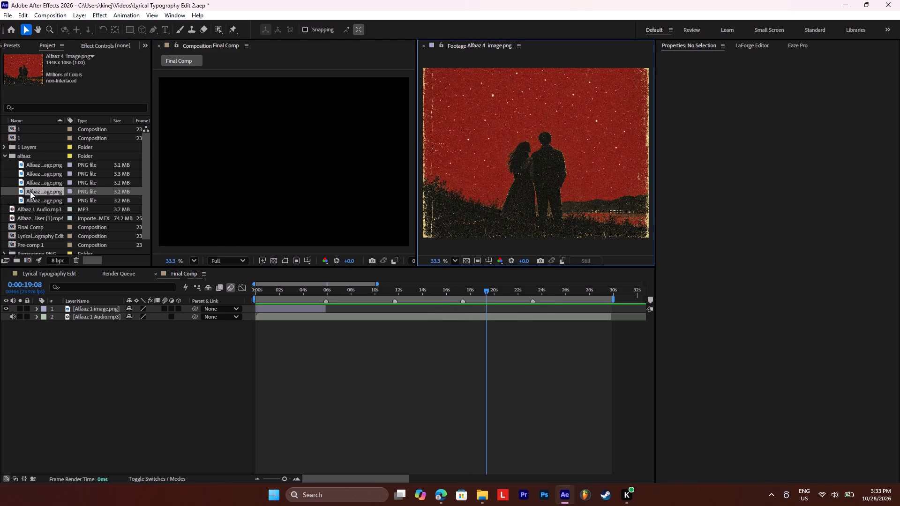
click(486, 291)
key(space)
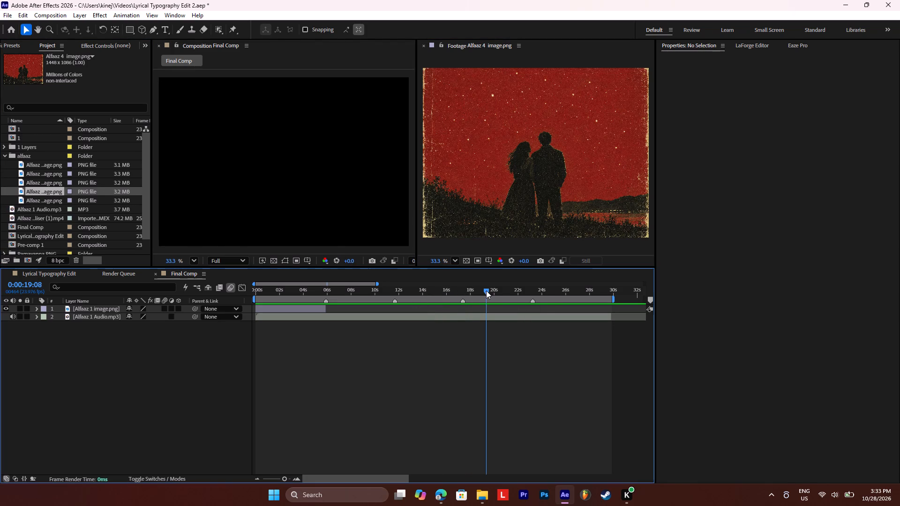
click(504, 290)
key(space)
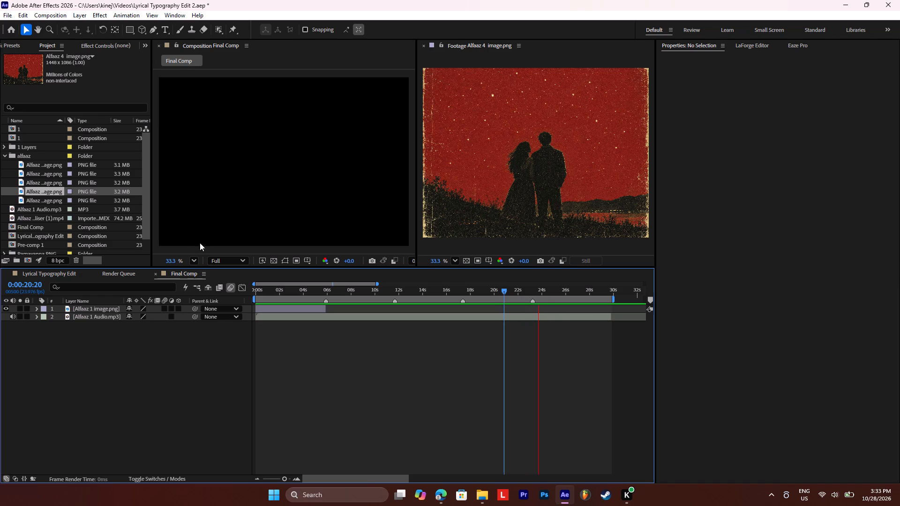
key(space)
double_click(57, 201)
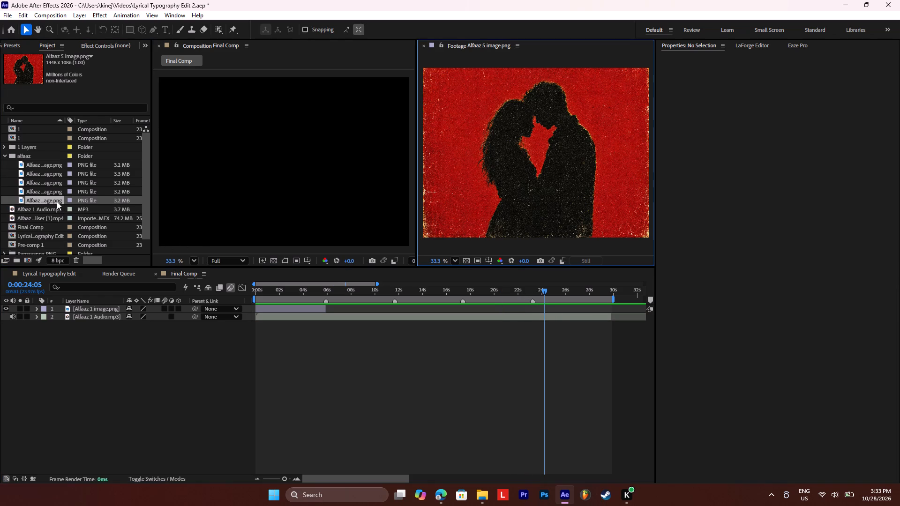
With the playhead at 0:00:05:21, scale the Alfaaz 1 image layer to 113% so it fills the frame width.
click(326, 287)
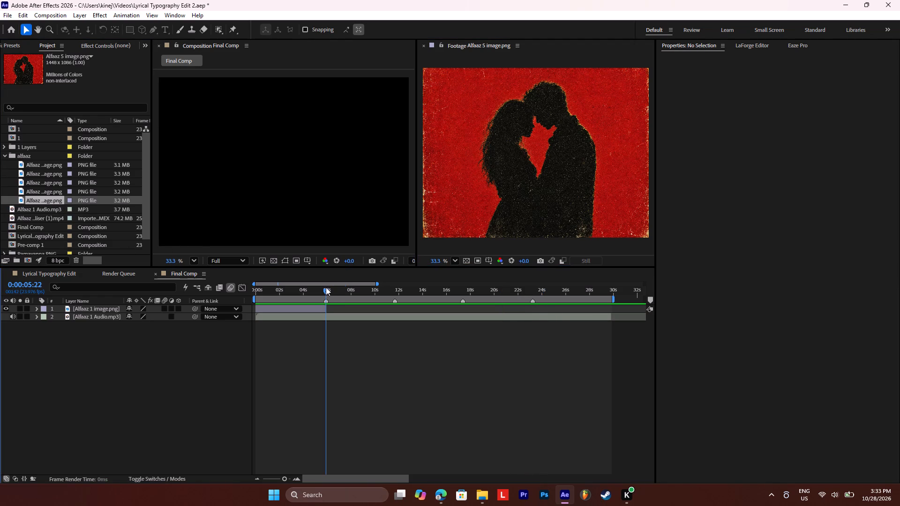
click(329, 285)
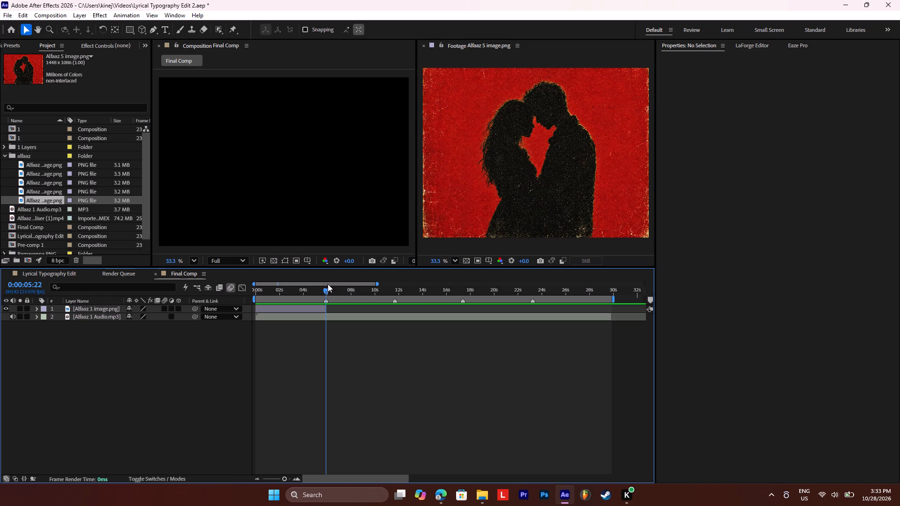
click(326, 287)
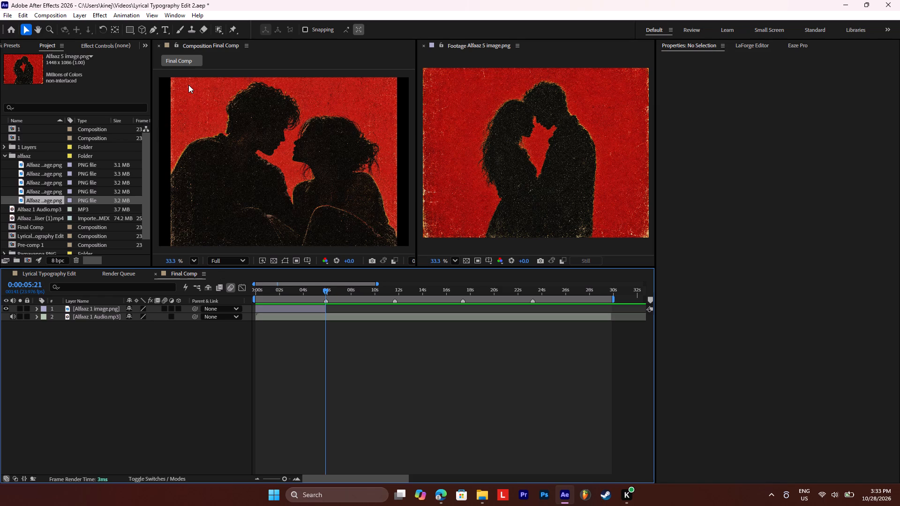
click(80, 310)
key(s)
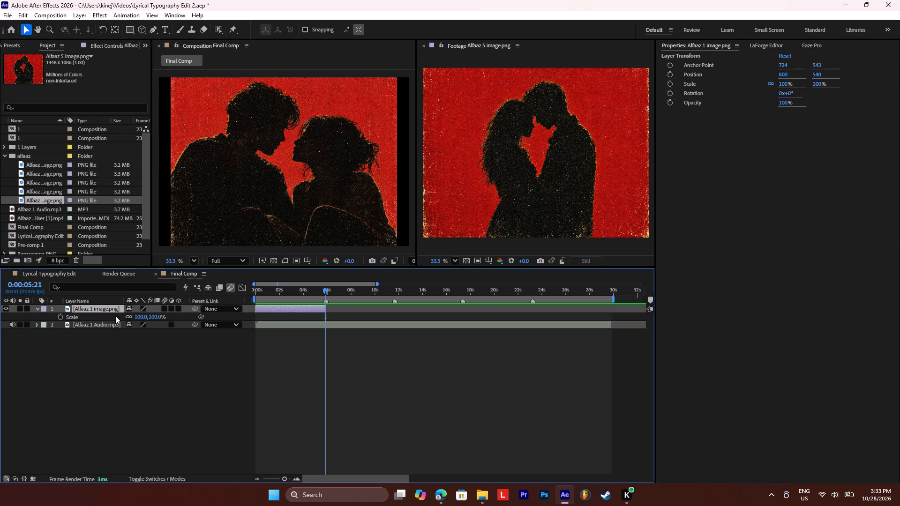
drag(139, 317, 142, 316)
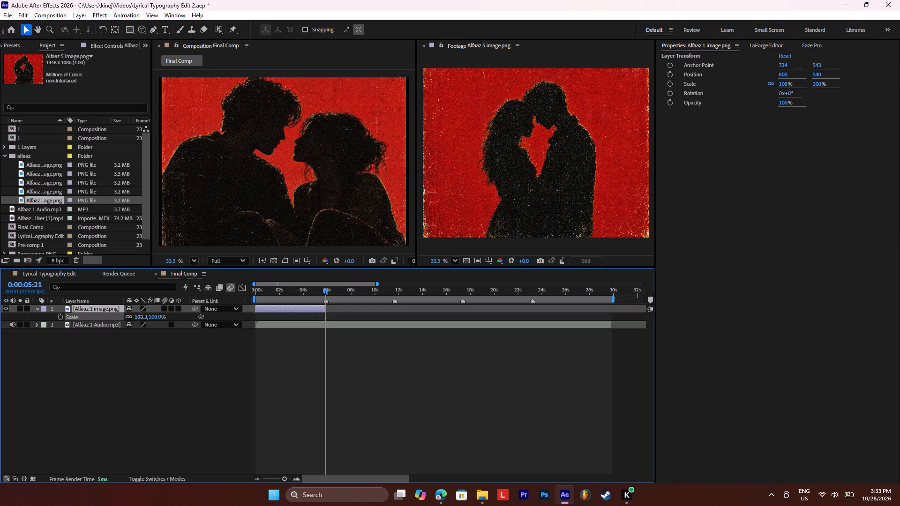
drag(142, 316, 144, 315)
Shift the Alfaaz 1 image layer down to position 800, 584.
click(112, 307)
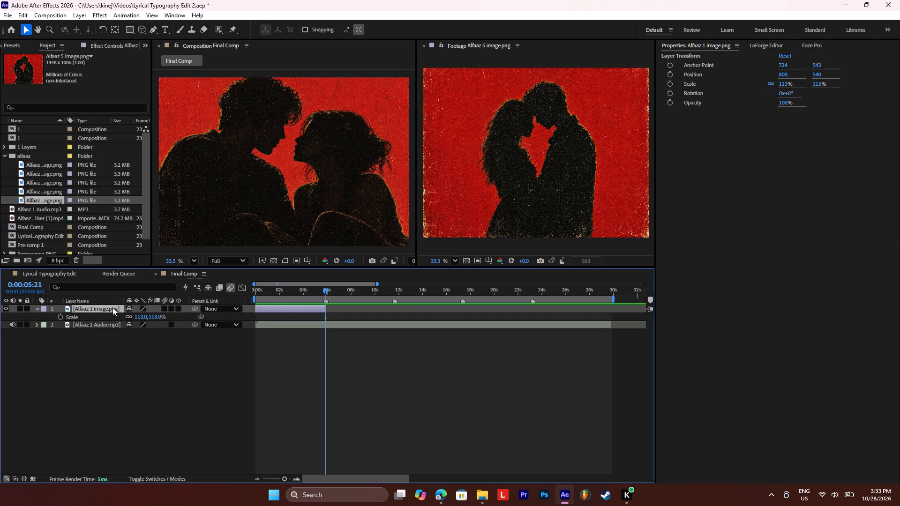
key(p)
drag(145, 316, 187, 316)
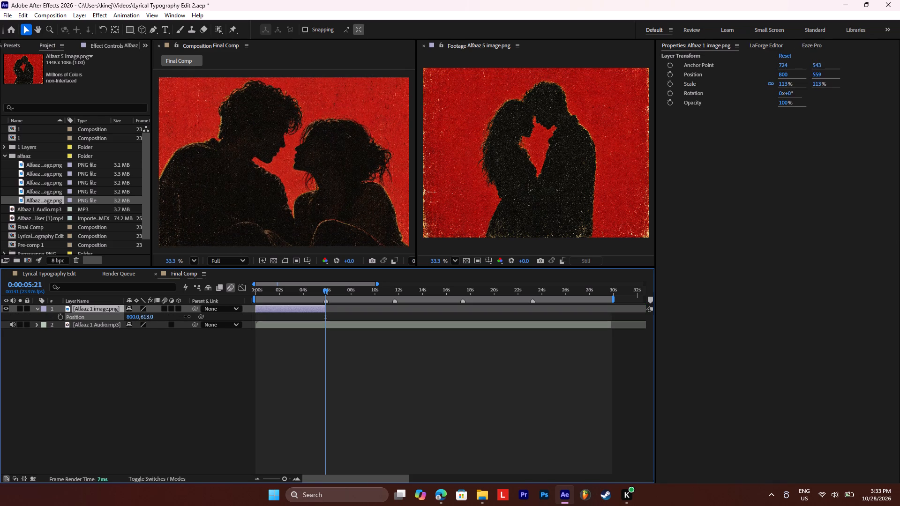
drag(187, 316, 171, 315)
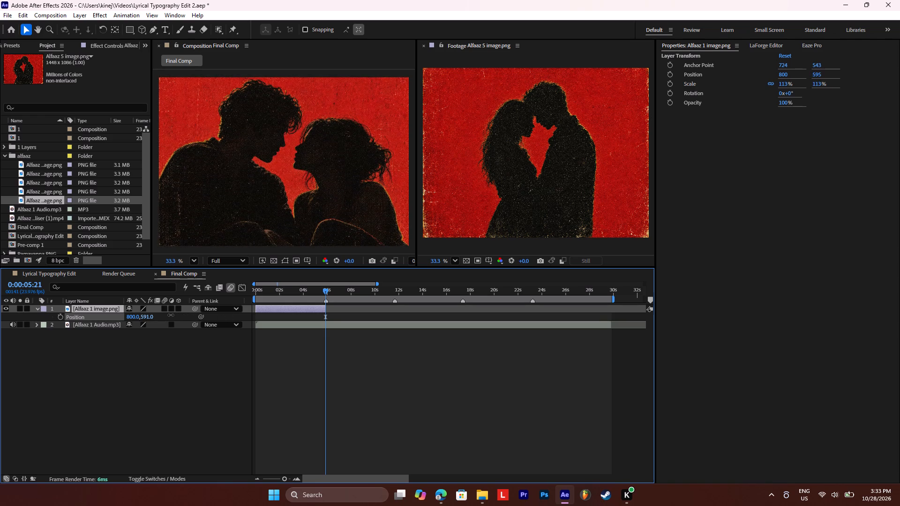
drag(171, 315, 167, 315)
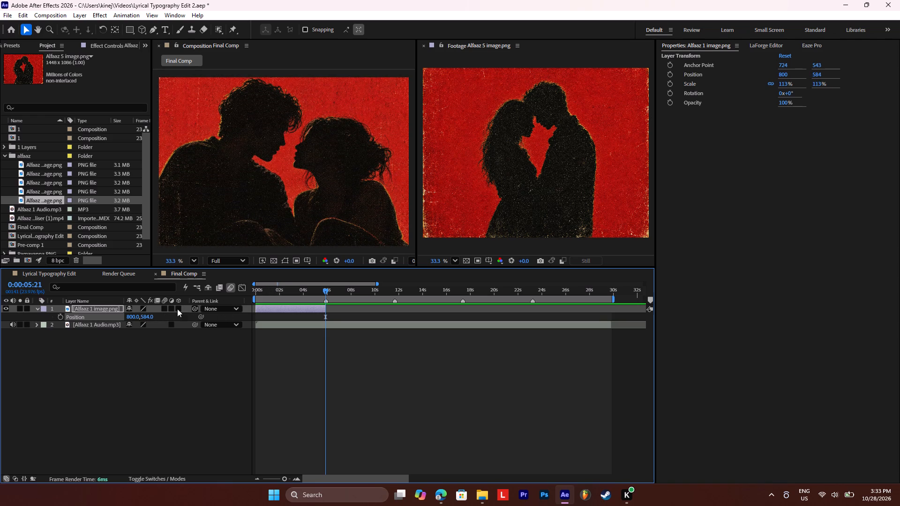
Search the effects for "rep" and apply CC RepeTile to the Alfaaz 1 image layer.
click(13, 47)
click(21, 52)
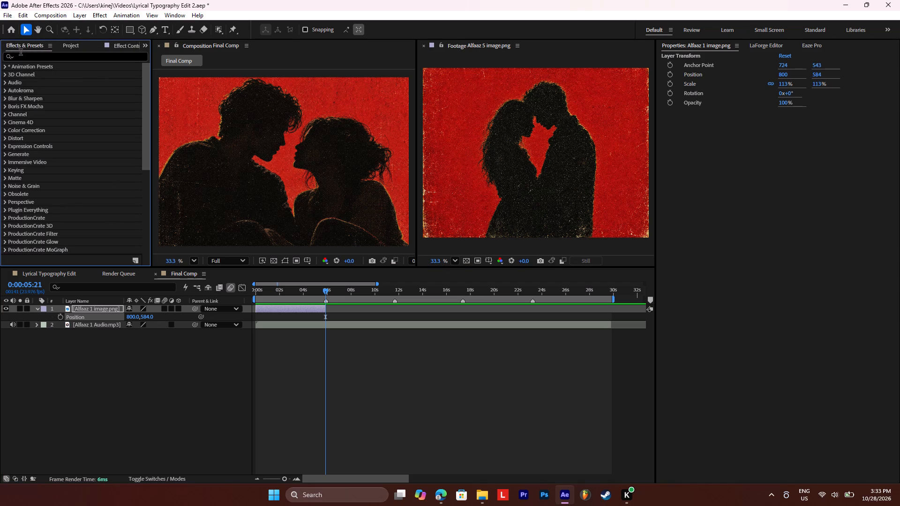
click(21, 57)
text(rep)
drag(65, 99, 91, 313)
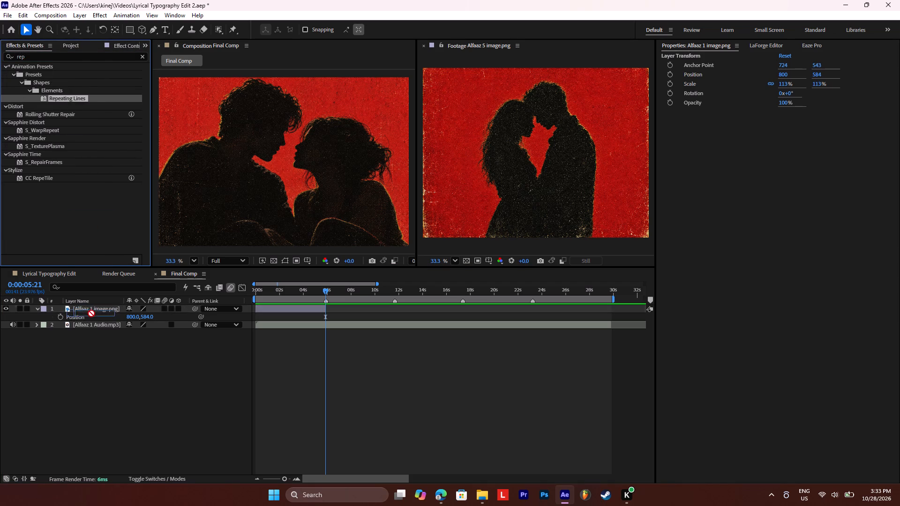
drag(91, 313, 86, 91)
drag(52, 180, 80, 303)
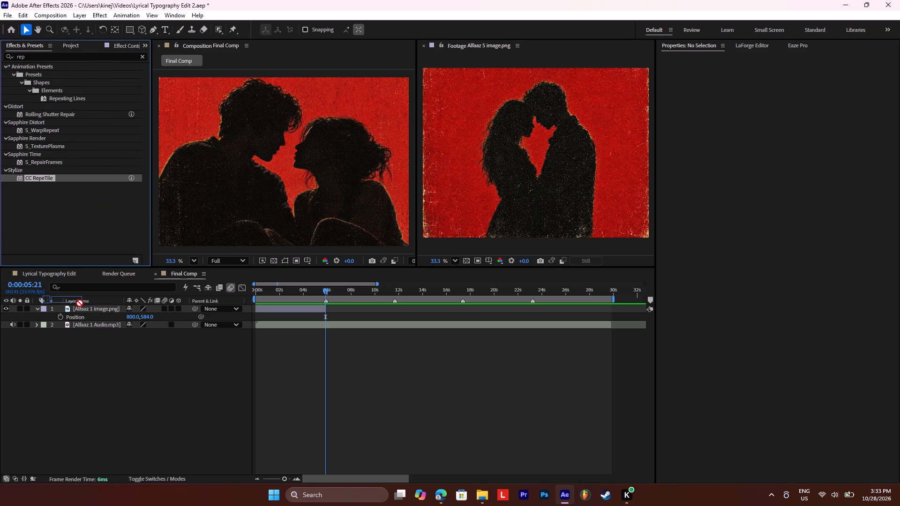
drag(80, 303, 83, 308)
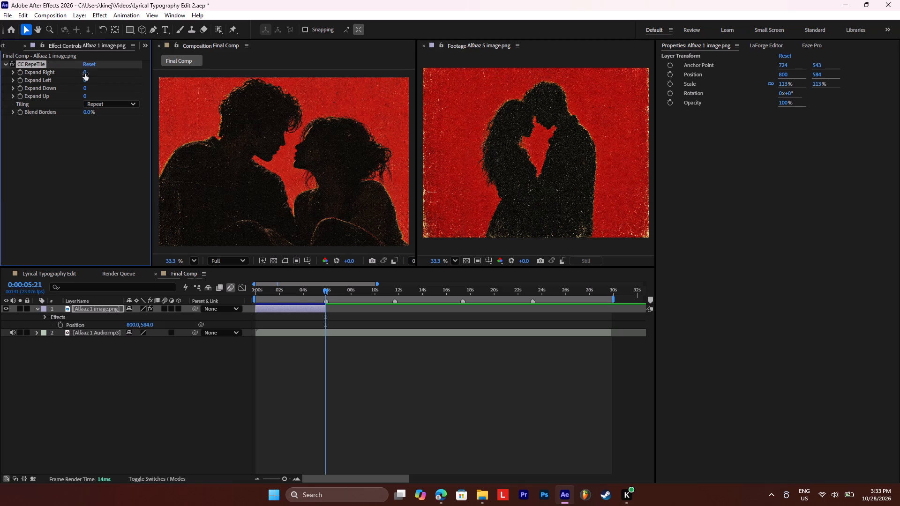
Set CC RepeTile on the Alfaaz 1 image to expand 5000 right, left, down and up, with Unfold tiling.
click(85, 74)
text(5000)
click(85, 81)
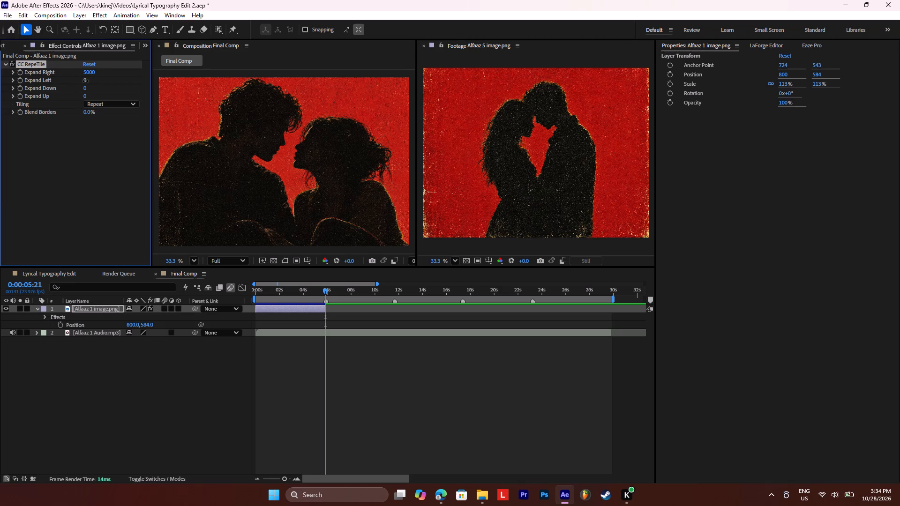
text(5000)
click(86, 88)
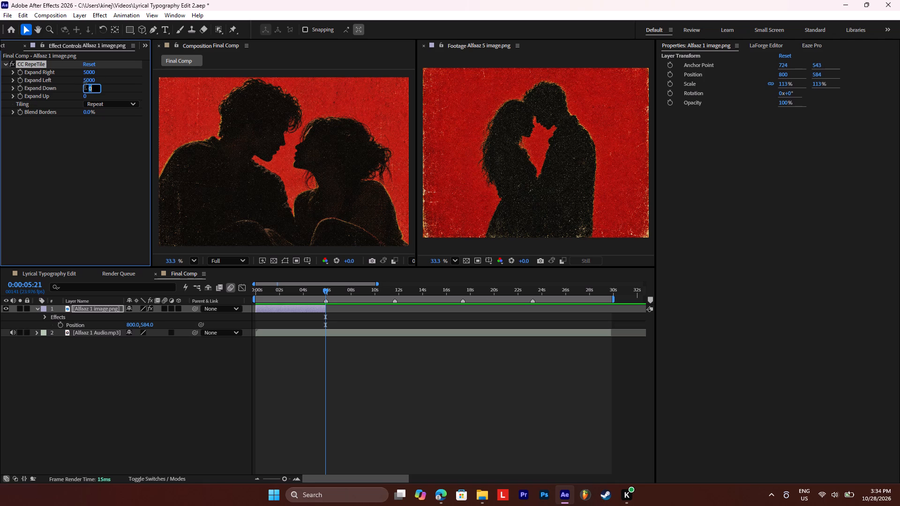
text(5000)
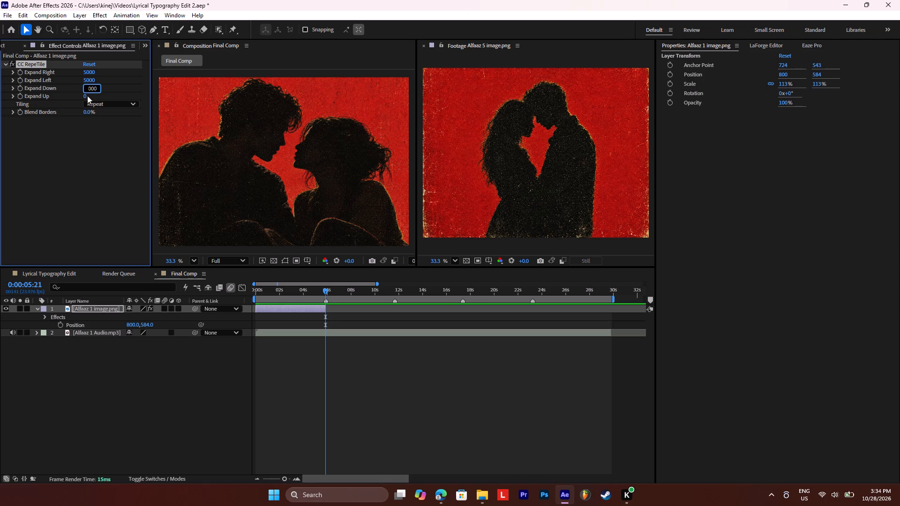
click(84, 97)
text(5000)
click(121, 105)
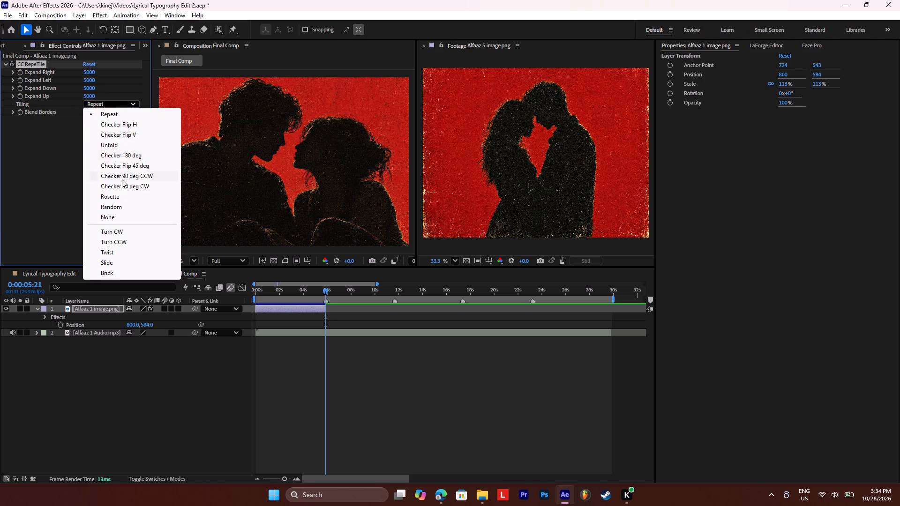
click(112, 147)
Play Final Comp briefly from 0:00:00:00 to review the Alfaaz 1 image.
drag(290, 294, 273, 293)
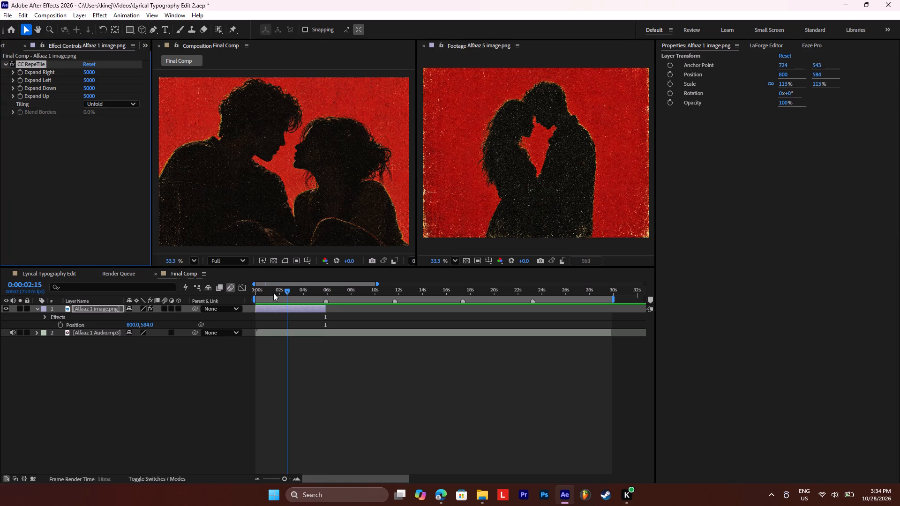
drag(273, 293, 242, 292)
key(space)
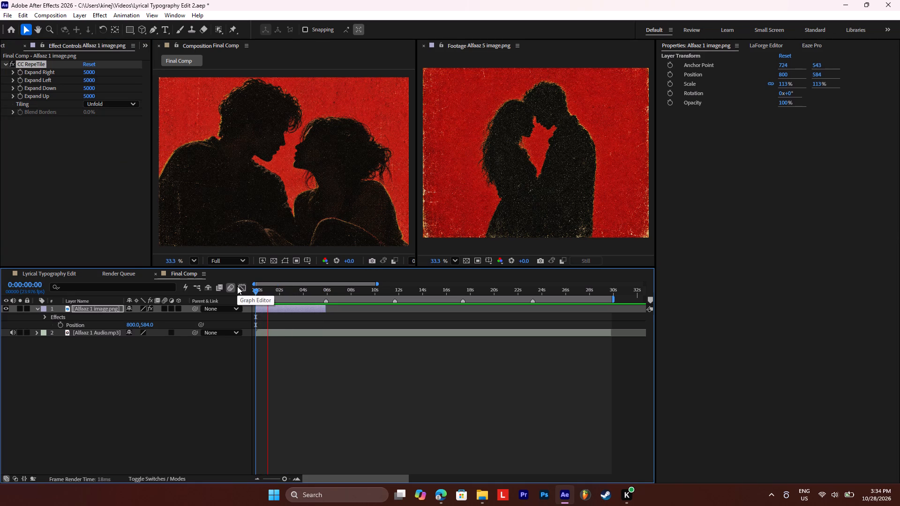
key(space)
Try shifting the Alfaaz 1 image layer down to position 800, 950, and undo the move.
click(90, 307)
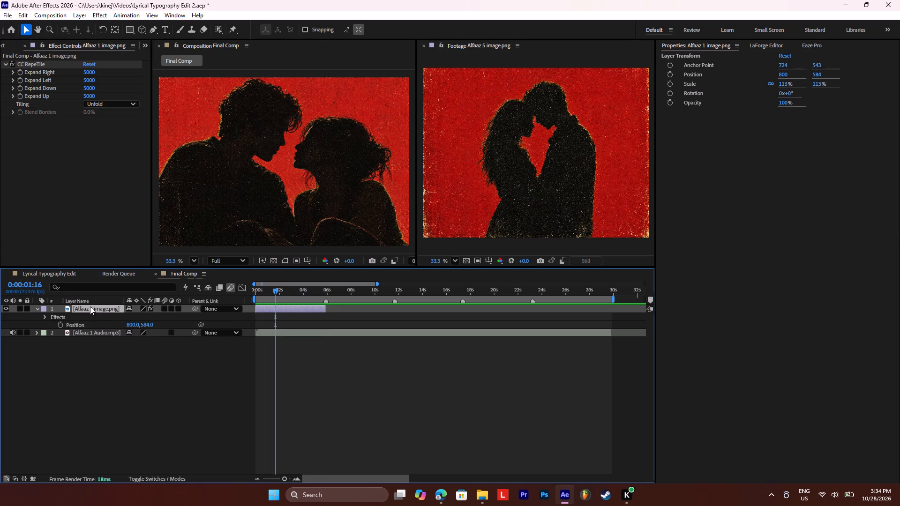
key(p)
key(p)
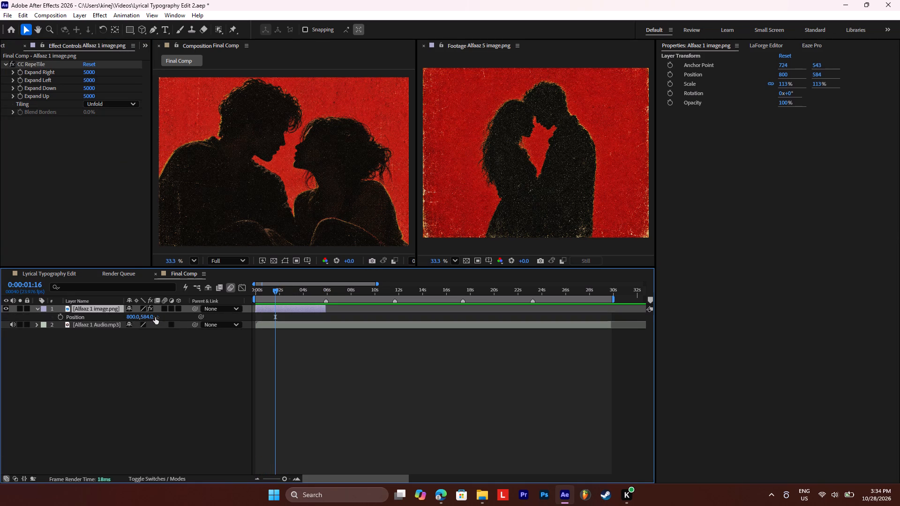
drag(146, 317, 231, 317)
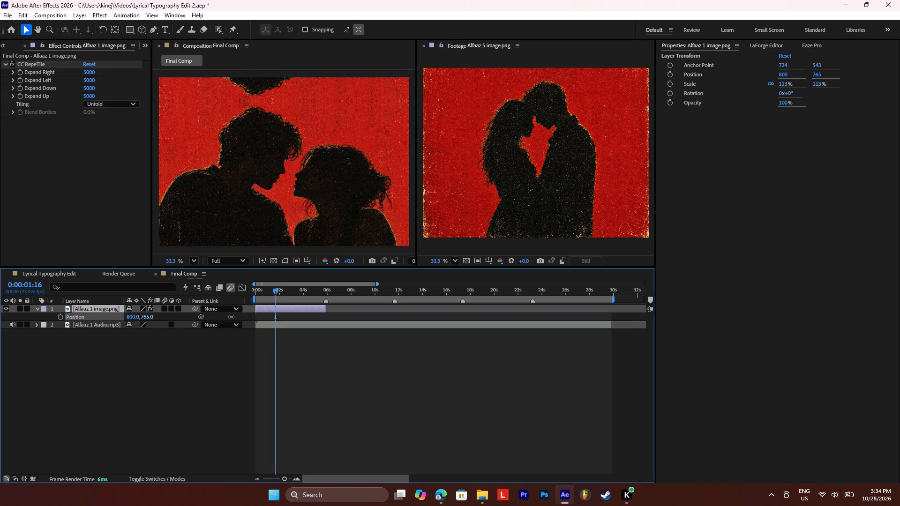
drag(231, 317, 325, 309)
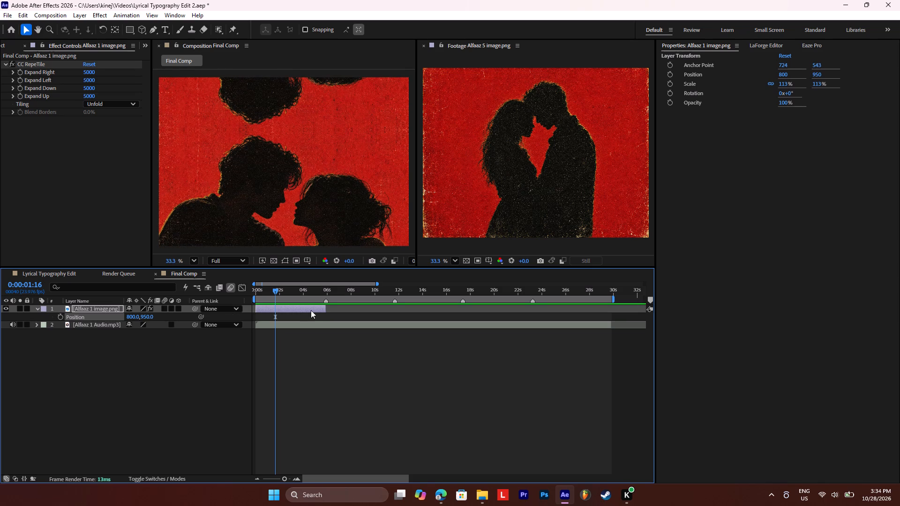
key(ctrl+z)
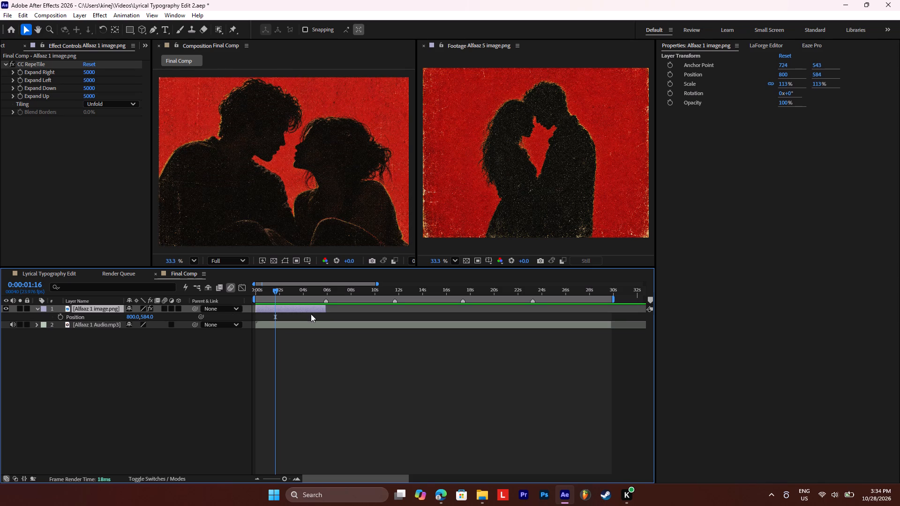
Set the Alfaaz 1 image layer's horizontal position to 788 and save the project.
click(128, 316)
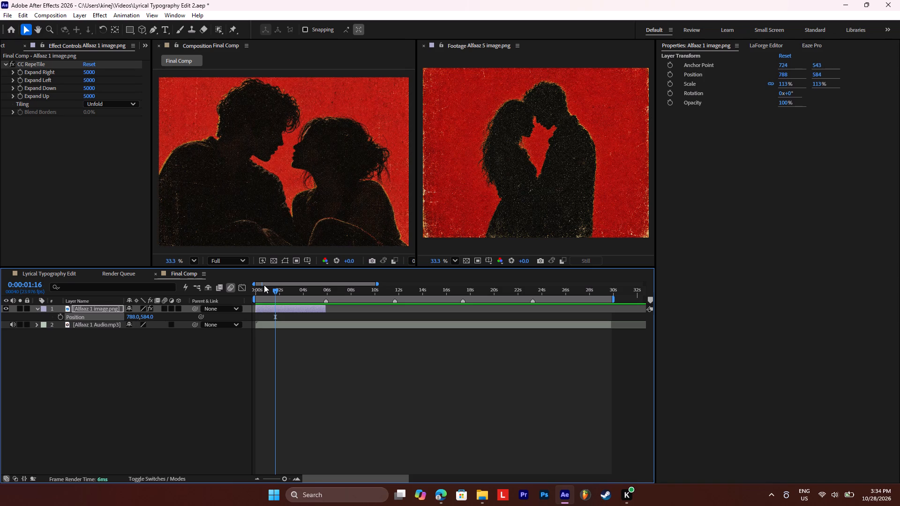
key(ctrl+s)
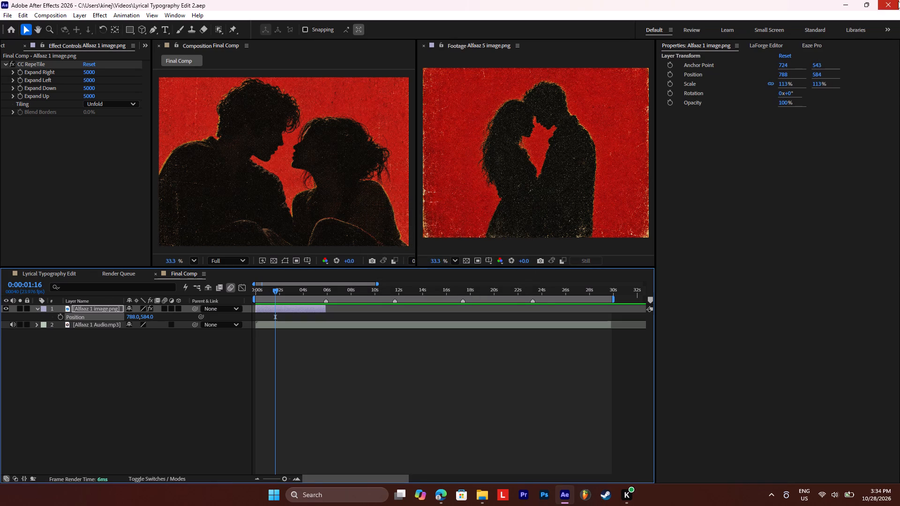
Minimize After Effects and launch Photoshop.
click(851, 4)
click(546, 493)
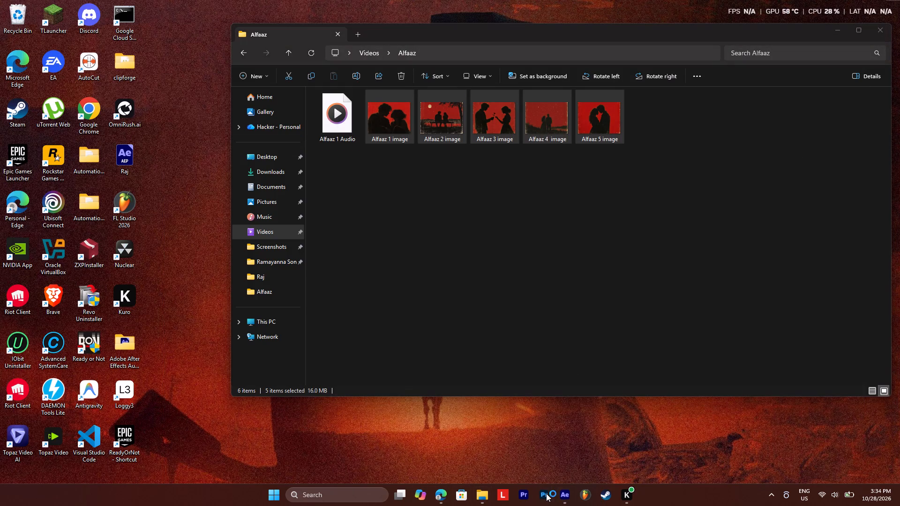
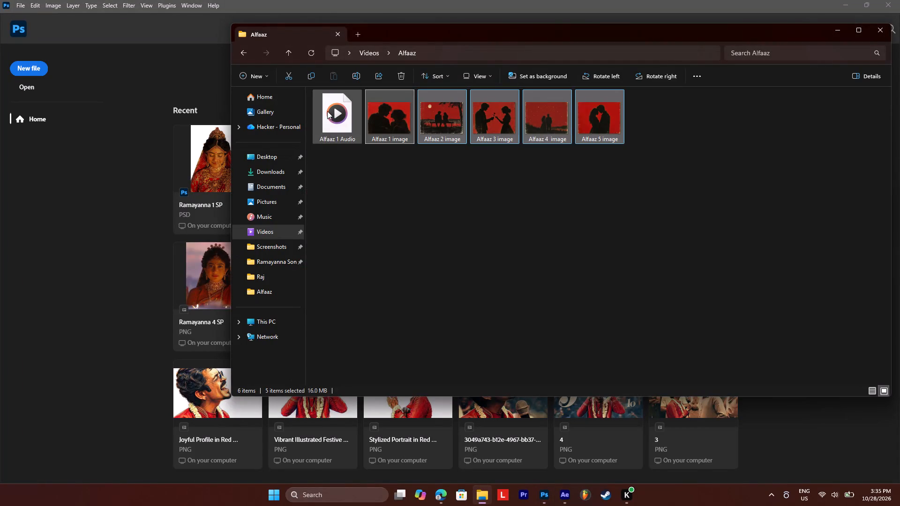
Open the five Alfaaz images from the Alfaaz folder in Photoshop and bring up Alfaaz 1 image.
drag(392, 111, 144, 186)
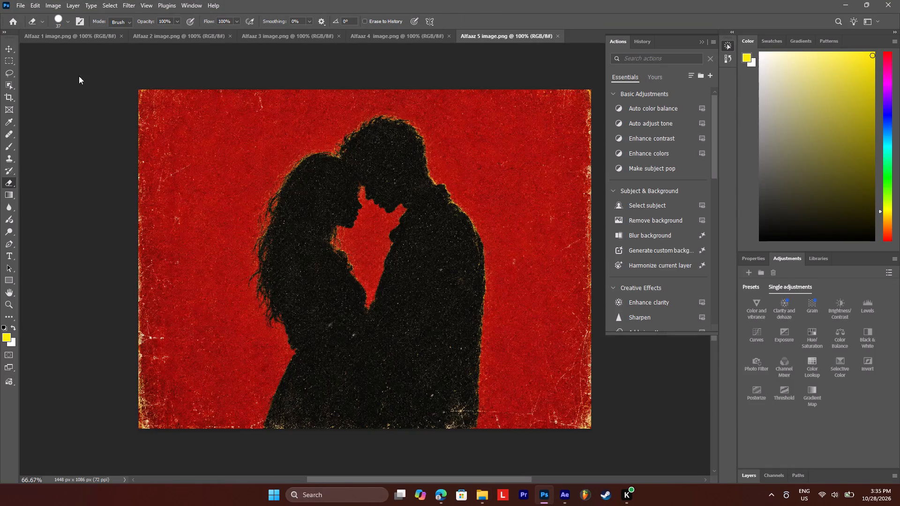
click(64, 34)
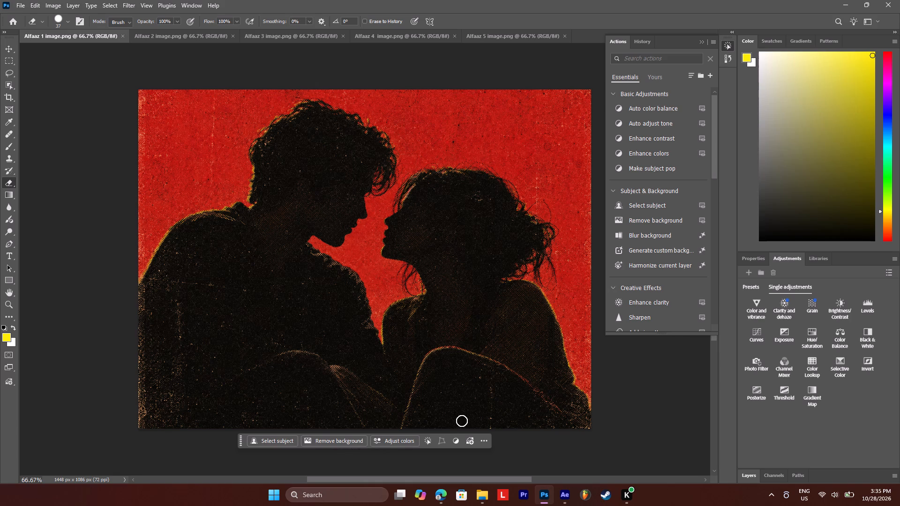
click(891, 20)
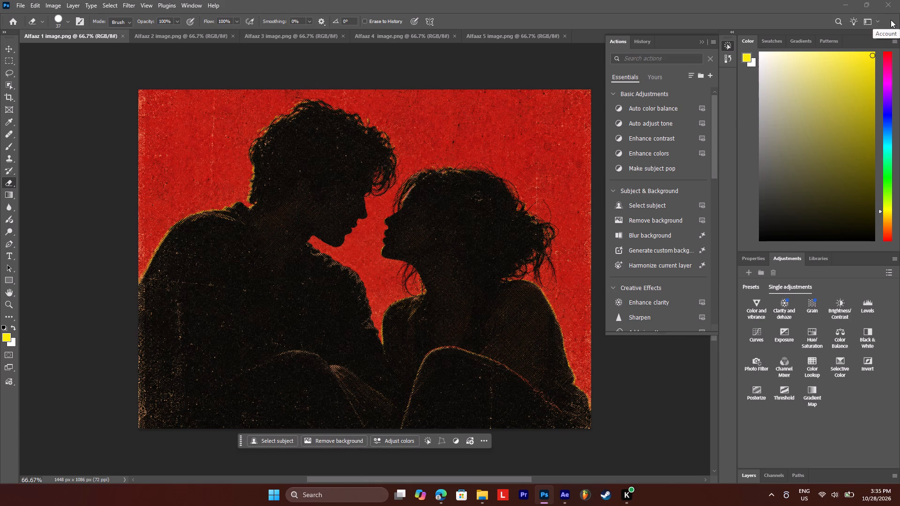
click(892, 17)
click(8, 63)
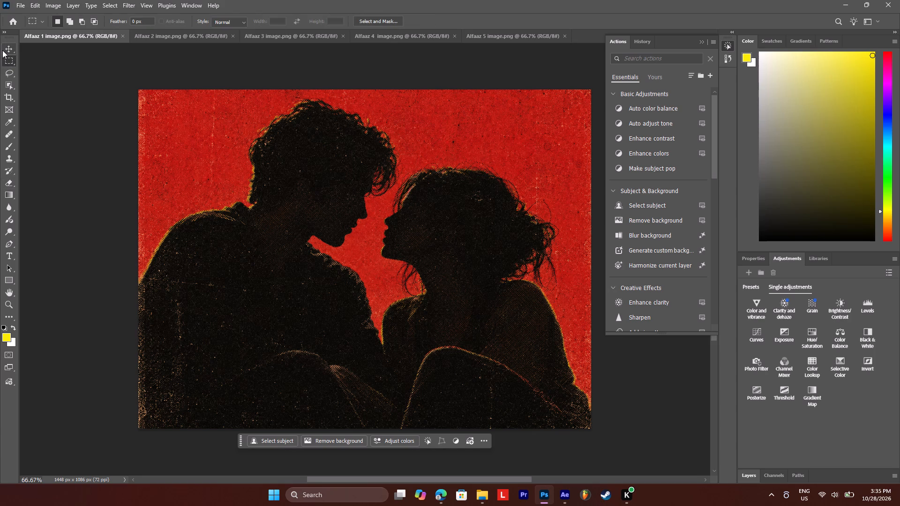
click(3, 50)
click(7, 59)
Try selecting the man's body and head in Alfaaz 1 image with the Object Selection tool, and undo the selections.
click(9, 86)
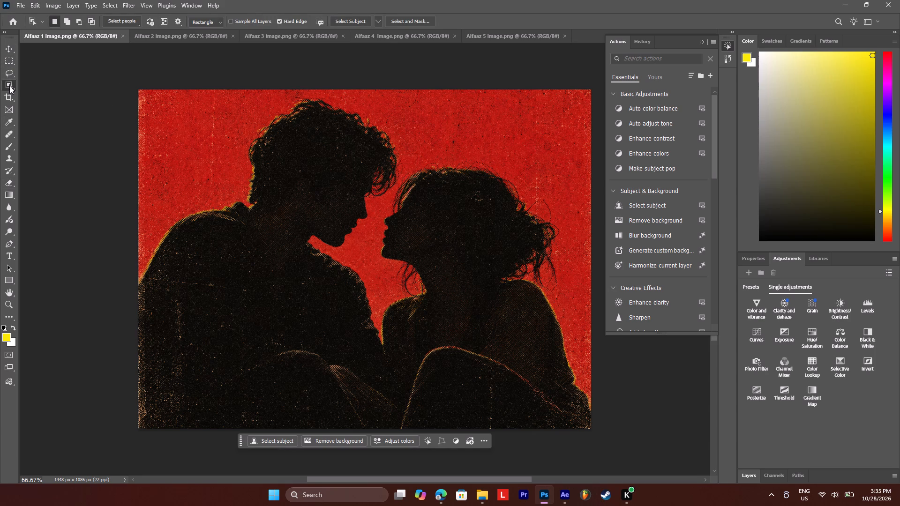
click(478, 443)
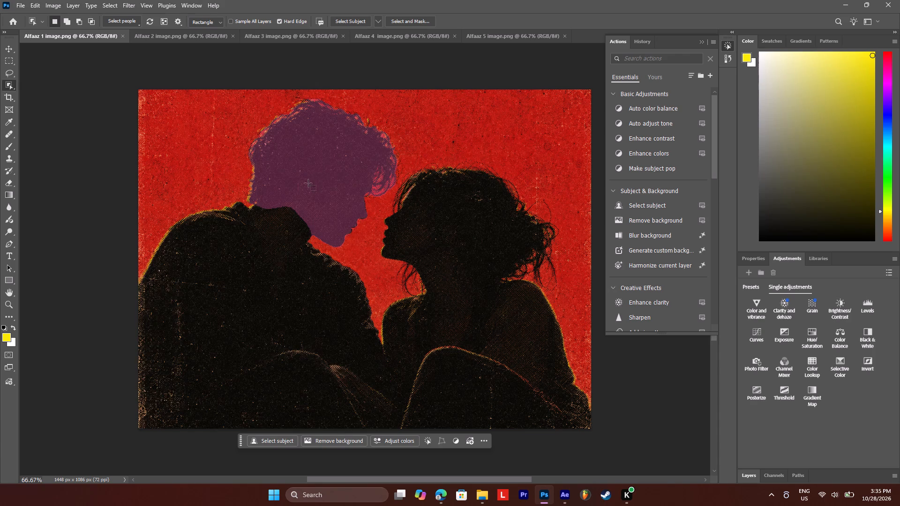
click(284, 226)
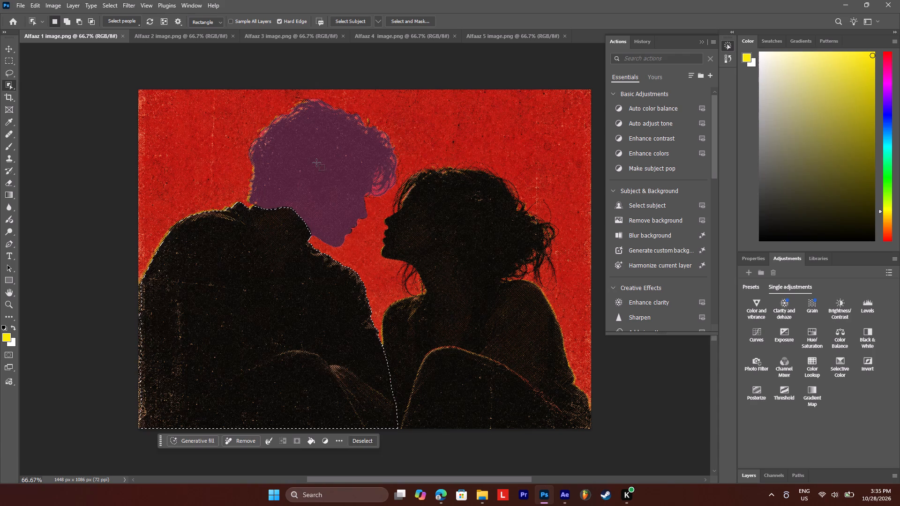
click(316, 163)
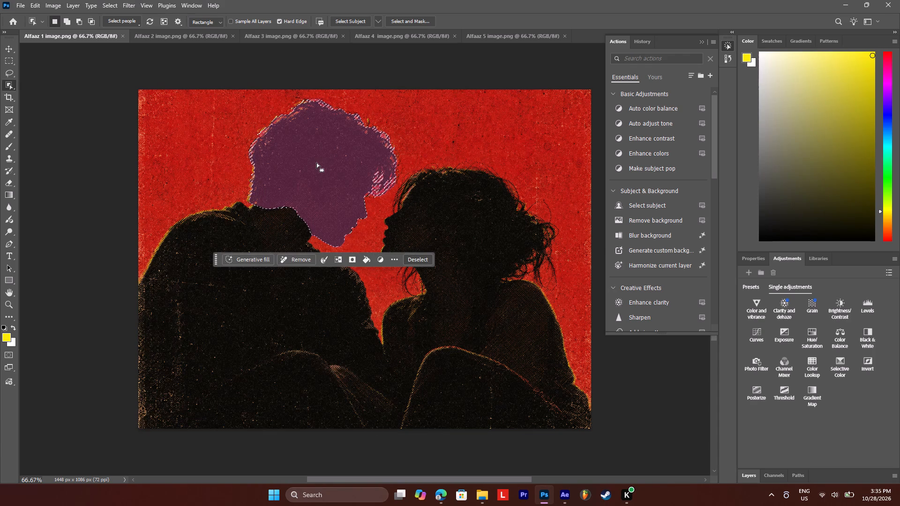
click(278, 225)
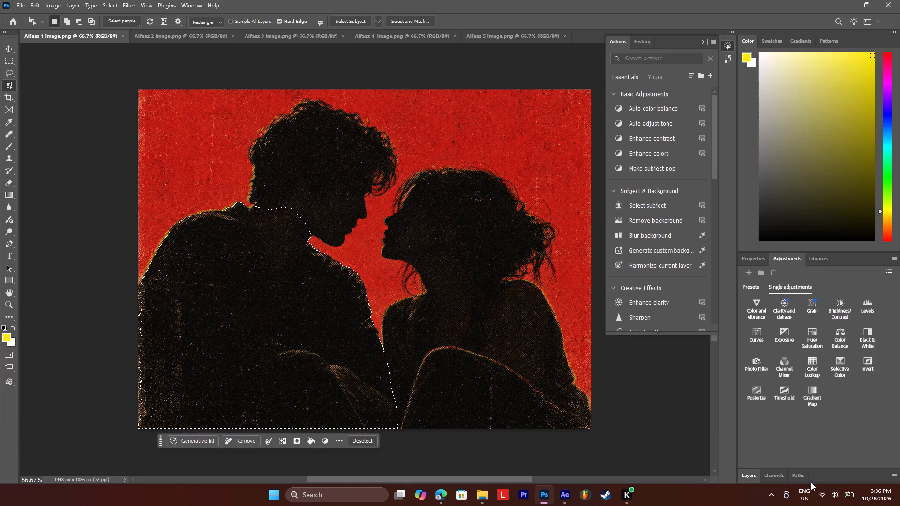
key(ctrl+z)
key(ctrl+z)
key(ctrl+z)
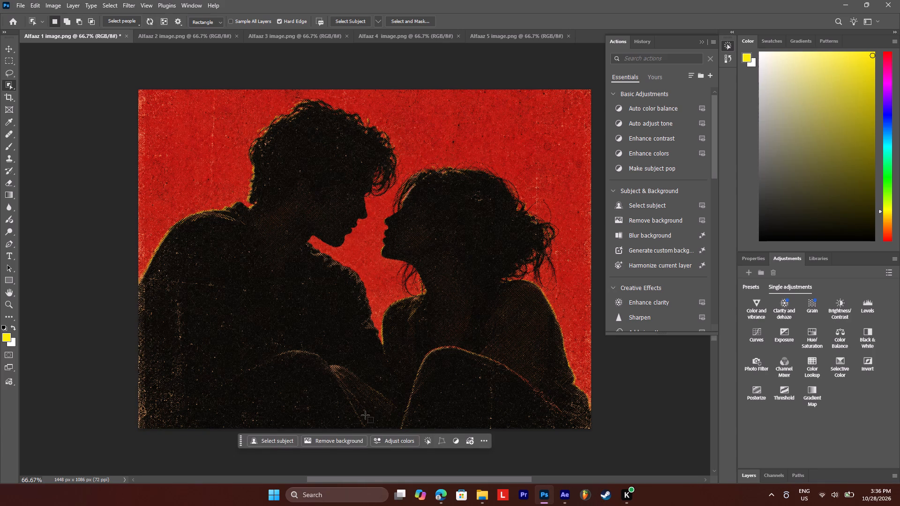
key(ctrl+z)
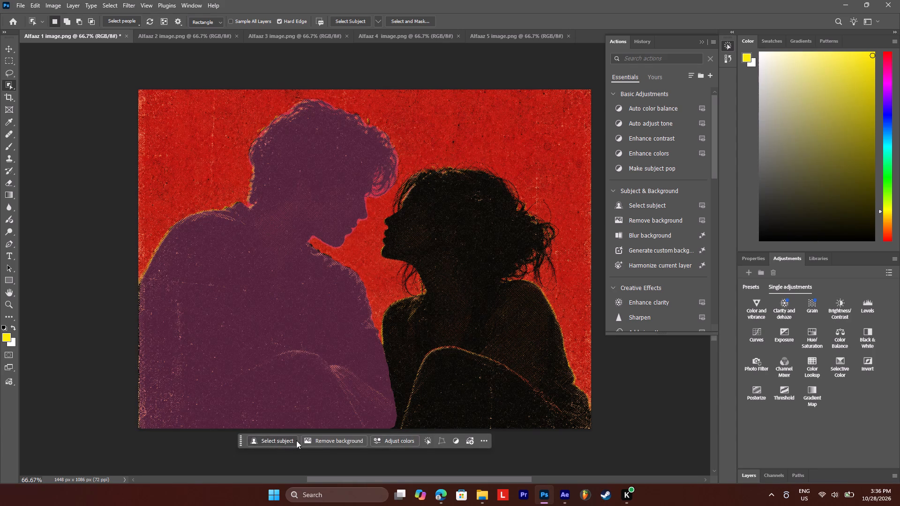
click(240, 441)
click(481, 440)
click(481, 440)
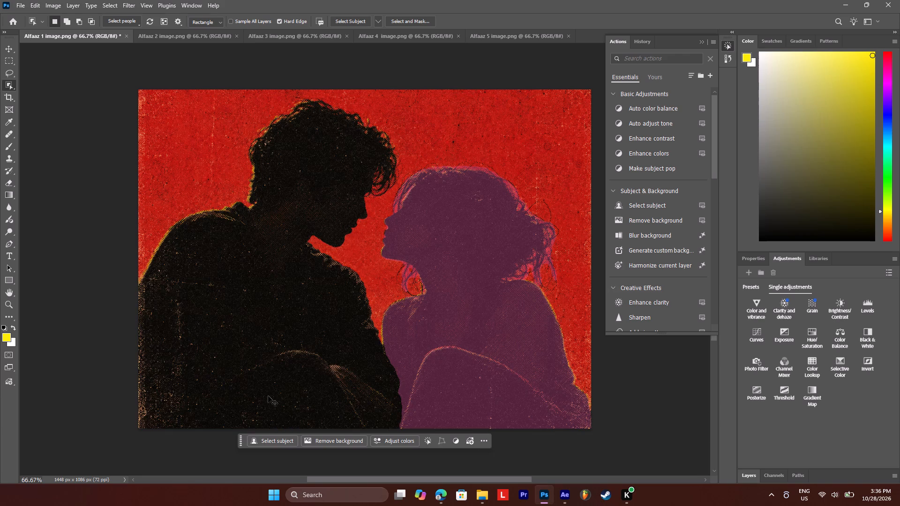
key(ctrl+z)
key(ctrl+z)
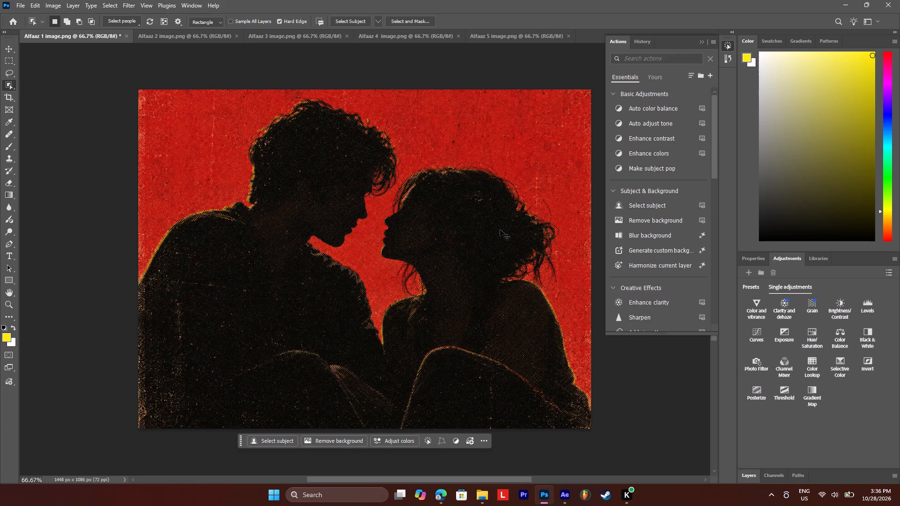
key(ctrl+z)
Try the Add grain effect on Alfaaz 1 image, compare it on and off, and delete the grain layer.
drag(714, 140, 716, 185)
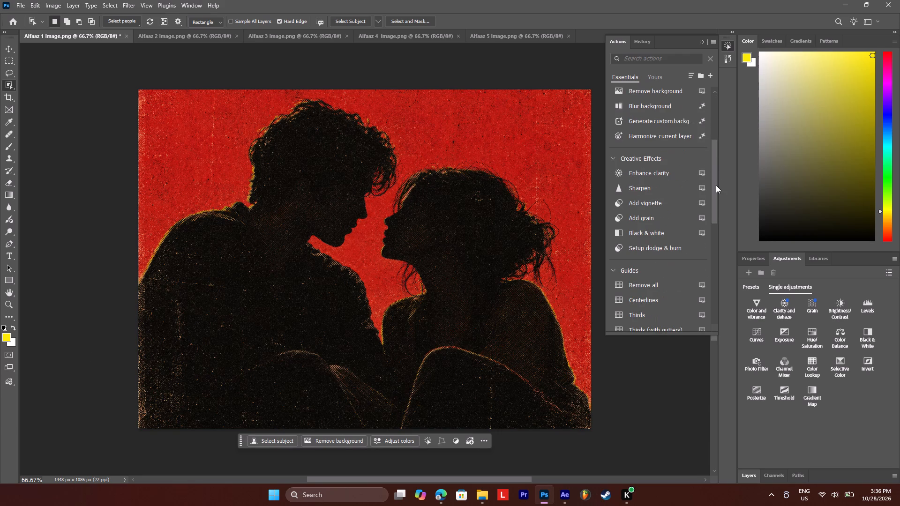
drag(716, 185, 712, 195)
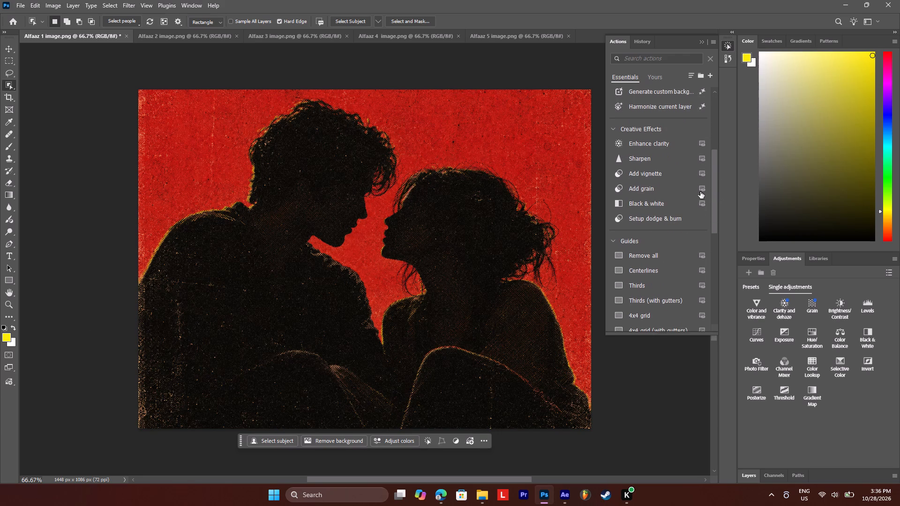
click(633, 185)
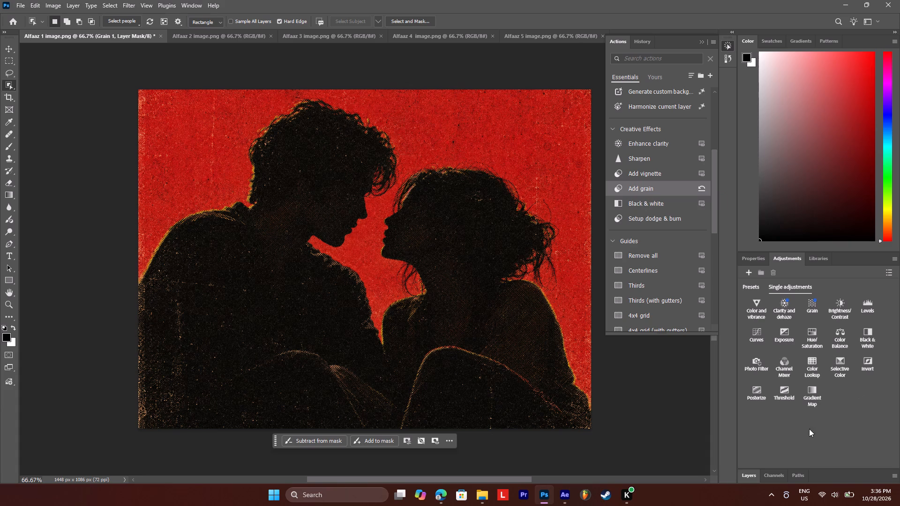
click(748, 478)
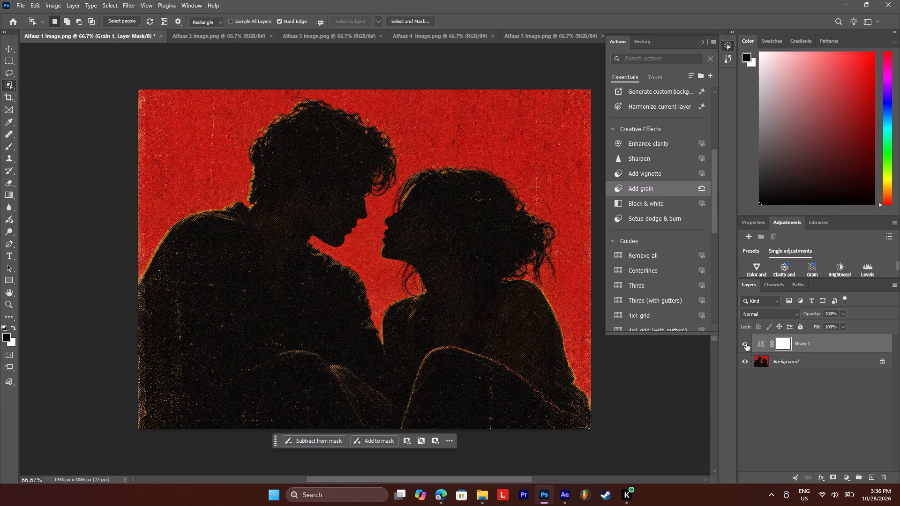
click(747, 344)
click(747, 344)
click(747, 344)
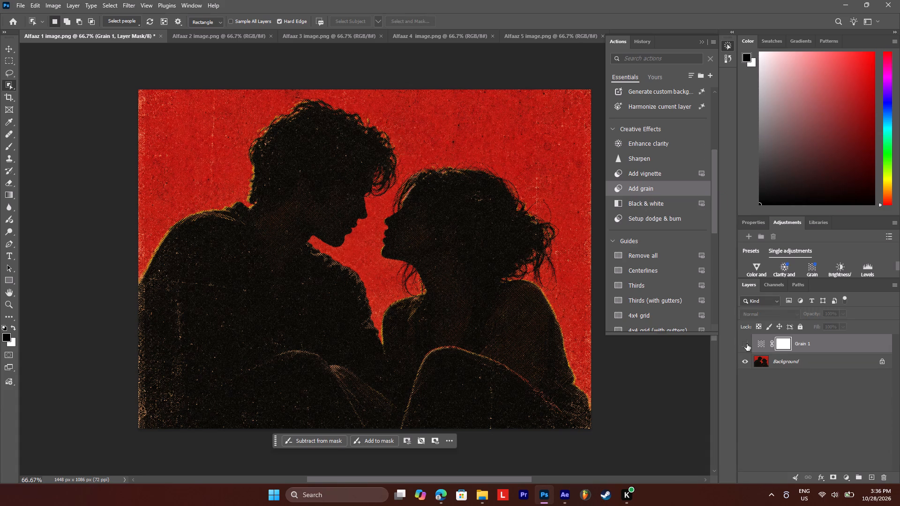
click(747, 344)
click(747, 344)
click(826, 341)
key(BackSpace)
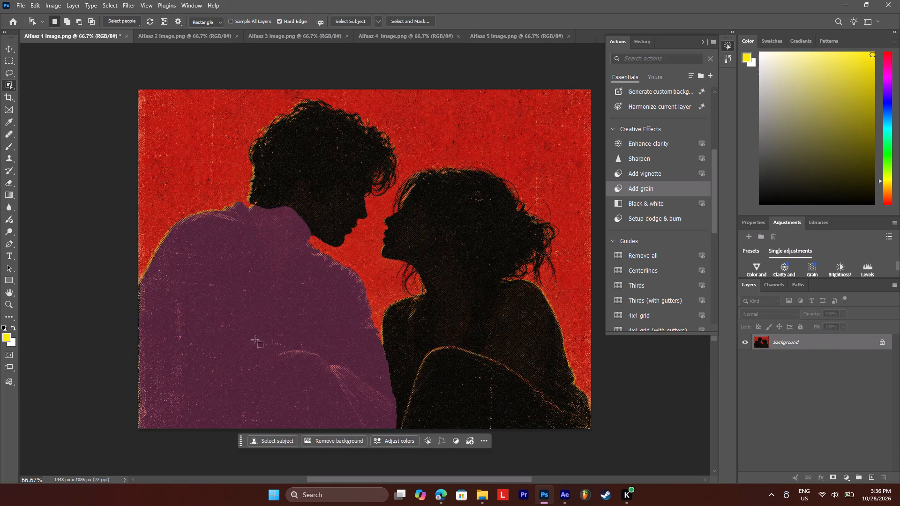
Draw a rectangular frame over the left edge of Alfaaz 1 image, matching its full height and extending outside the canvas.
click(8, 108)
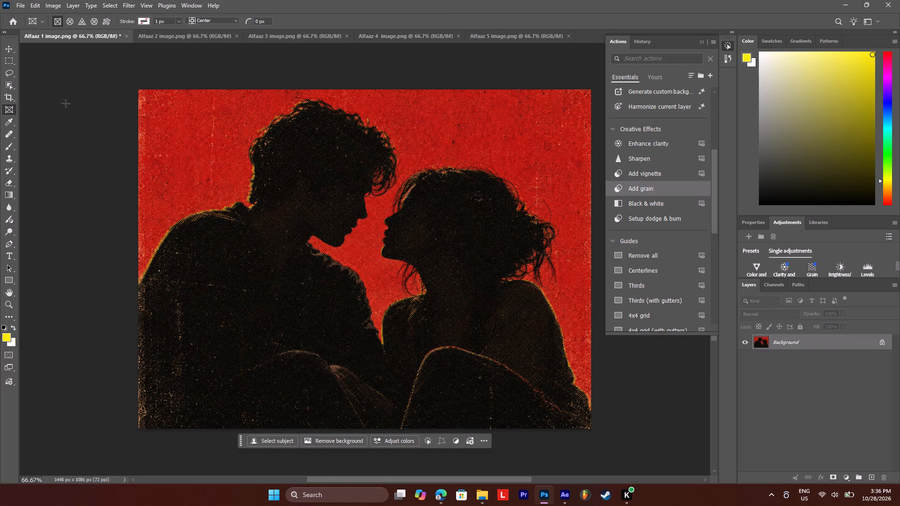
drag(100, 82, 149, 360)
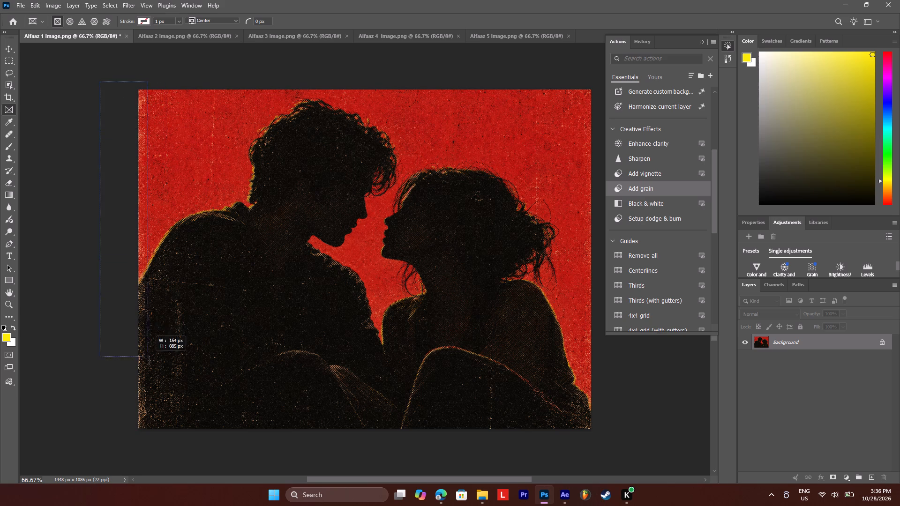
drag(149, 360, 174, 427)
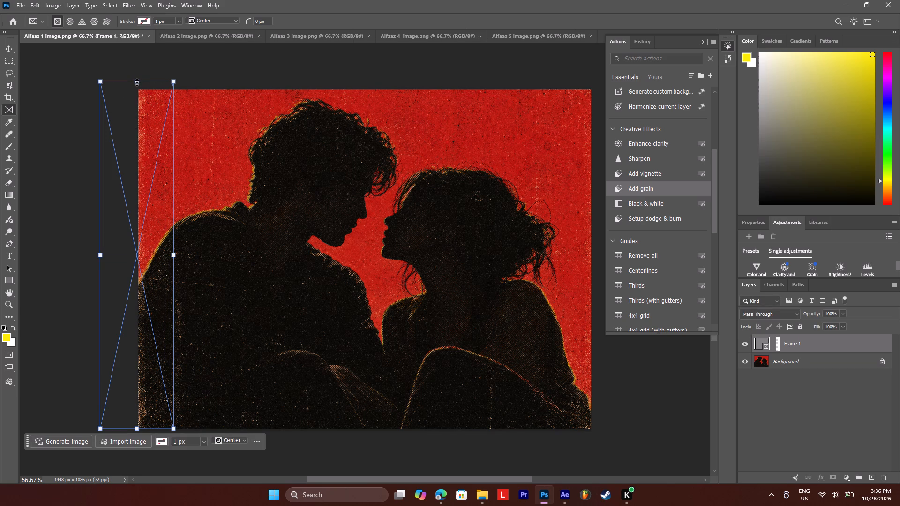
drag(137, 82, 136, 93)
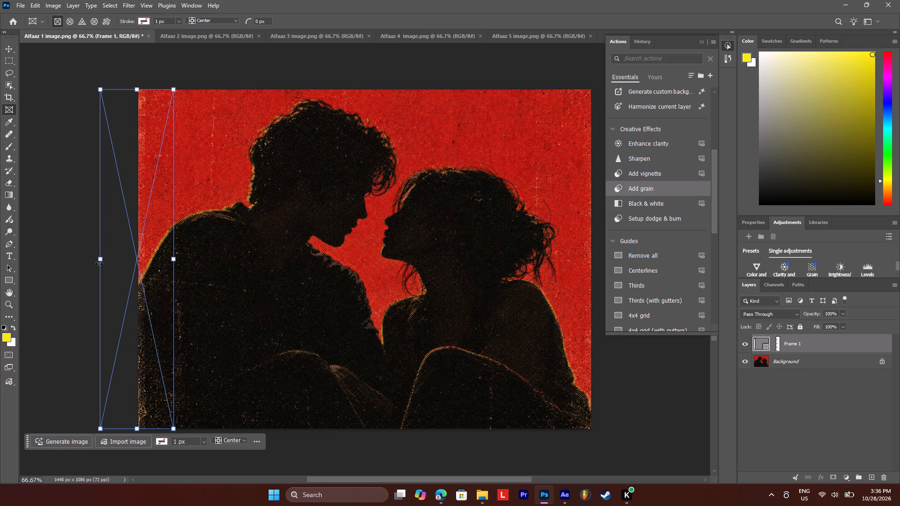
drag(99, 262, 60, 263)
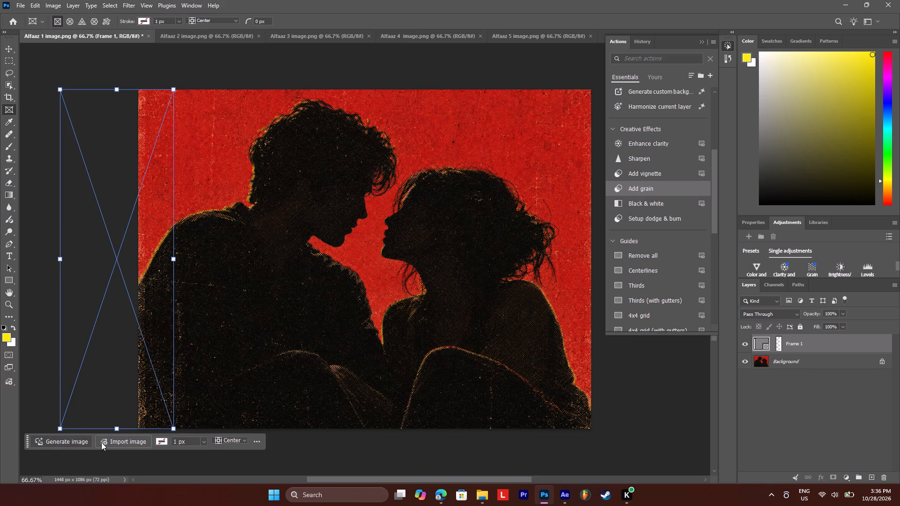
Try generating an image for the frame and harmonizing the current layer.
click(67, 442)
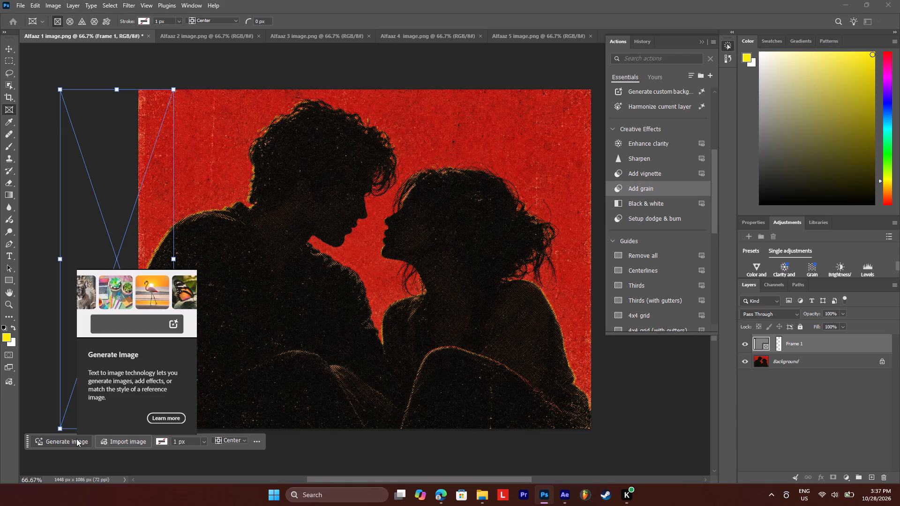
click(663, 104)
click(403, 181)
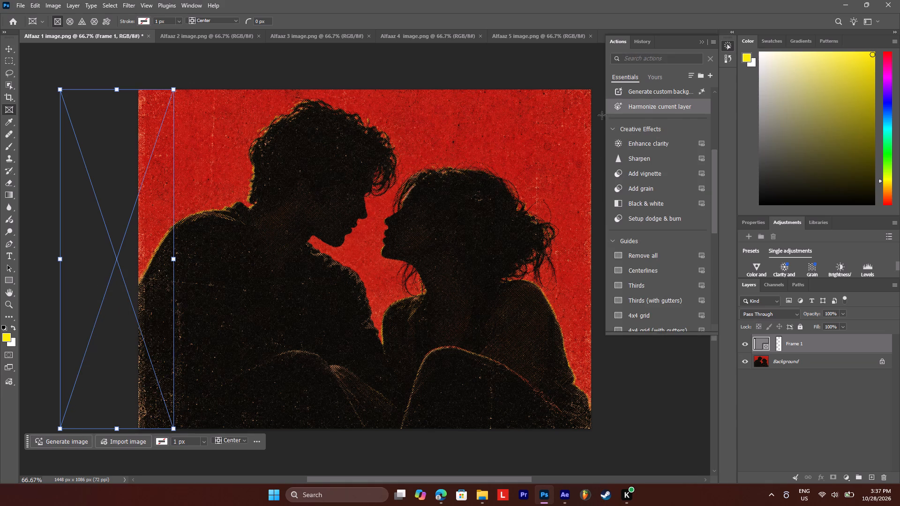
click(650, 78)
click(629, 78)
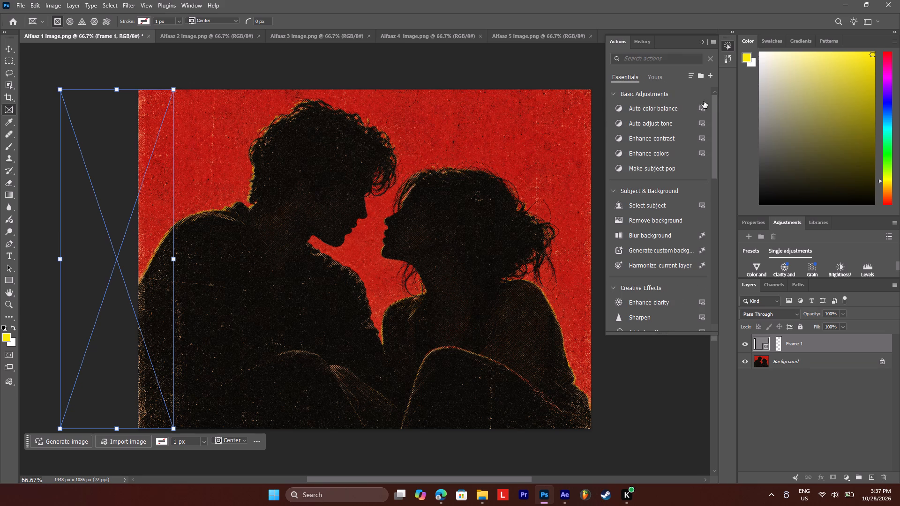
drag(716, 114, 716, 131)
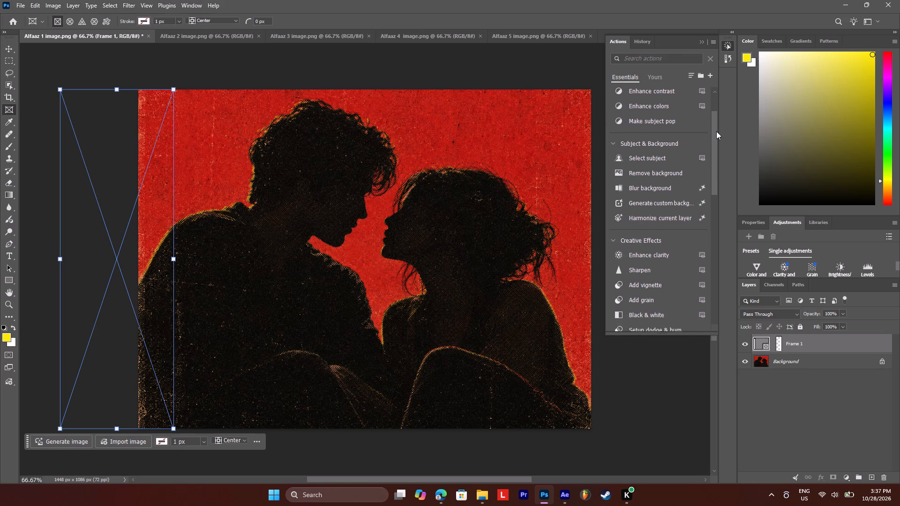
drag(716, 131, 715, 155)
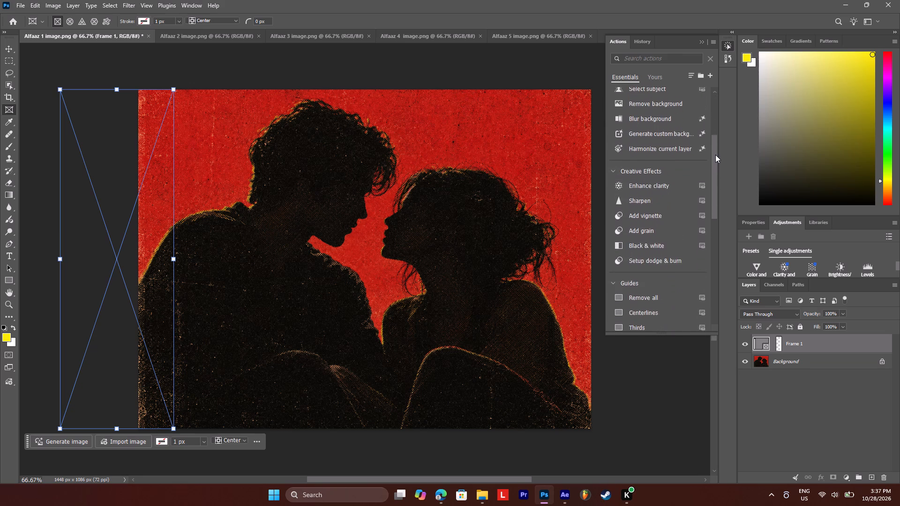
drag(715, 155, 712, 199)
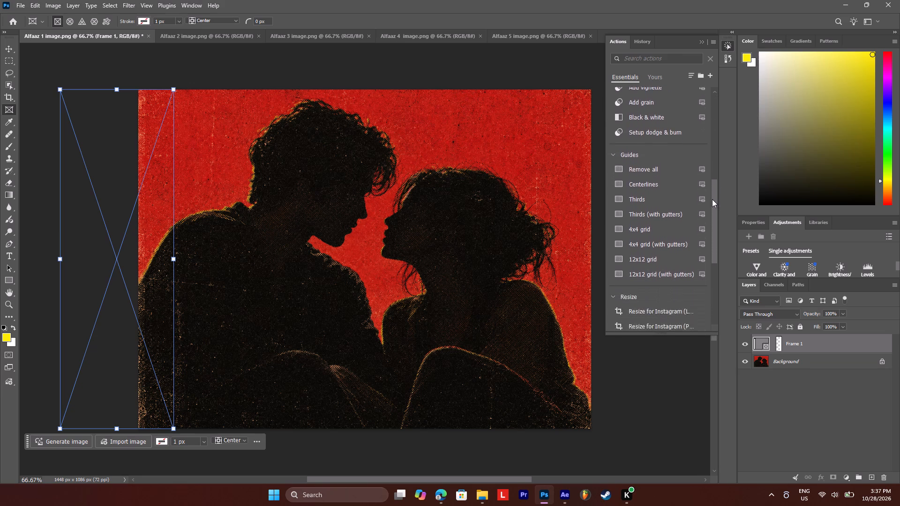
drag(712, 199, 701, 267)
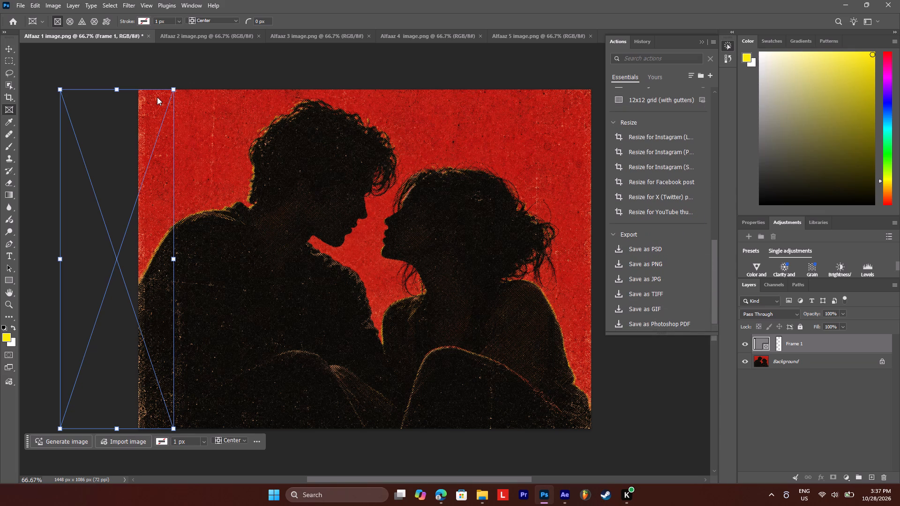
Widen the frame across the whole Alfaaz 1 image and past its far edge, keeping the full 1086 px height.
drag(174, 89, 343, 109)
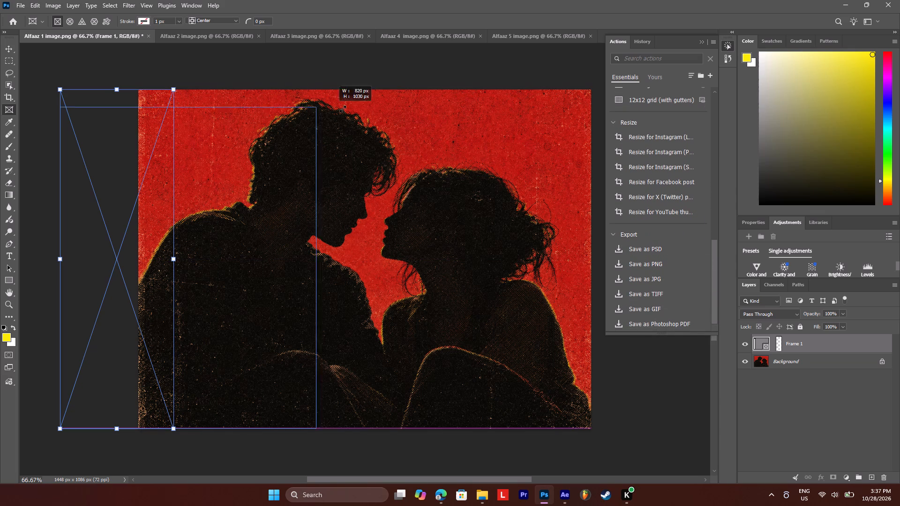
drag(343, 109, 622, 87)
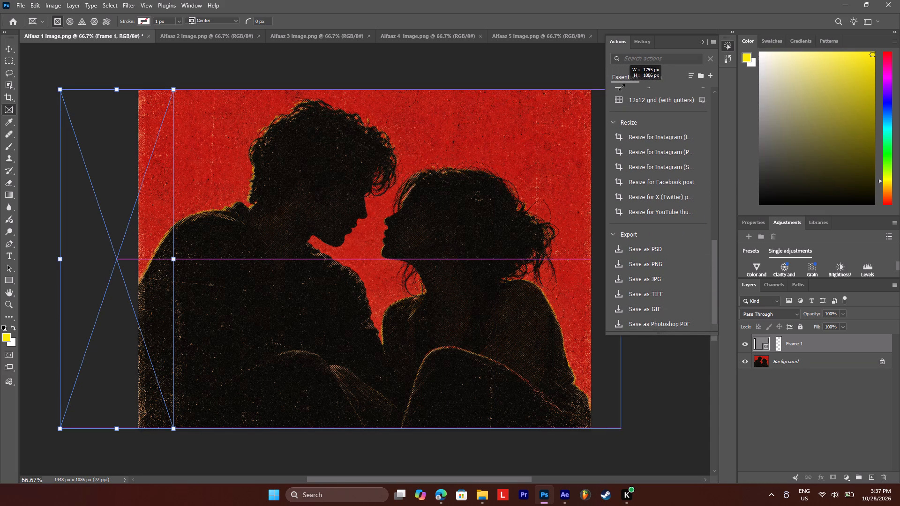
drag(622, 87, 635, 89)
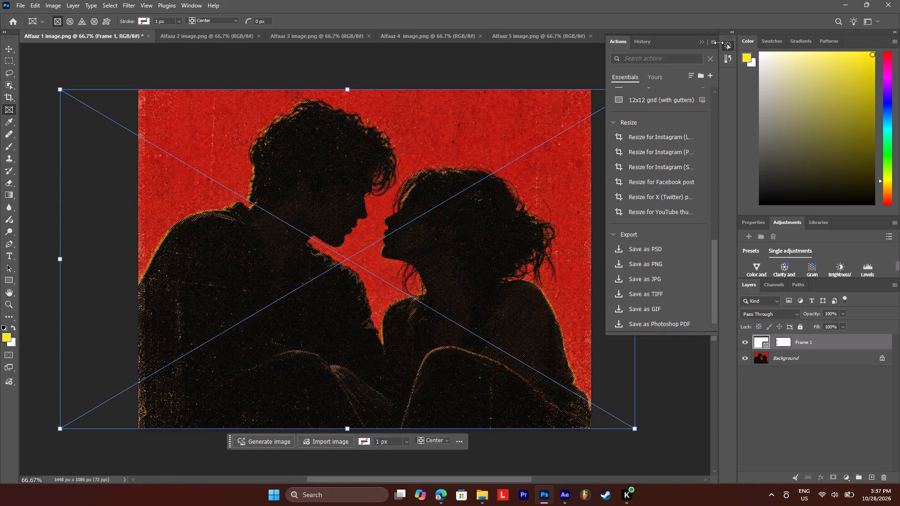
click(704, 42)
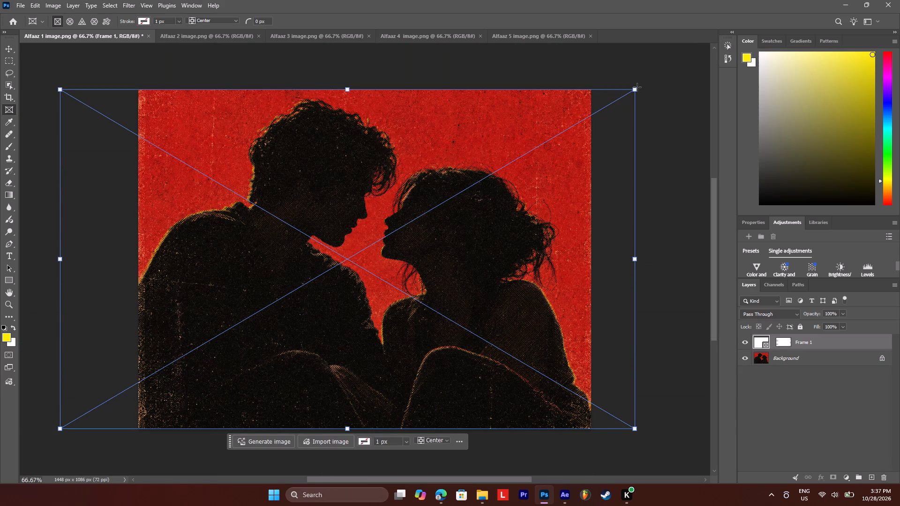
drag(637, 87, 644, 92)
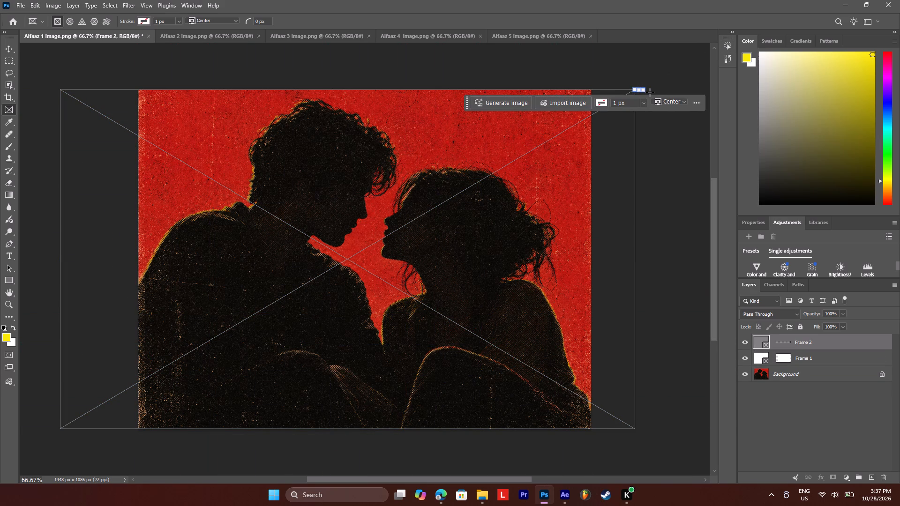
key(ctrl+z)
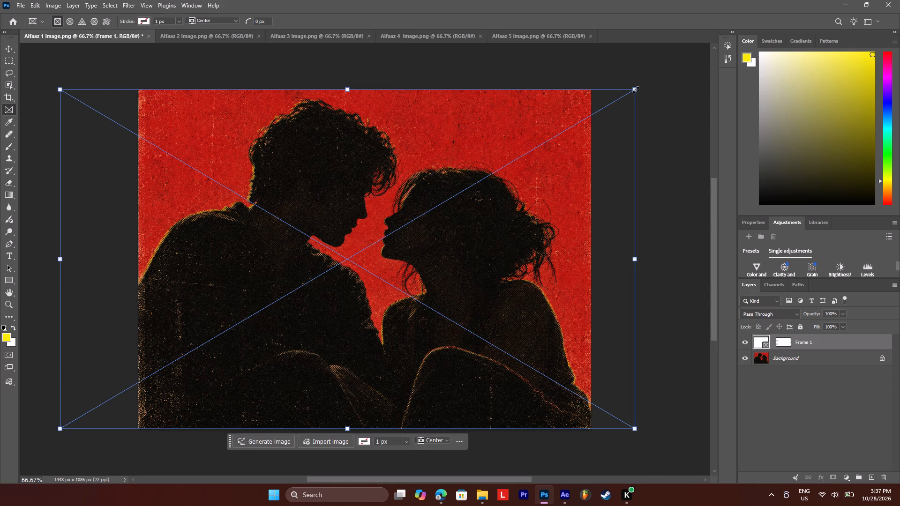
drag(636, 89, 669, 89)
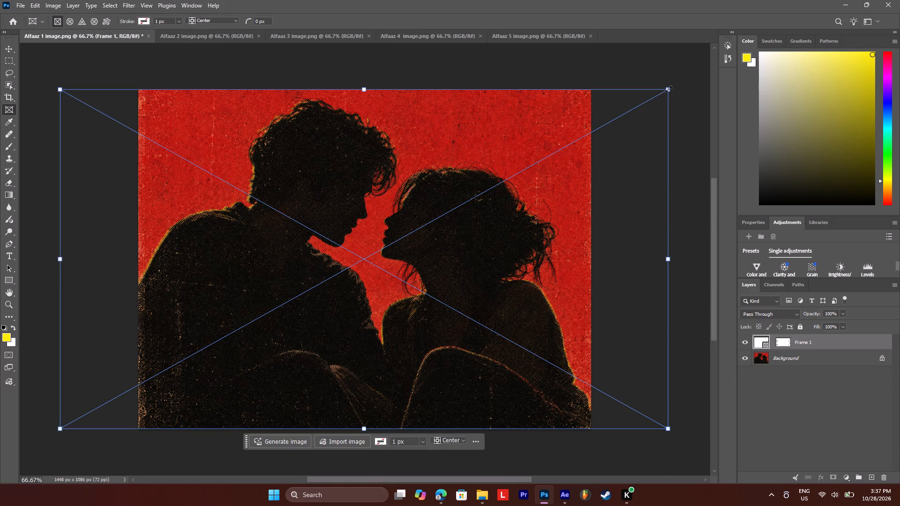
drag(668, 89, 677, 89)
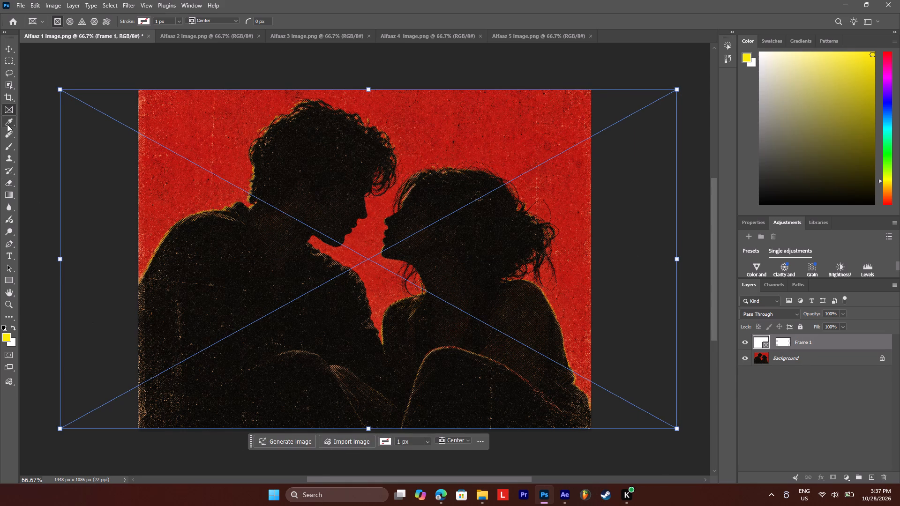
Expand the canvas beyond both sides of Alfaaz 1 image with the Crop tool, to about 1976 x 1090 px.
click(10, 92)
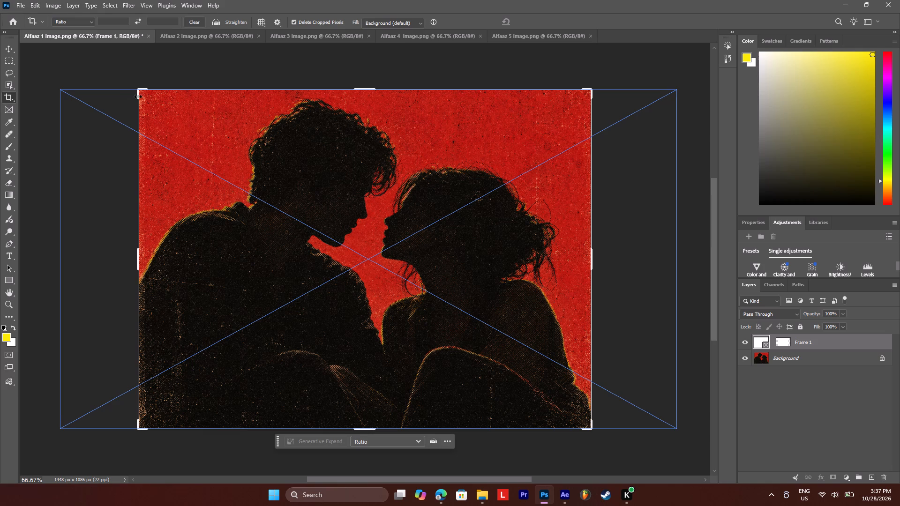
click(134, 91)
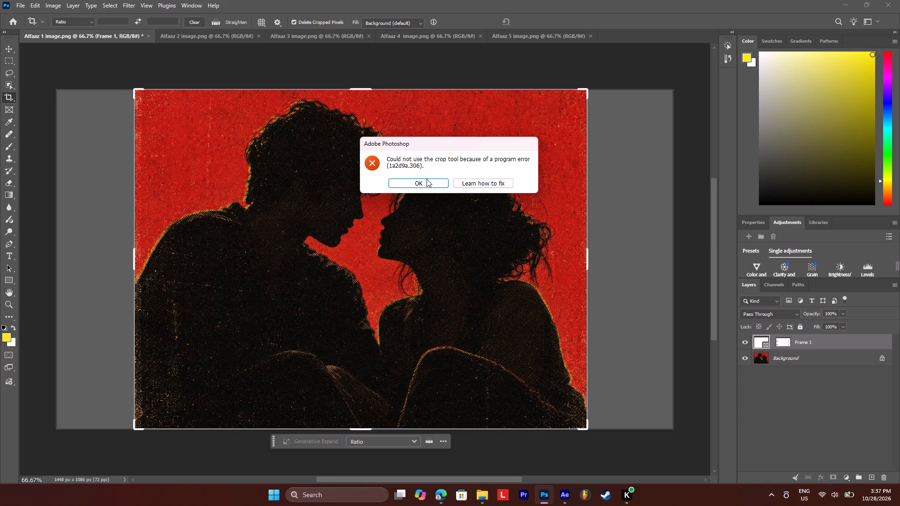
click(426, 181)
drag(134, 93, 98, 95)
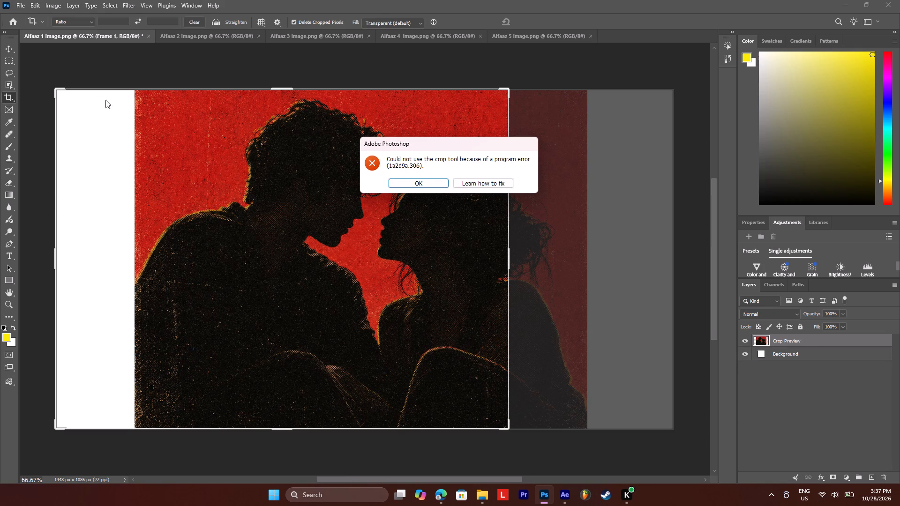
click(447, 180)
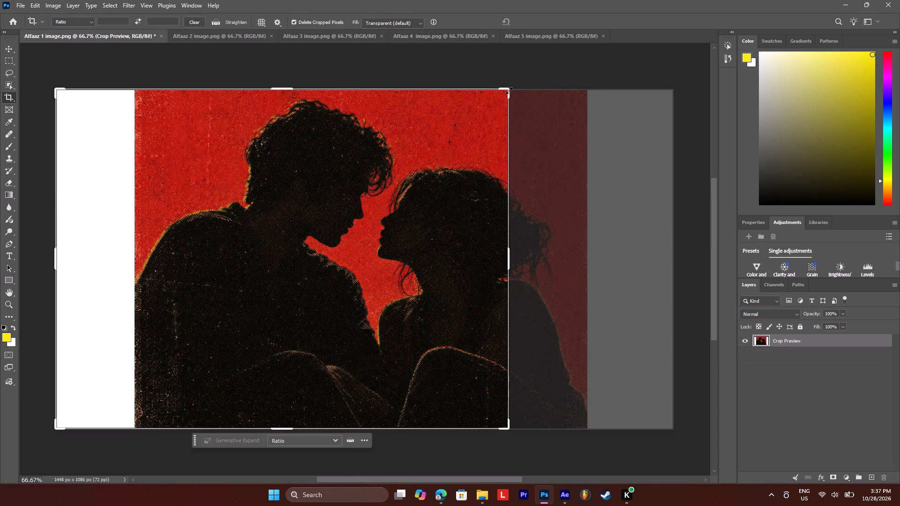
drag(508, 92, 589, 94)
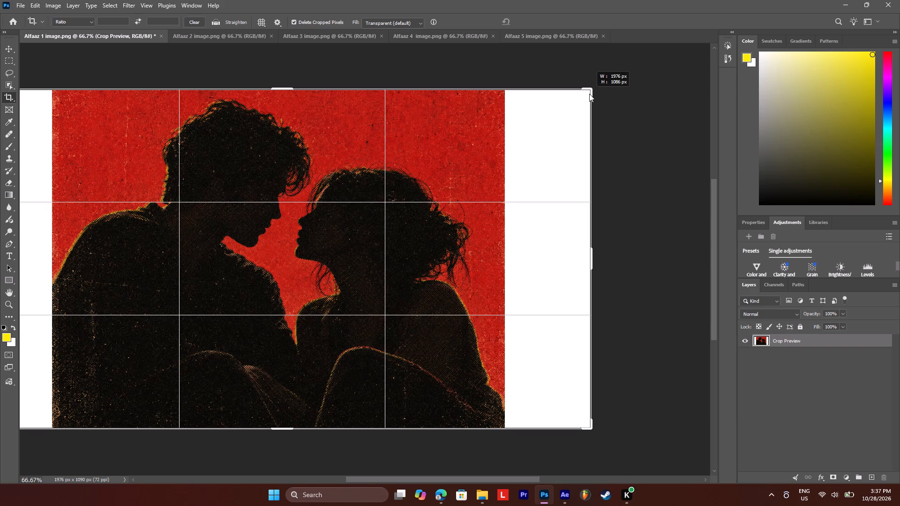
drag(589, 94, 592, 94)
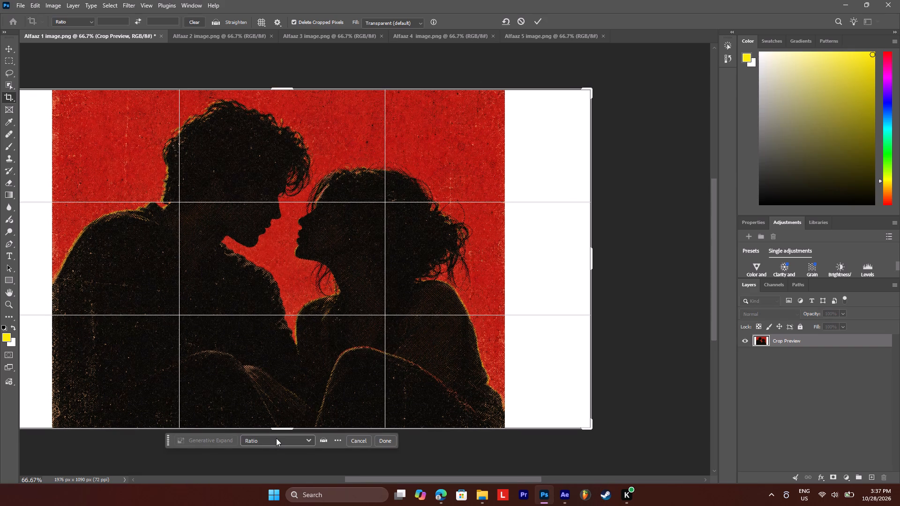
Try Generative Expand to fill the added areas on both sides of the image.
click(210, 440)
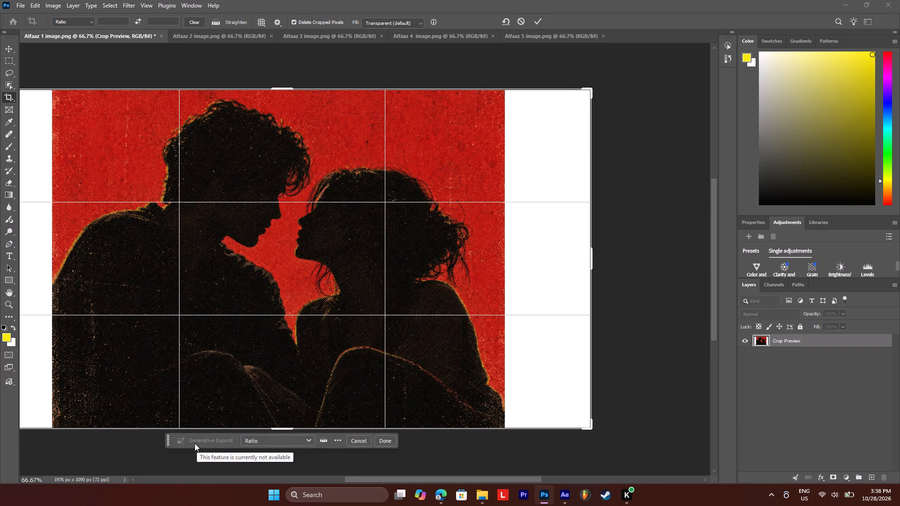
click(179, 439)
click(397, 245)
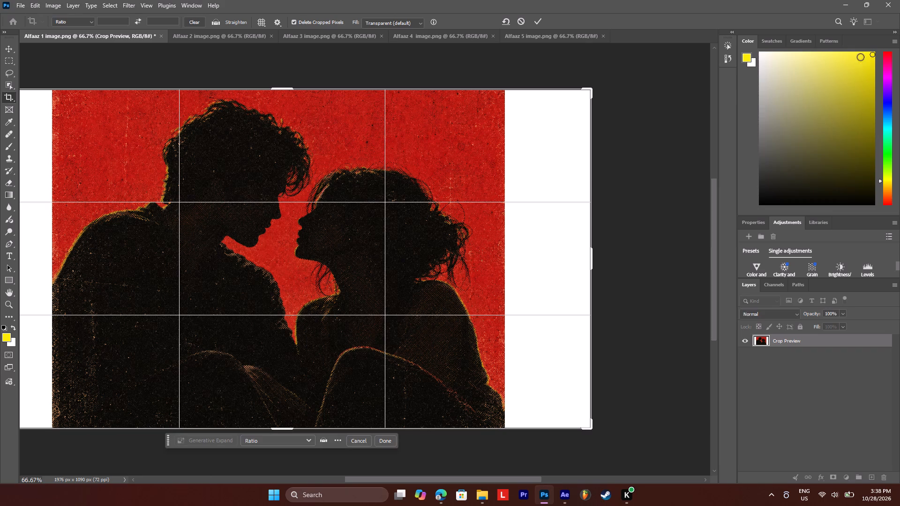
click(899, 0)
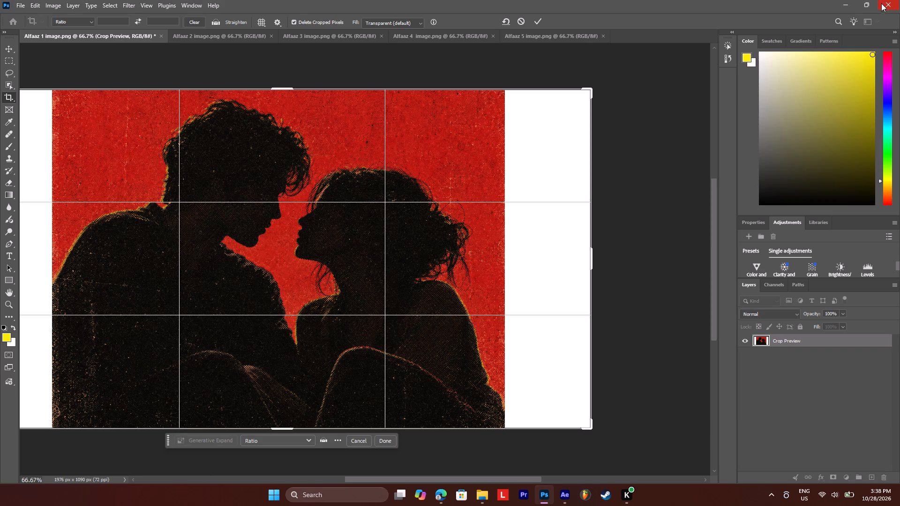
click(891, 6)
Minimize Photoshop, switch to Microsoft Edge, and load the Arena site in place of the alfaaz lyrics search.
click(843, 5)
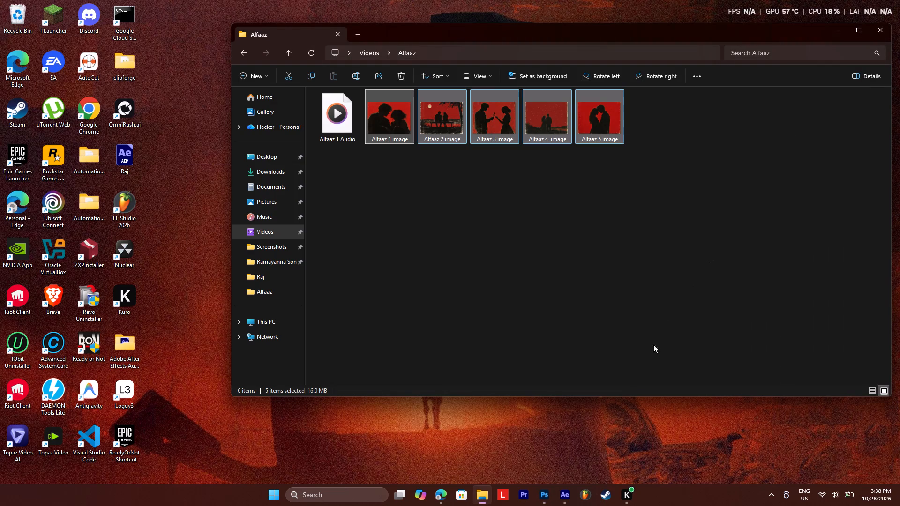
click(440, 494)
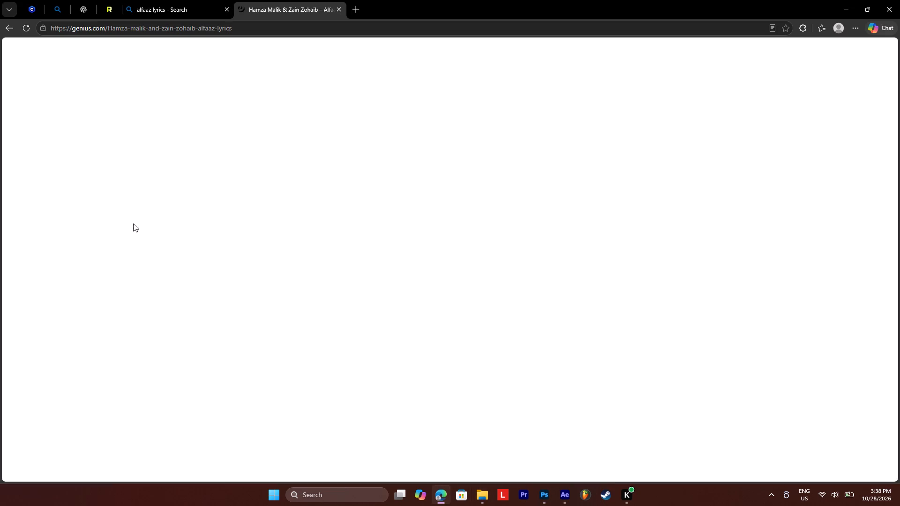
click(194, 6)
click(145, 30)
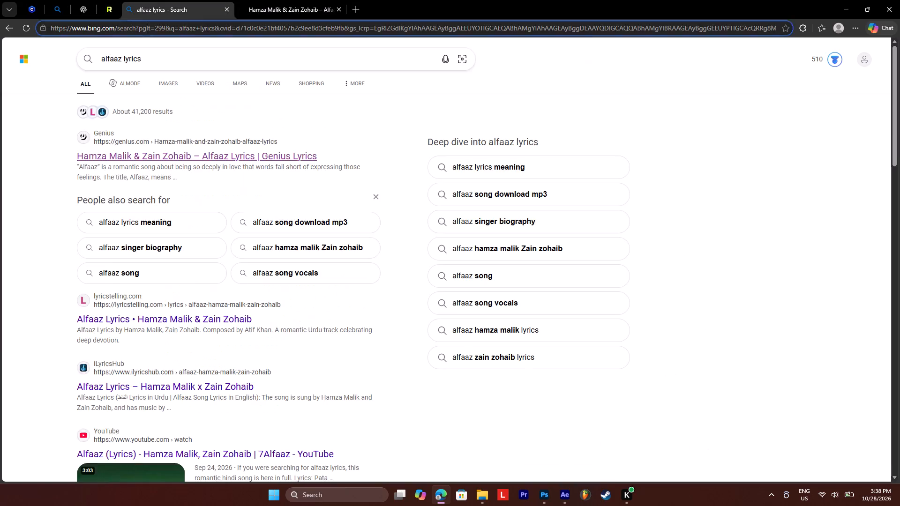
key(a)
click(104, 53)
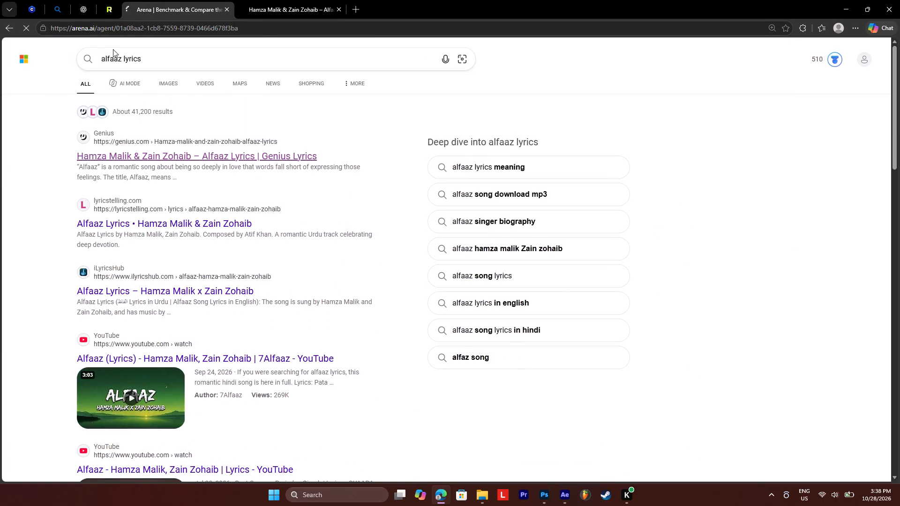
Reopen the recently closed Pinterest tab and look through the open Arena, Genius lyrics and Pinterest pages.
click(284, 4)
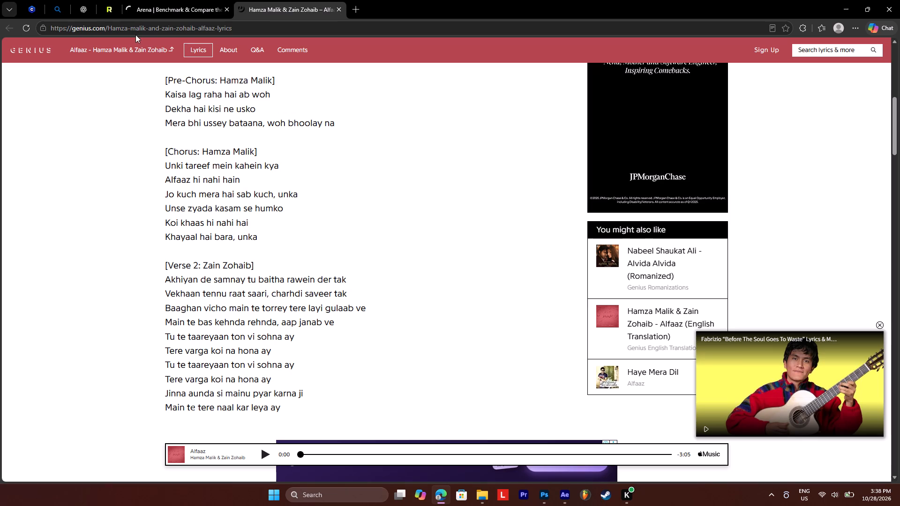
click(9, 11)
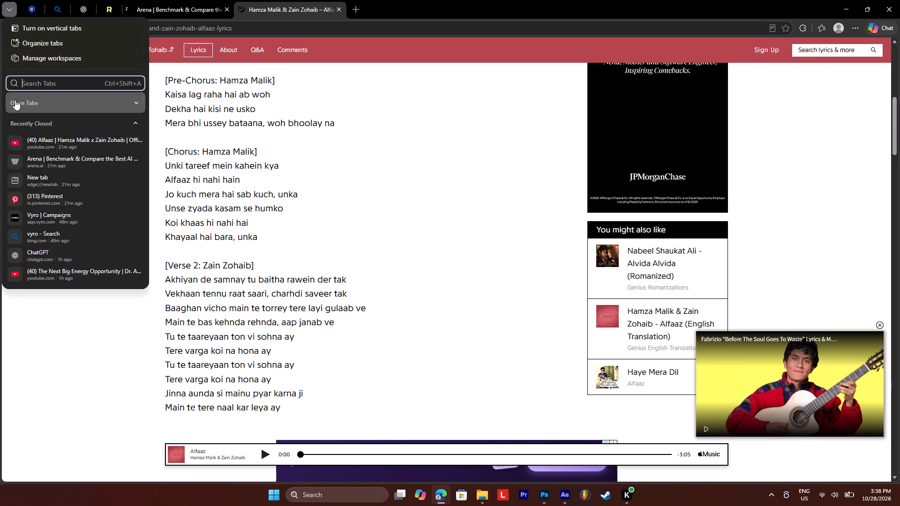
click(52, 195)
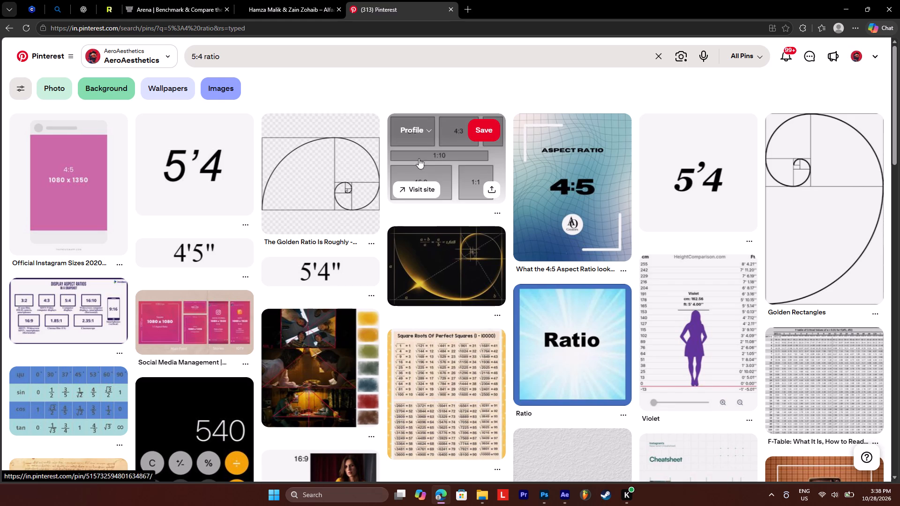
click(173, 6)
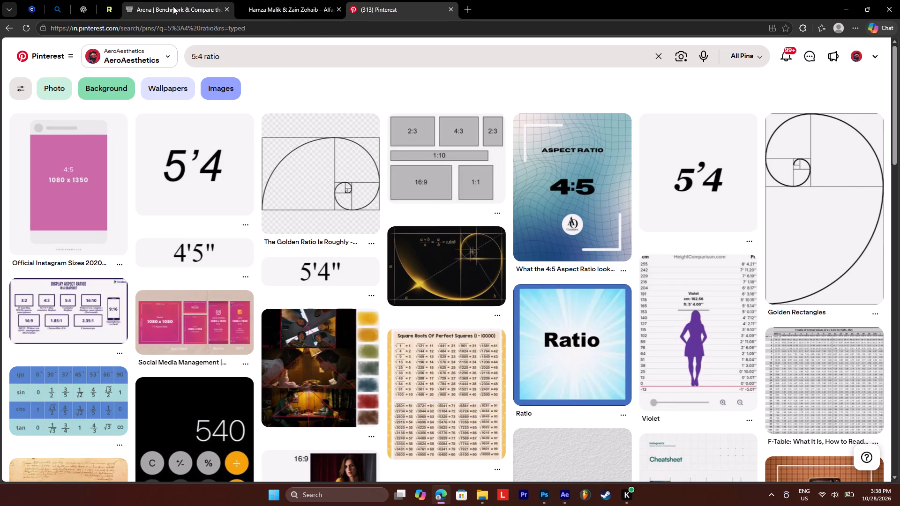
click(316, 5)
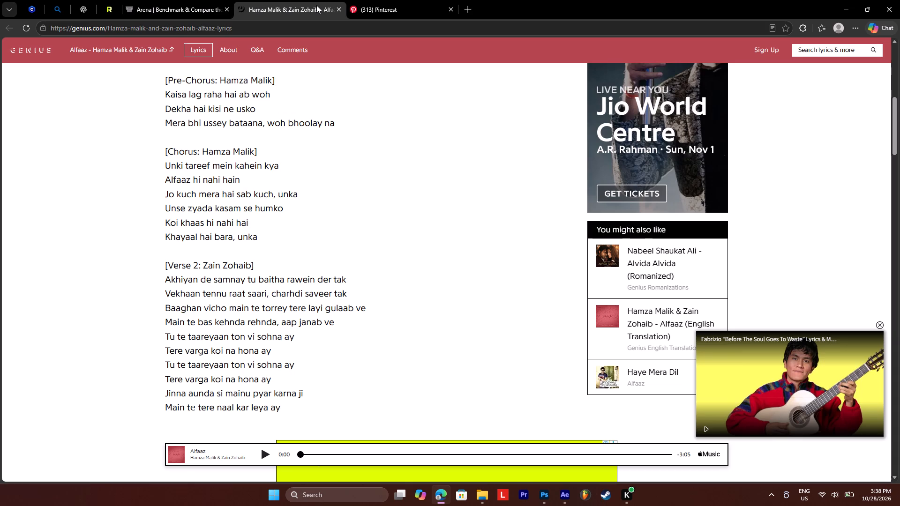
click(378, 5)
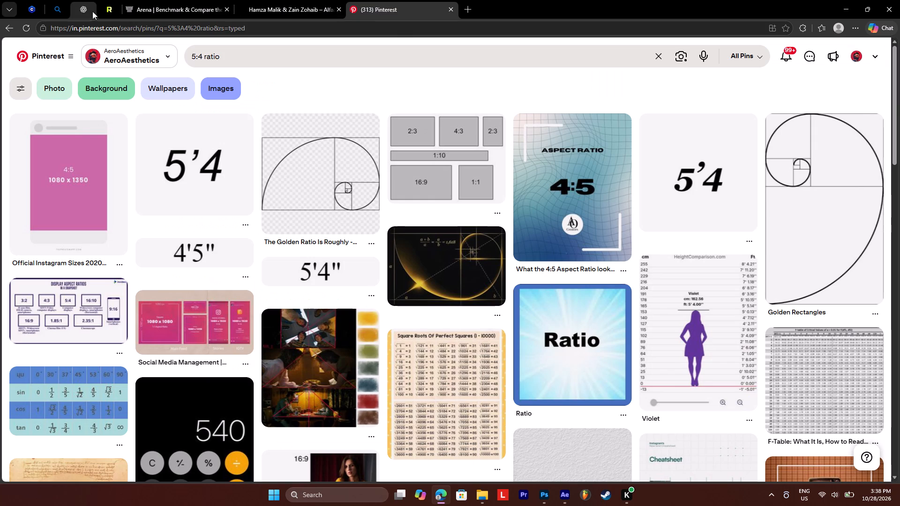
In Arena, open today's chat "A grainy vintage illustration of a young couple" and activate its image prompt.
click(157, 8)
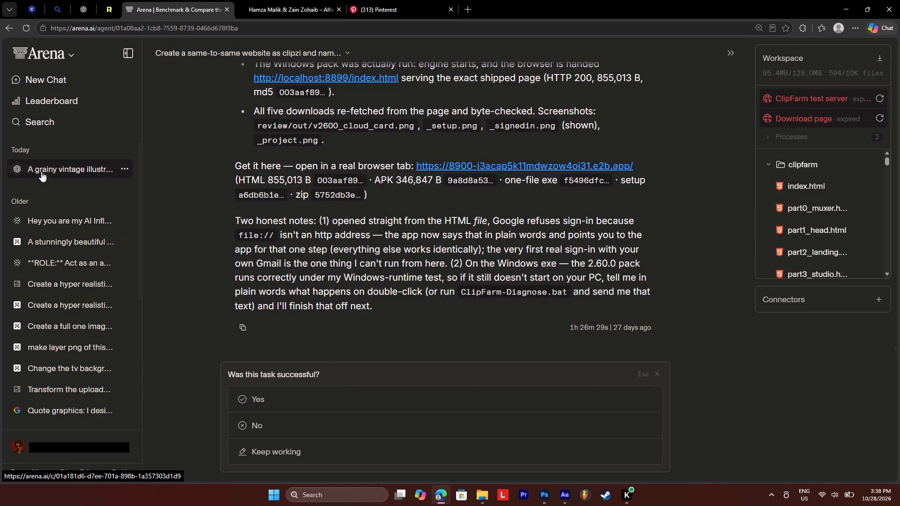
click(52, 170)
click(375, 416)
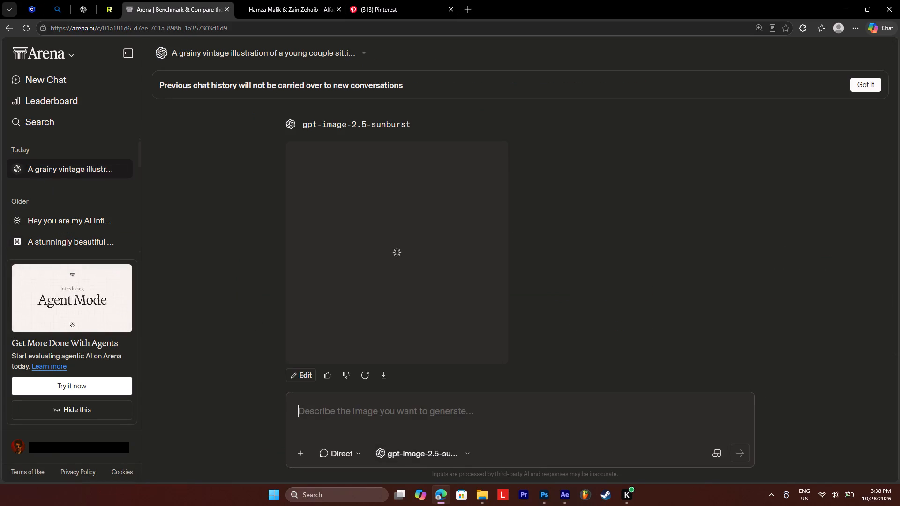
Attach Alfaaz 1 image from the Alfaaz folder in Videos to the image prompt and activate its text area.
click(299, 457)
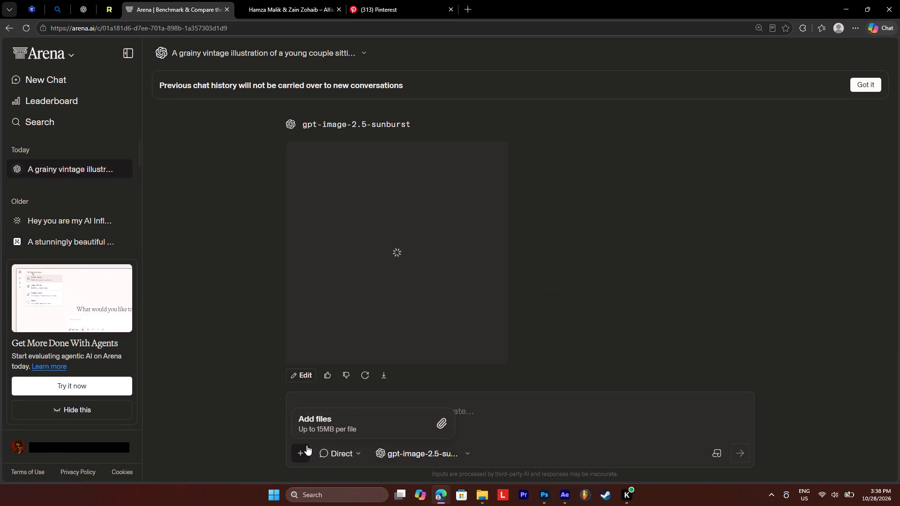
click(303, 454)
click(303, 454)
click(349, 425)
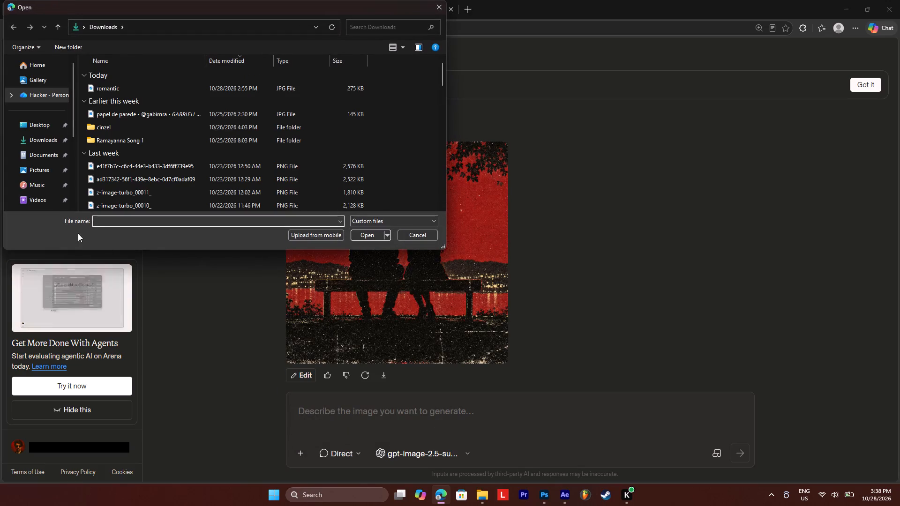
click(35, 190)
click(33, 196)
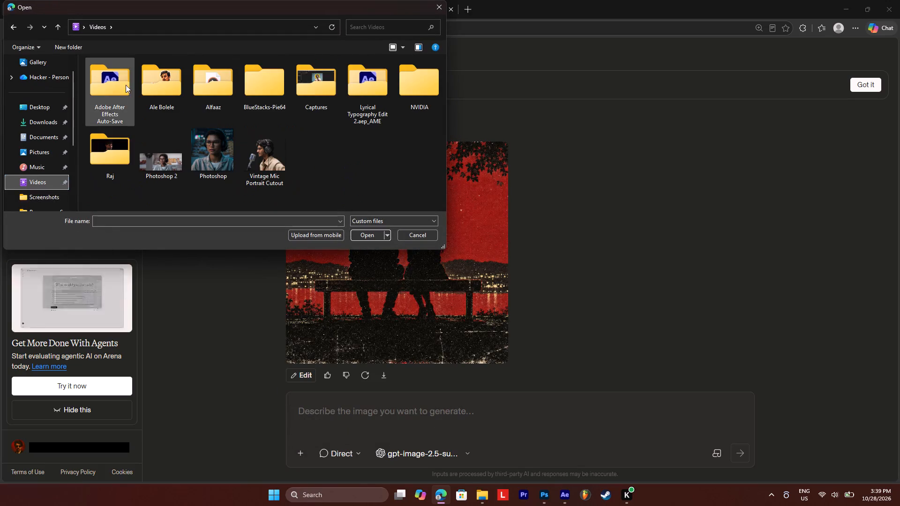
double_click(211, 87)
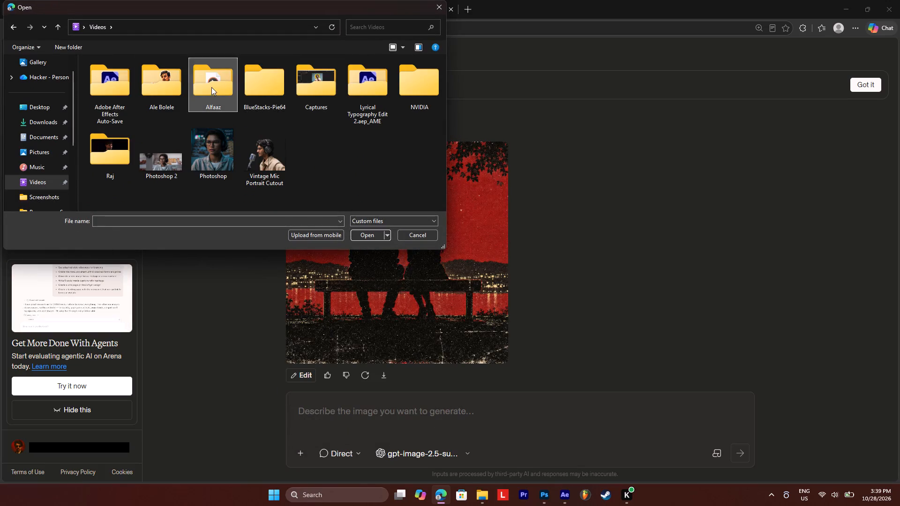
click(120, 86)
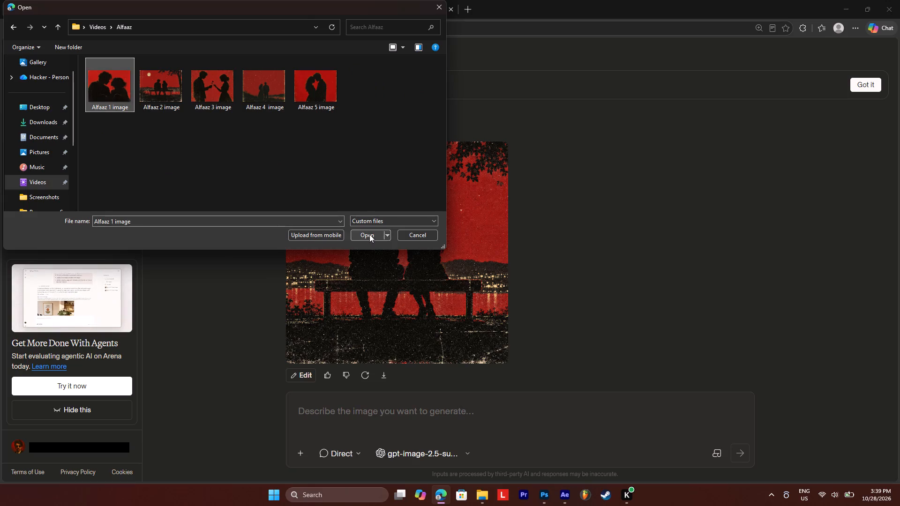
click(369, 234)
click(340, 409)
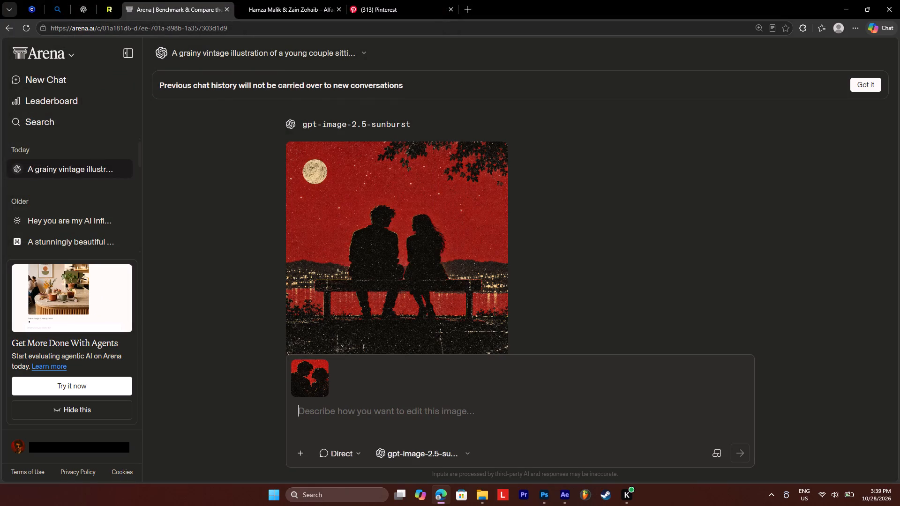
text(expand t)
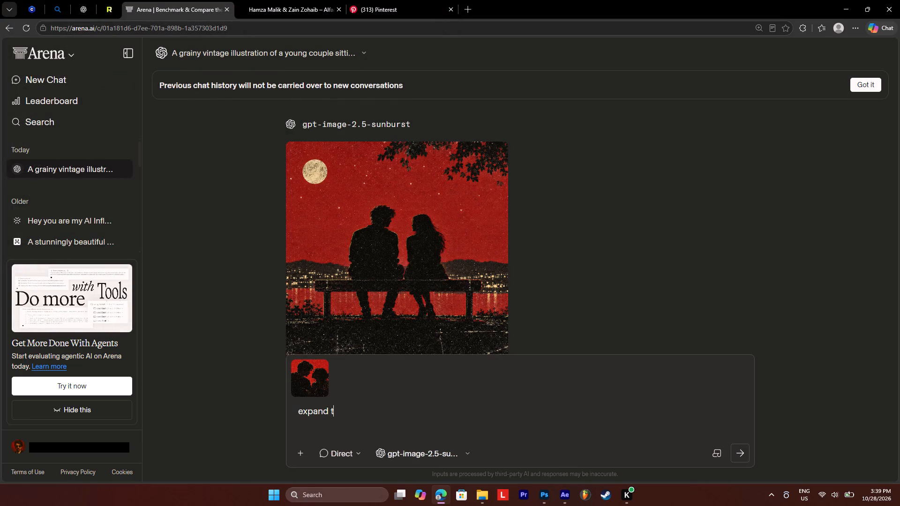
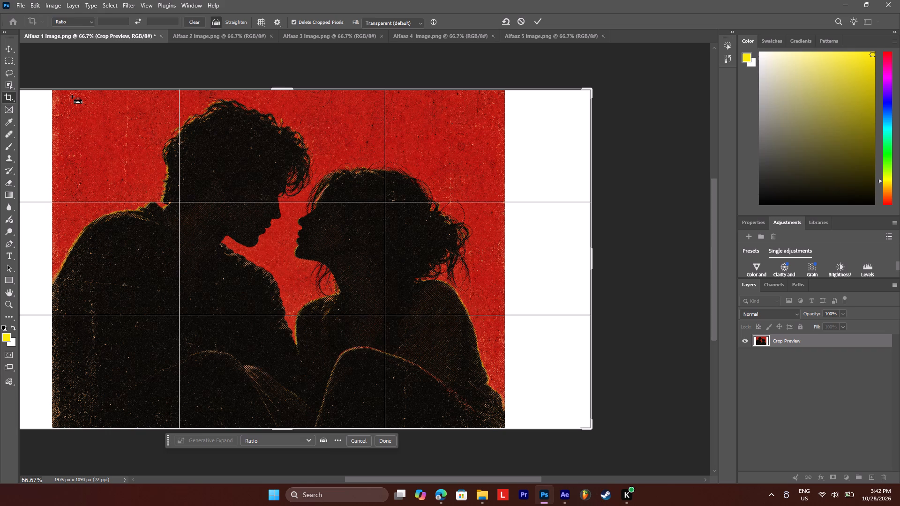
key(ctrl+z)
key(ctrl+z)
key(ctrl+z)
key(ctrl+z)
key(ctrl+z)
key(ctrl+z)
key(ctrl+z)
key(ctrl+z)
click(778, 352)
key(ctrl+z)
key(ctrl+z)
key(ctrl+z)
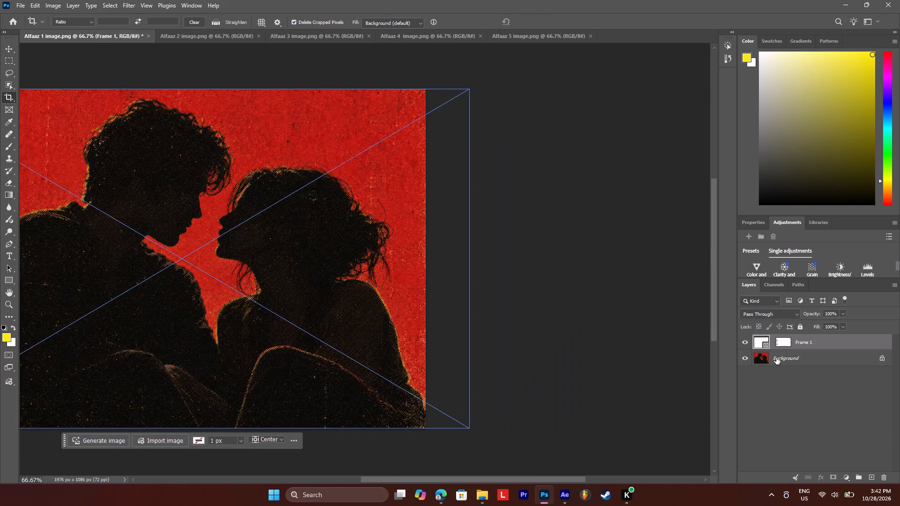
key(ctrl+z)
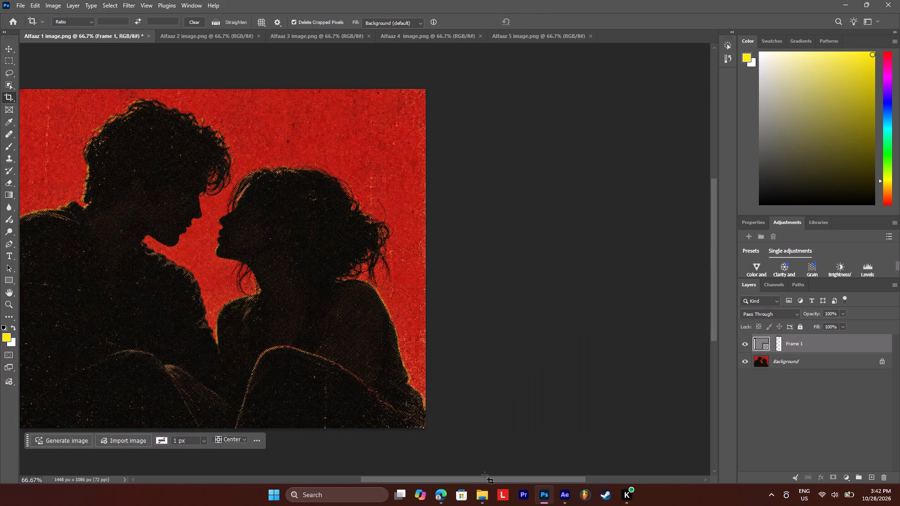
Undo the remaining frame edits in Alfaaz 1 image, back to the single Background layer.
click(473, 482)
drag(472, 481, 412, 480)
key(ctrl+z)
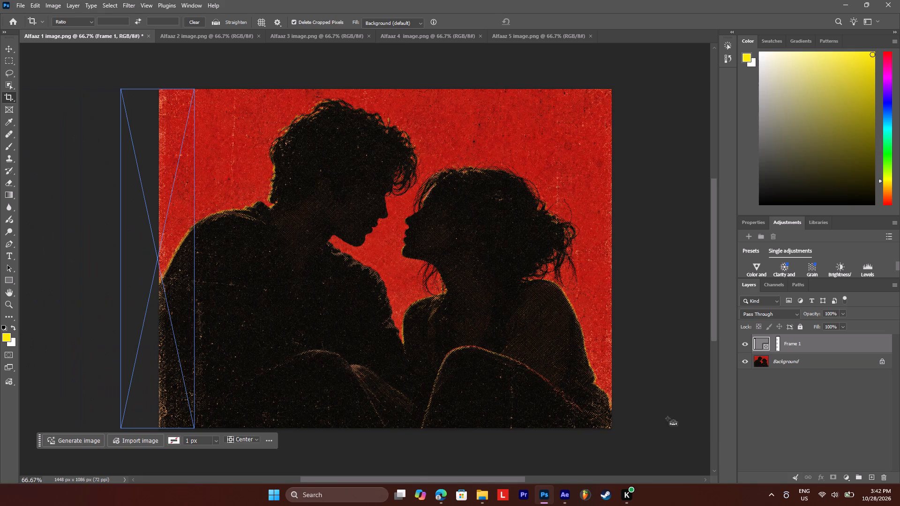
key(ctrl+z)
key(ctrl+z)
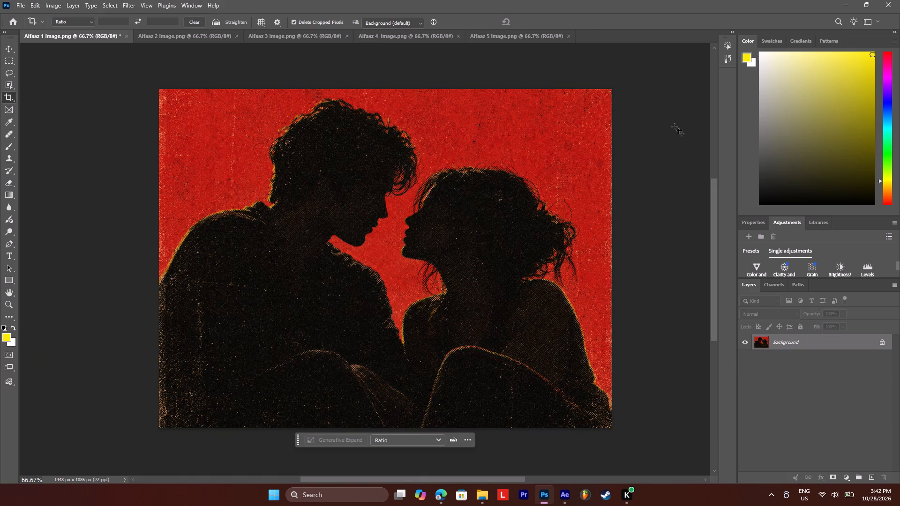
Run the Remove background action from the Subject & Background group on Alfaaz 1 image.
click(729, 45)
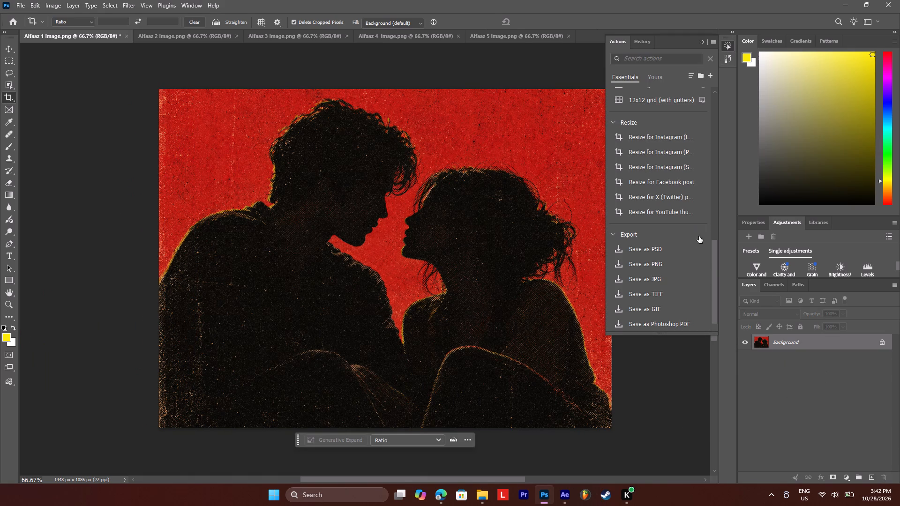
drag(716, 257, 724, 129)
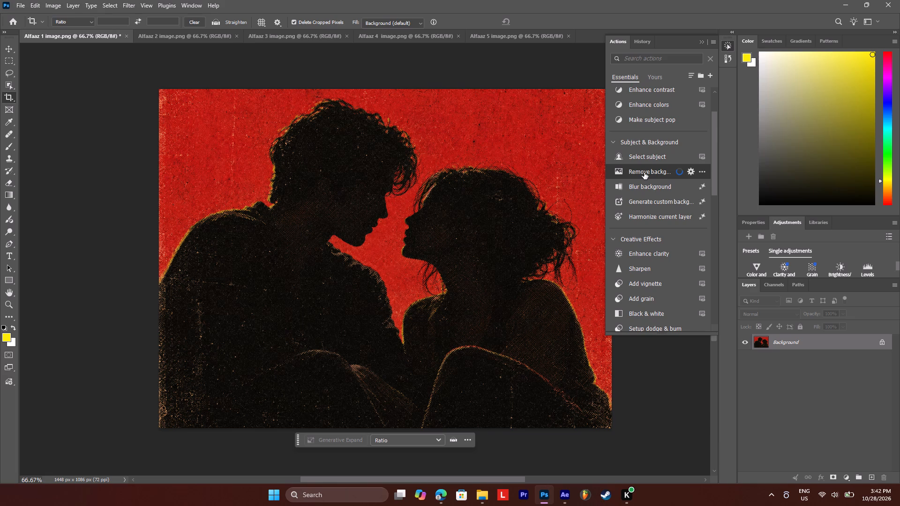
click(644, 172)
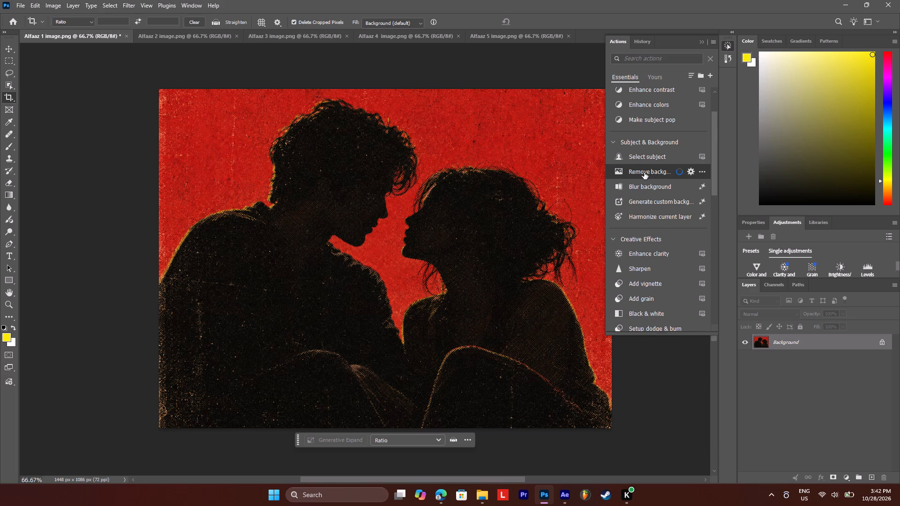
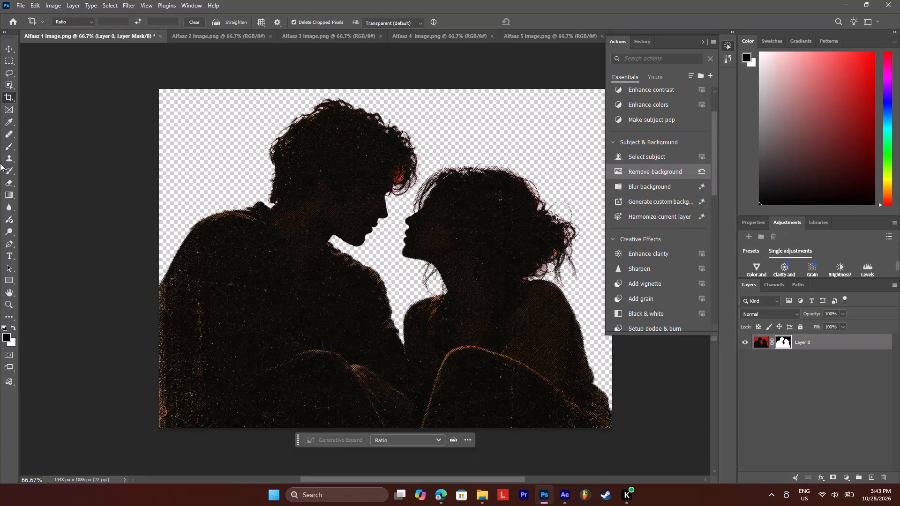
Set up a 100% scale transparent PNG export of the cut-out couple, with the Alfaaz folder in Videos as destination.
click(22, 4)
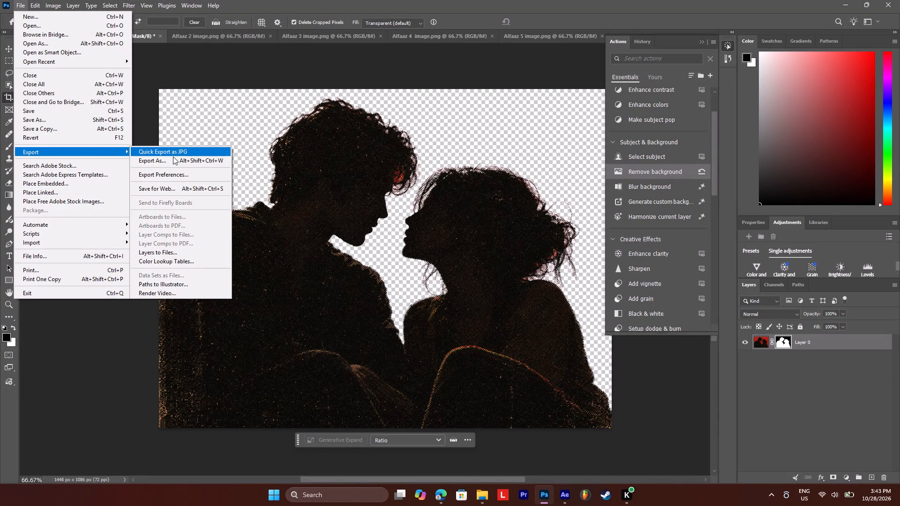
click(173, 156)
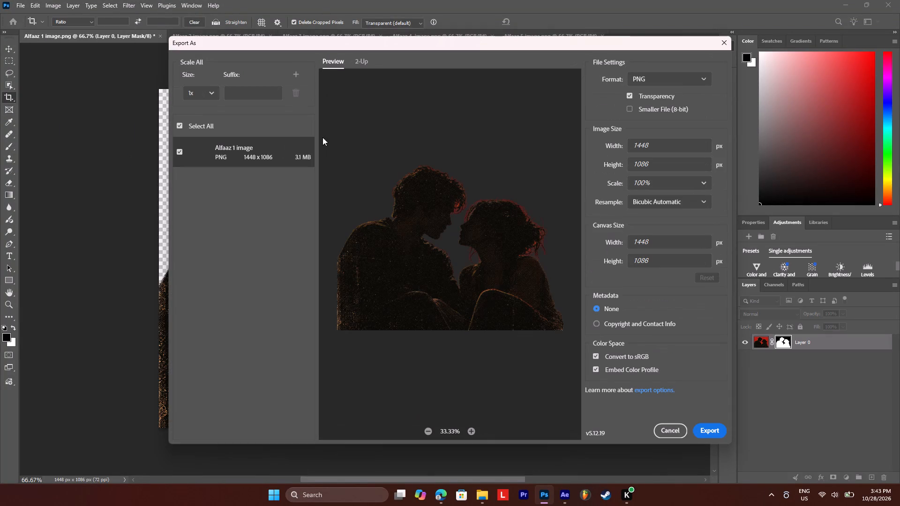
click(713, 429)
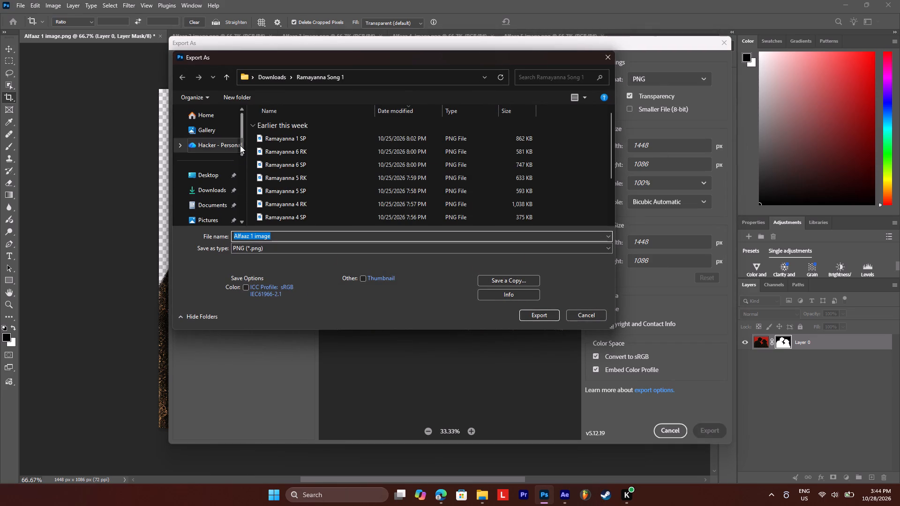
drag(240, 145, 247, 167)
click(205, 171)
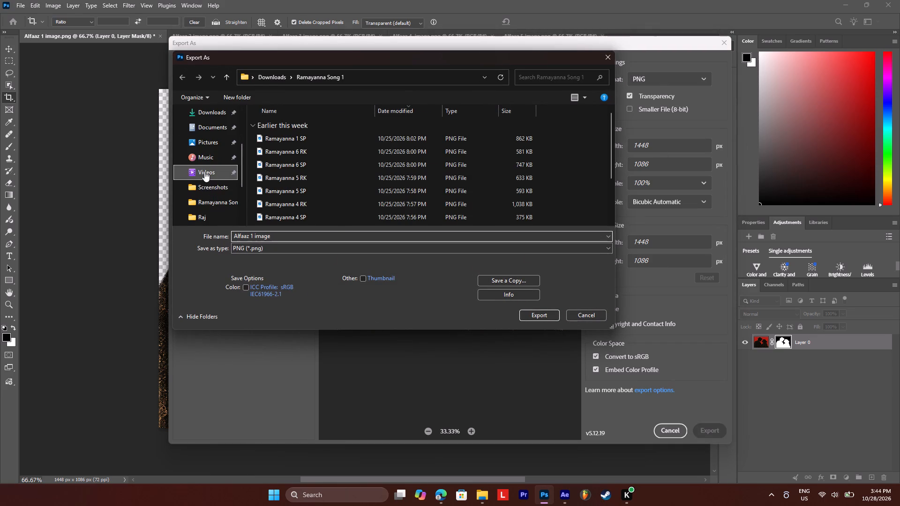
double_click(379, 135)
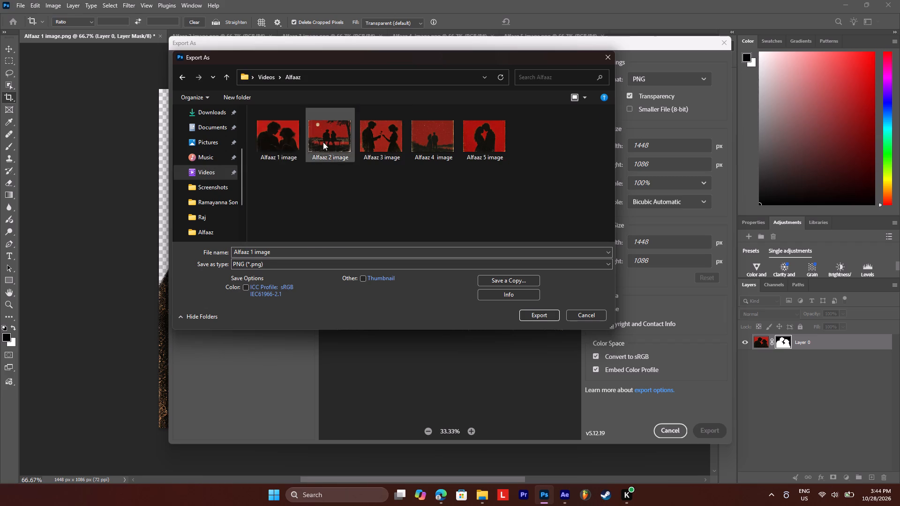
Name the export Alfaaz 1 png image and save it in the Alfaaz folder without replacing the original Alfaaz 1 image.
click(290, 140)
click(282, 248)
click(279, 251)
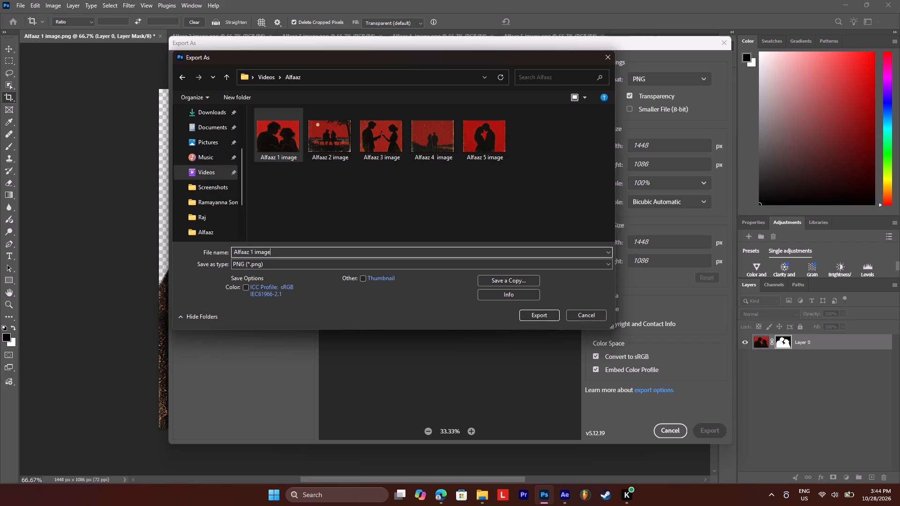
click(543, 318)
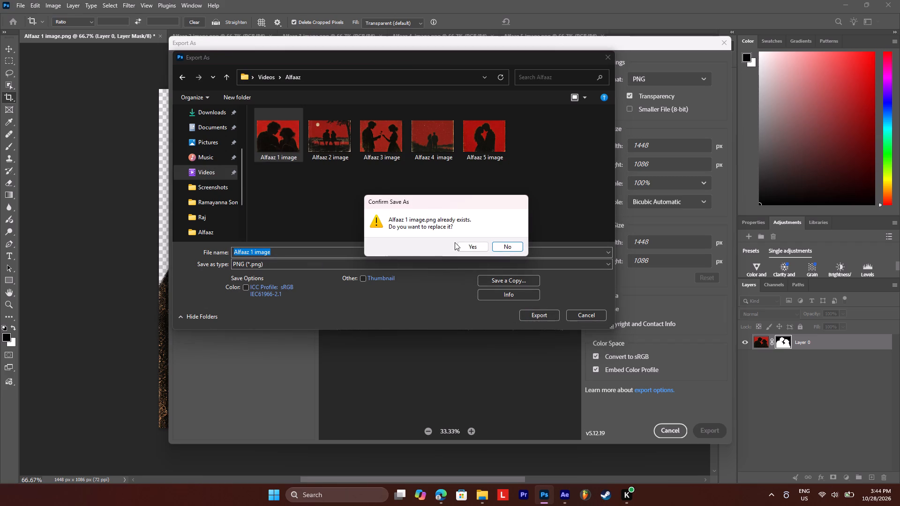
click(505, 246)
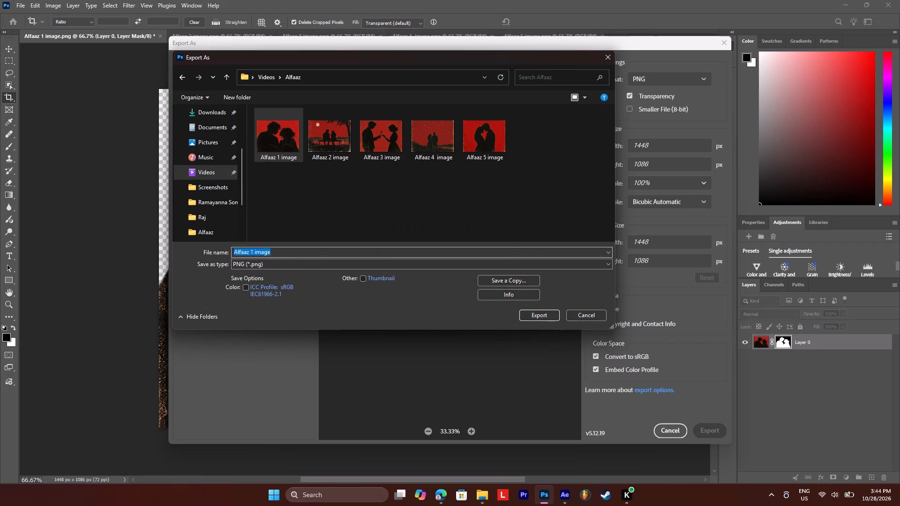
click(277, 251)
click(270, 254)
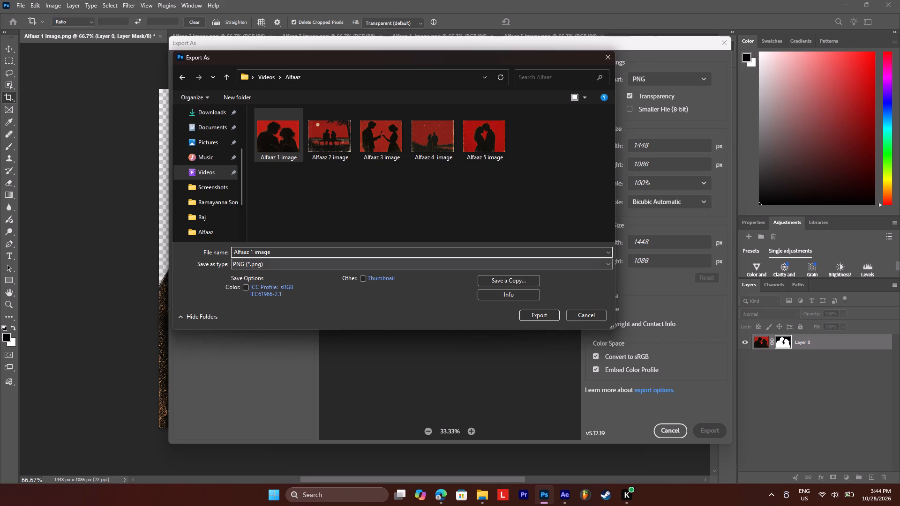
click(255, 253)
click(253, 252)
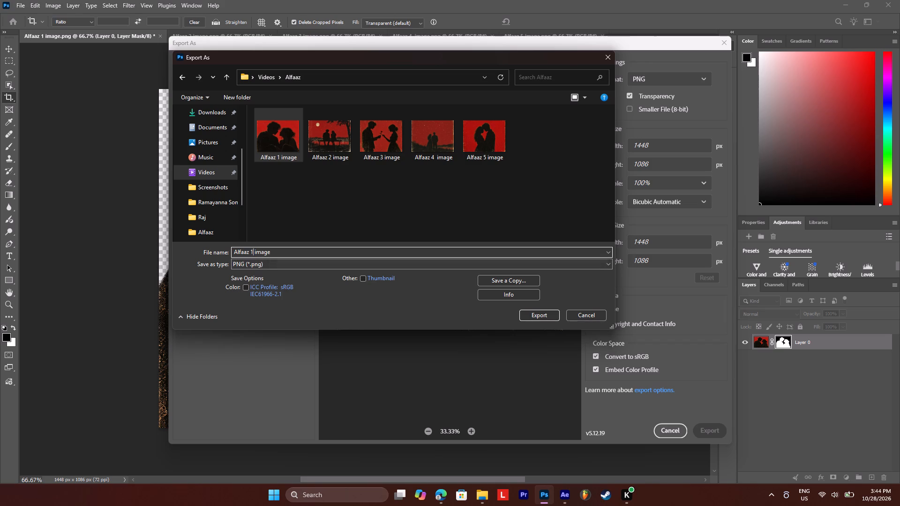
click(255, 251)
text(png)
key(space)
key(Return)
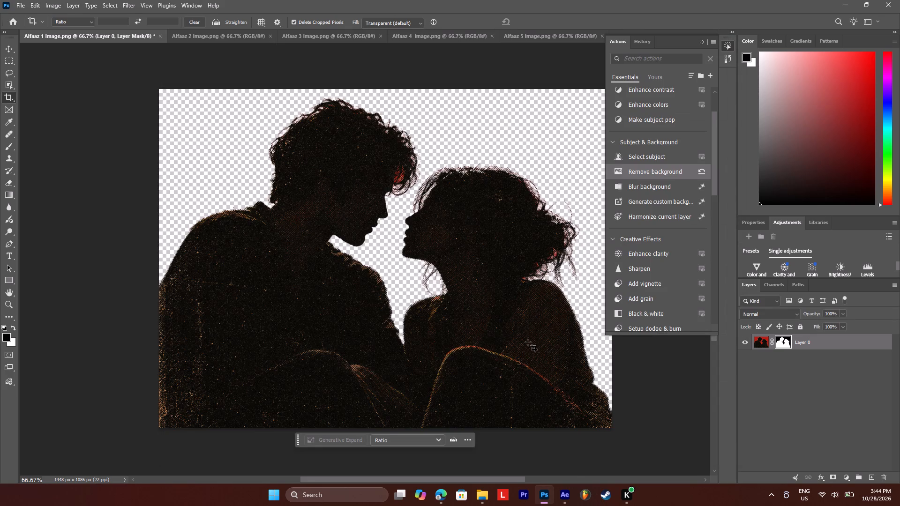
Switch to Edge, download the plain red background from the Arena chat again and delete the earlier downloaded copy.
click(440, 502)
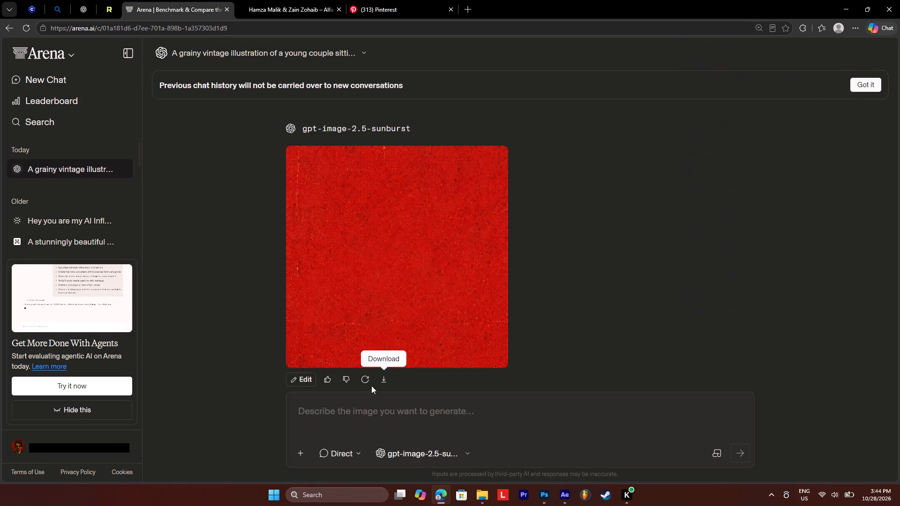
click(383, 381)
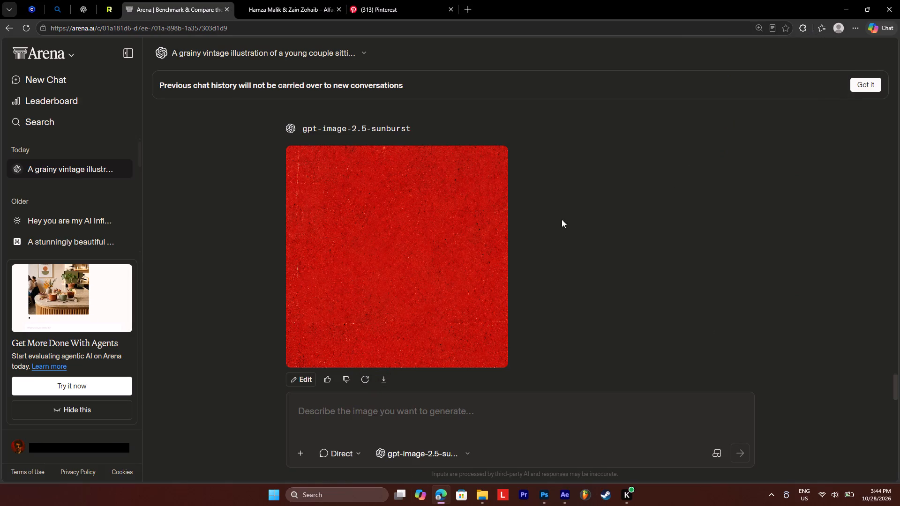
right_click(410, 245)
click(462, 273)
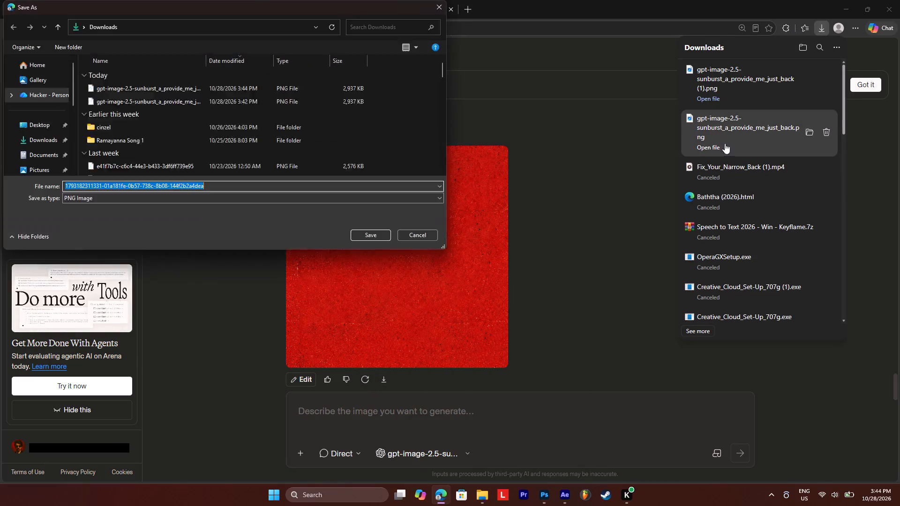
click(826, 133)
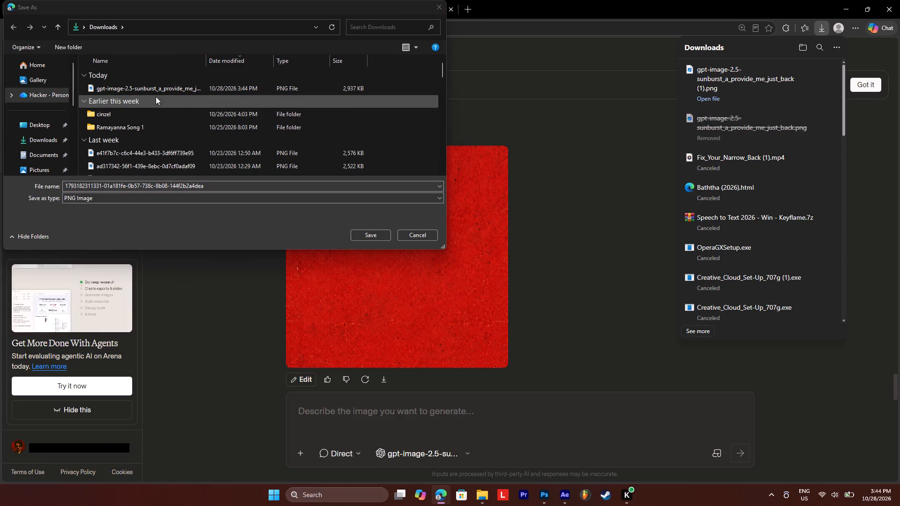
Move the downloaded red background image from Downloads into the Alfaaz folder in Videos, using the image's save dialog.
drag(127, 88, 56, 140)
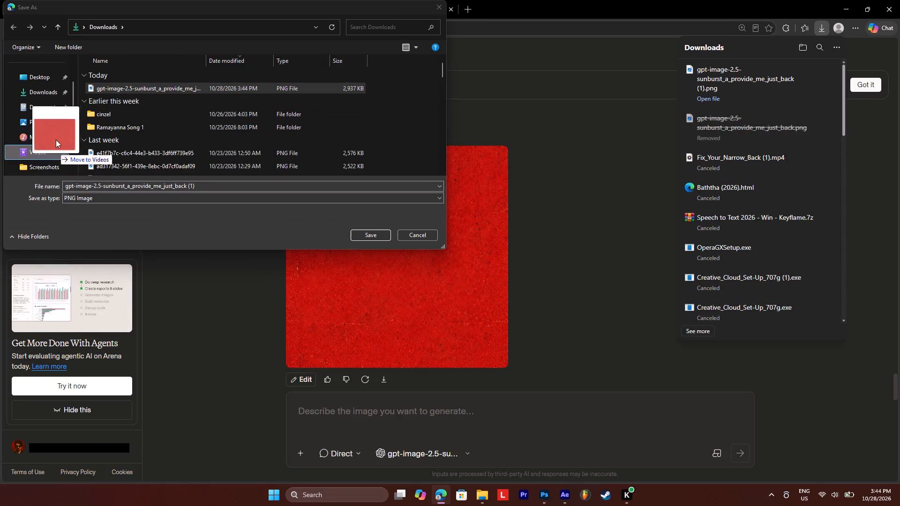
drag(56, 140, 46, 150)
click(35, 152)
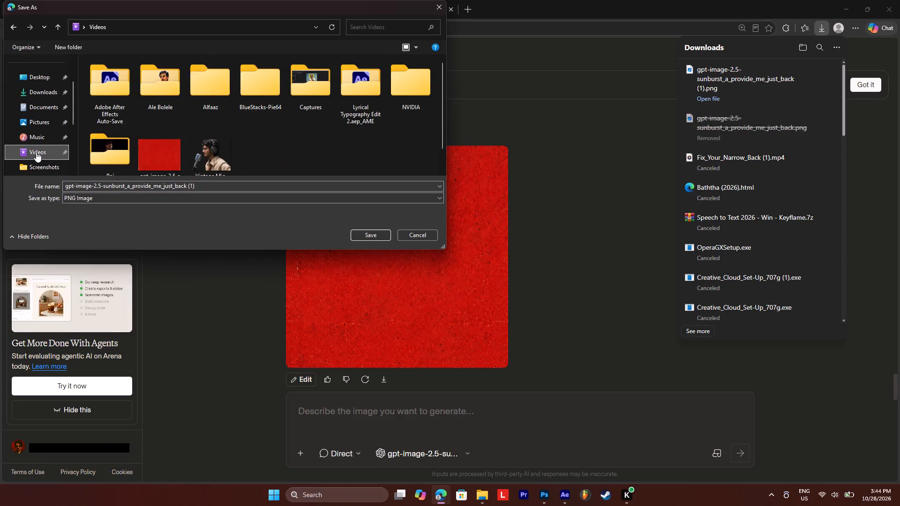
drag(152, 160, 252, 80)
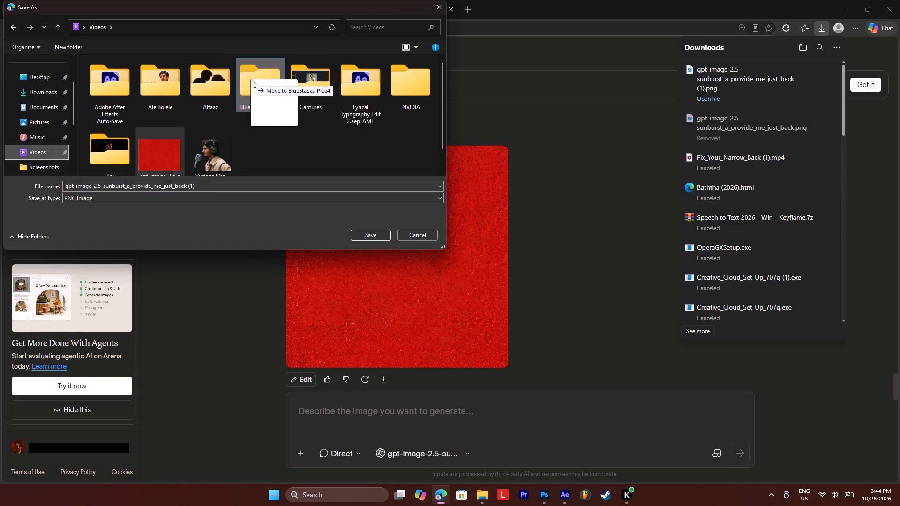
drag(252, 80, 202, 82)
click(443, 5)
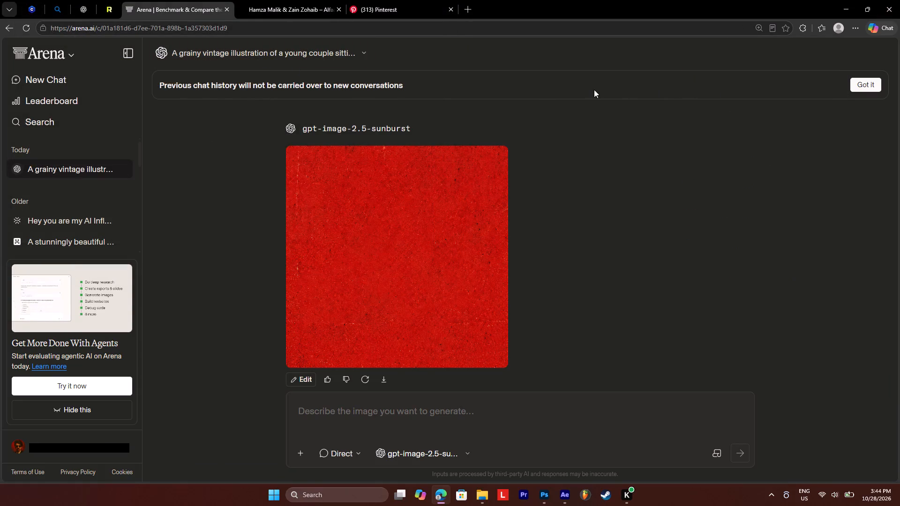
Switch to File Explorer and check the files in the Alfaaz folder.
click(481, 505)
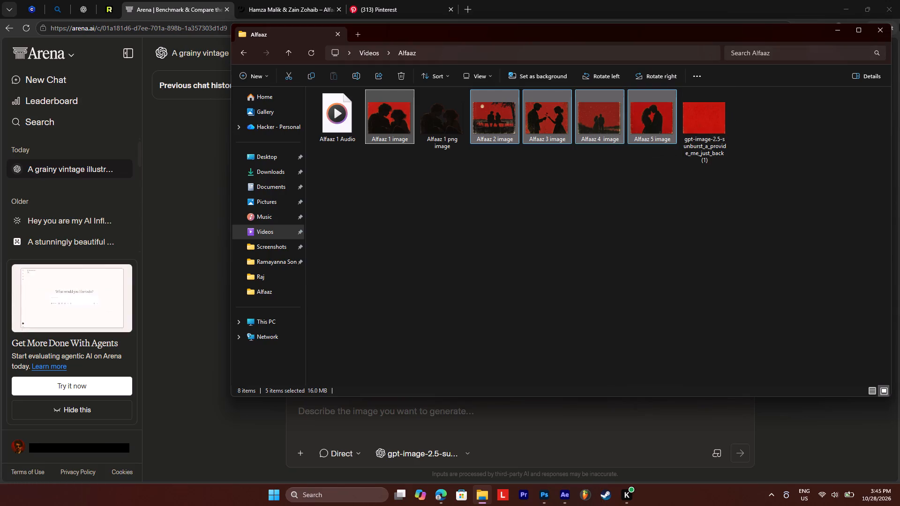
click(881, 31)
Close the browser and quit Photoshop, saving the changes to Alfaaz 1 image.png.
click(896, 5)
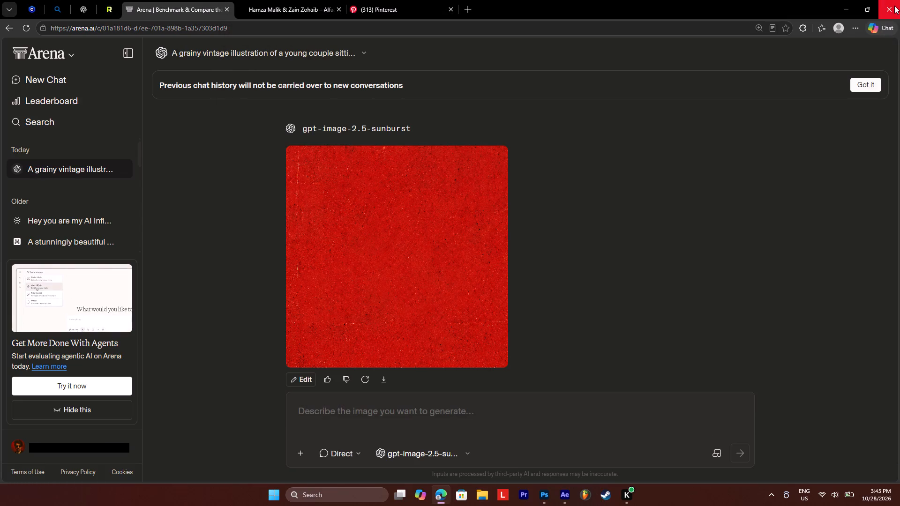
click(899, 0)
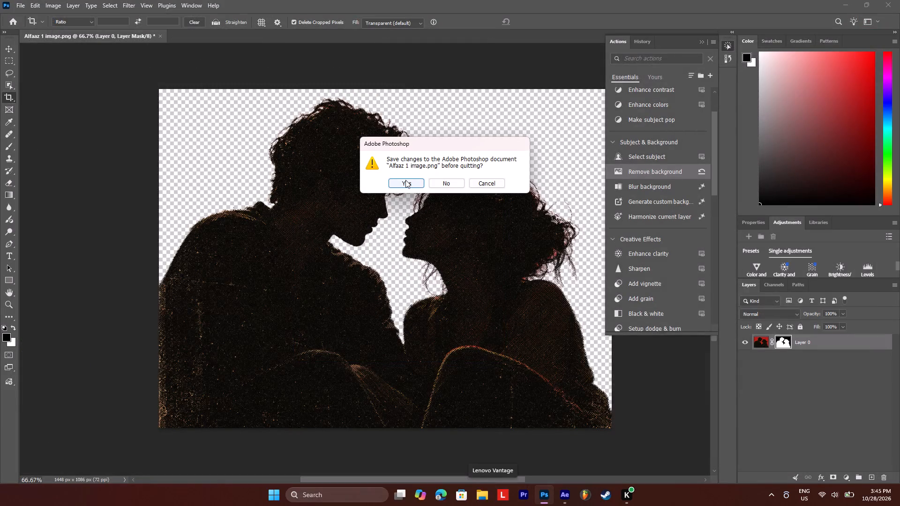
click(405, 180)
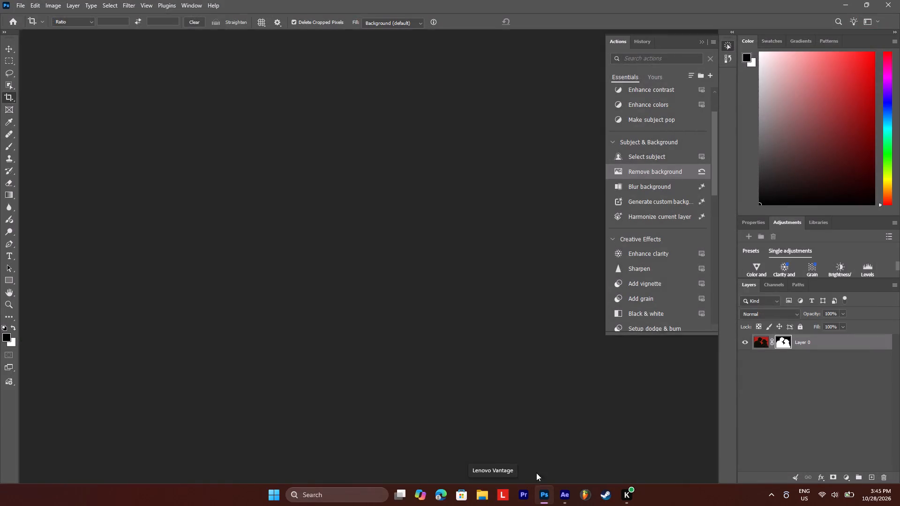
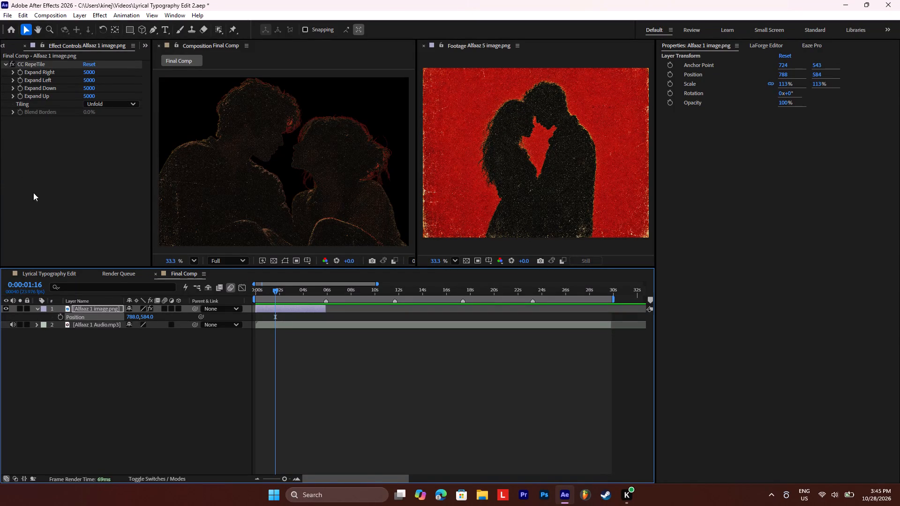
Delete the CC RepeTile effect from the Alfaaz 1 image.png layer in Final Comp.
click(34, 309)
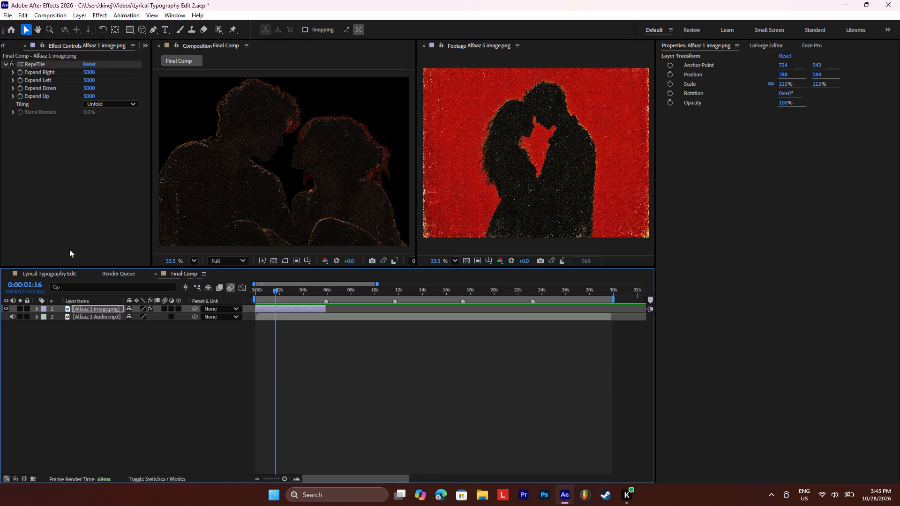
click(148, 44)
click(156, 61)
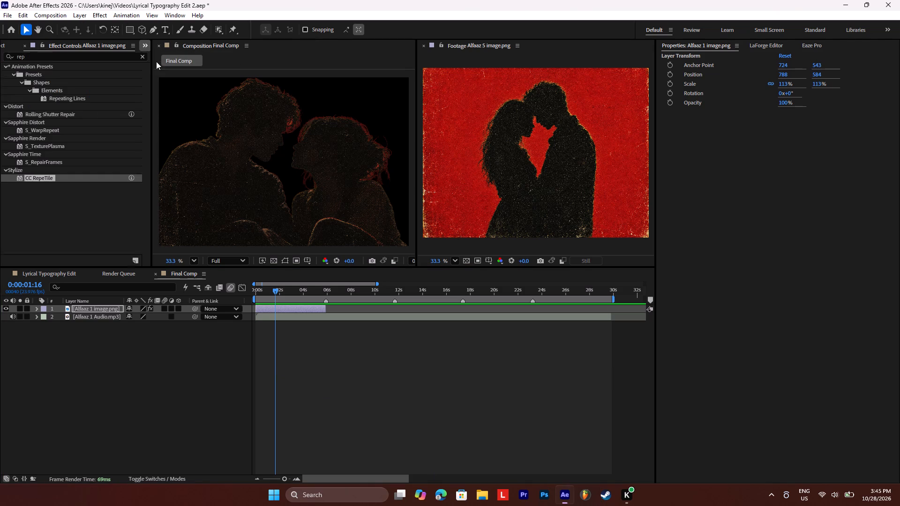
click(145, 43)
click(161, 70)
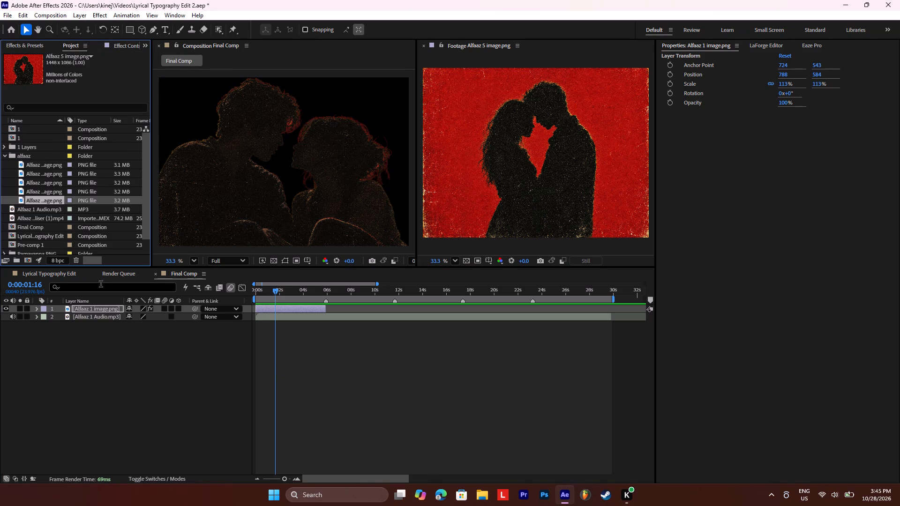
click(21, 44)
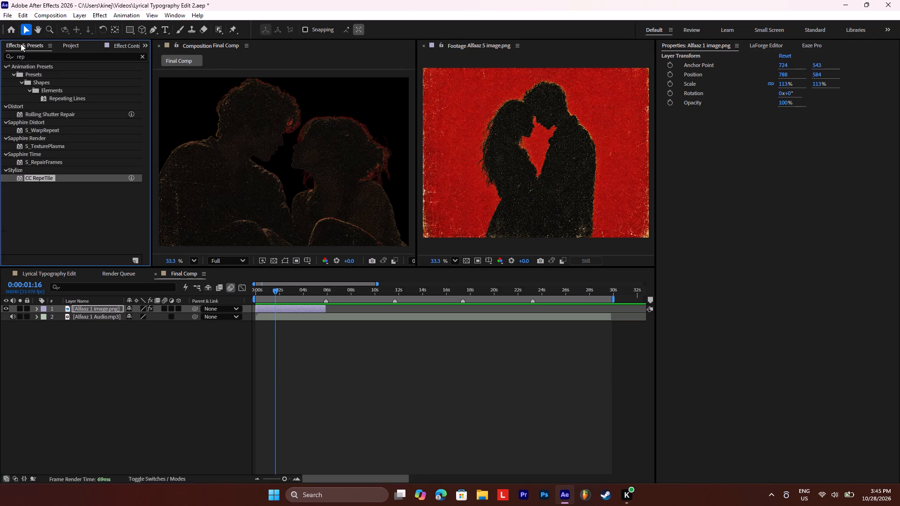
click(124, 45)
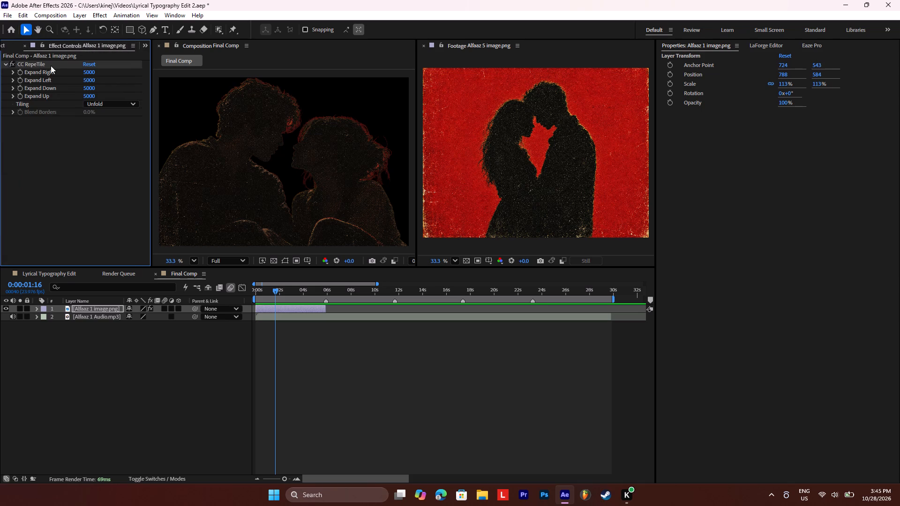
click(38, 65)
key(BackSpace)
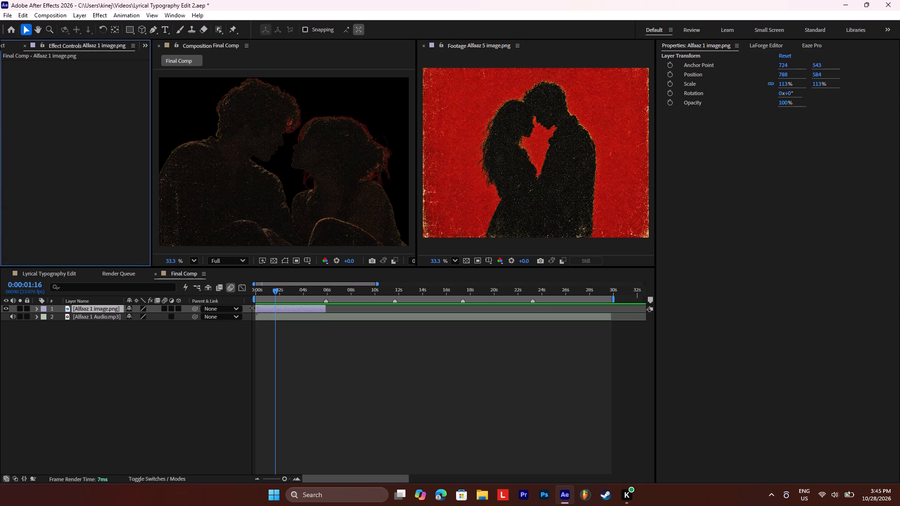
Switch to File Explorer, bring the plain red background from the Videos folder's Alfaaz subfolder into Final Comp and place it directly beneath Alfaaz 1 image.png.
click(480, 496)
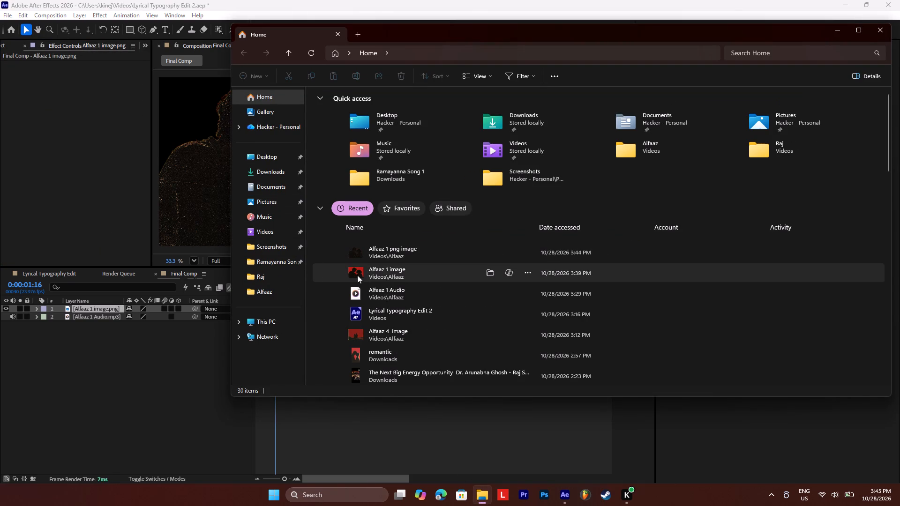
click(367, 272)
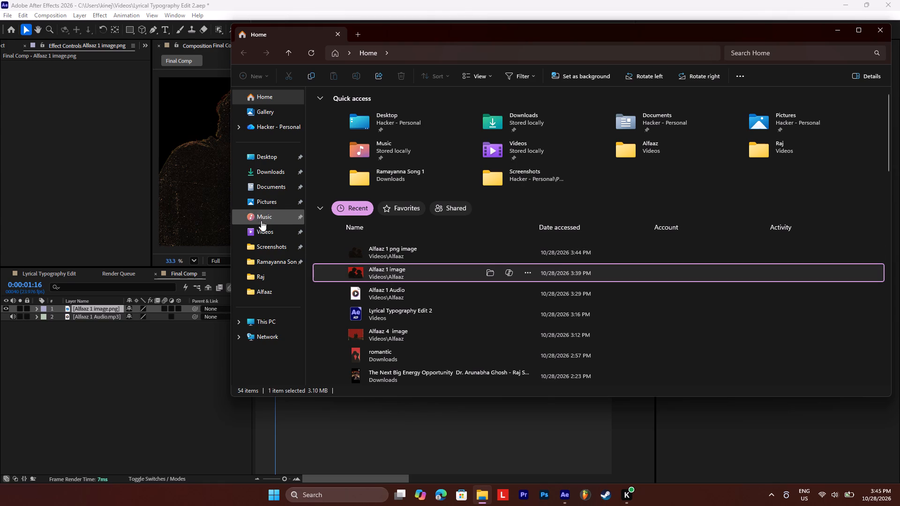
click(253, 234)
double_click(423, 117)
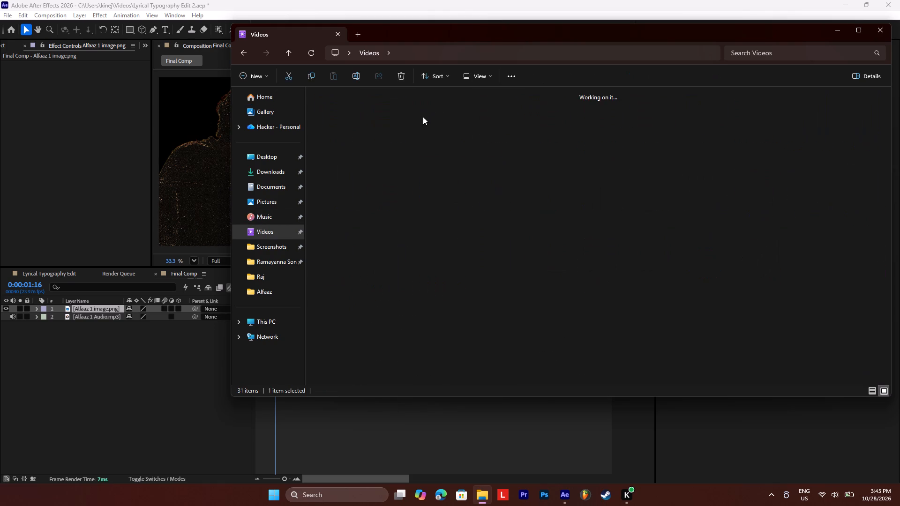
drag(697, 132, 94, 309)
drag(98, 307, 98, 314)
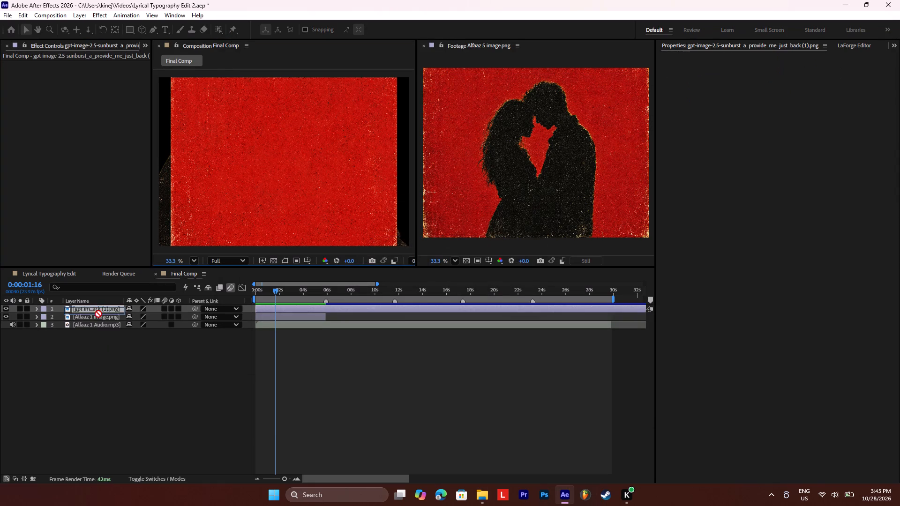
drag(98, 314, 98, 320)
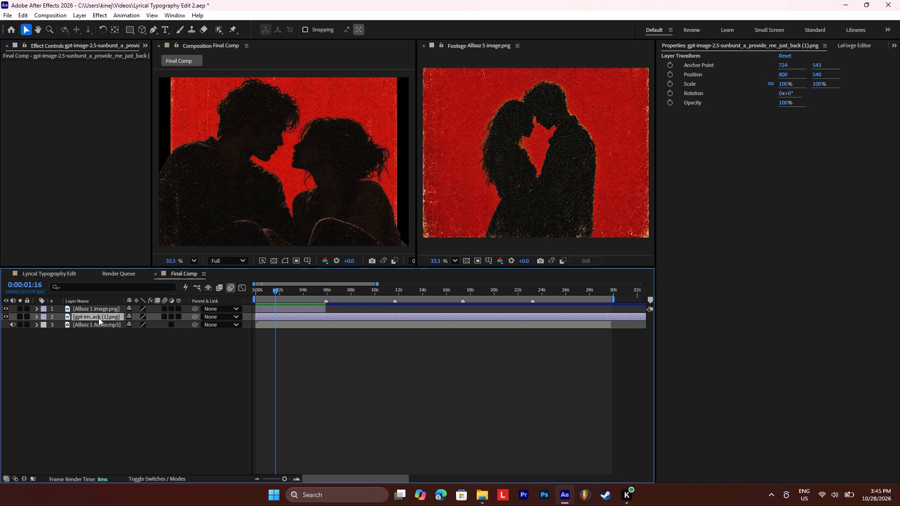
Scale the red background layer up to 347% in Final Comp.
click(98, 317)
key(s)
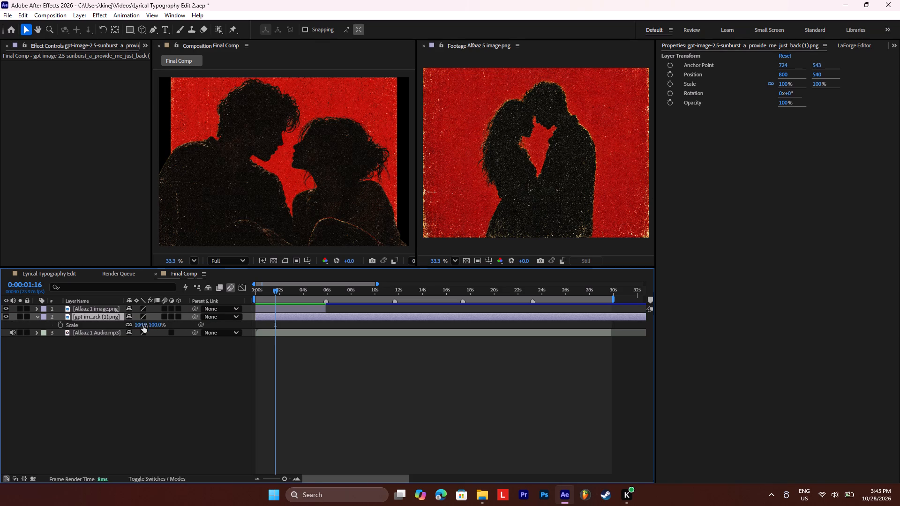
drag(143, 326, 184, 321)
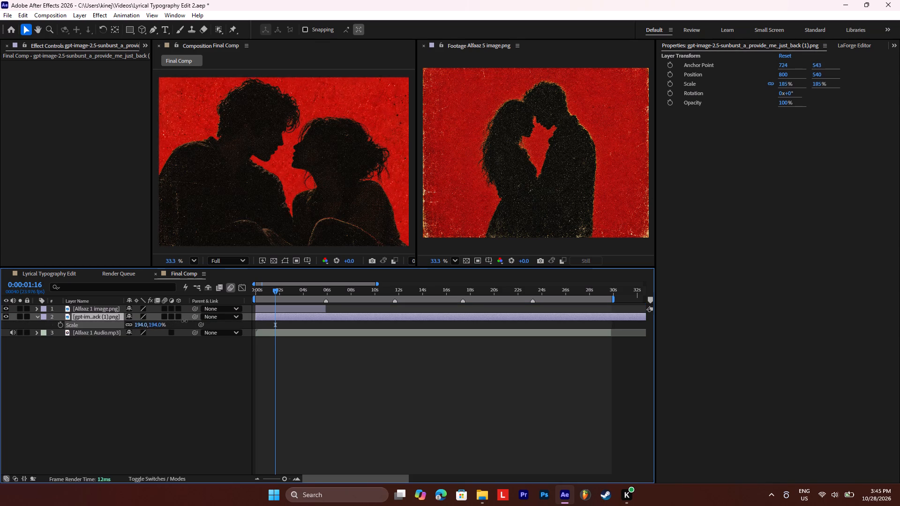
drag(184, 321, 216, 313)
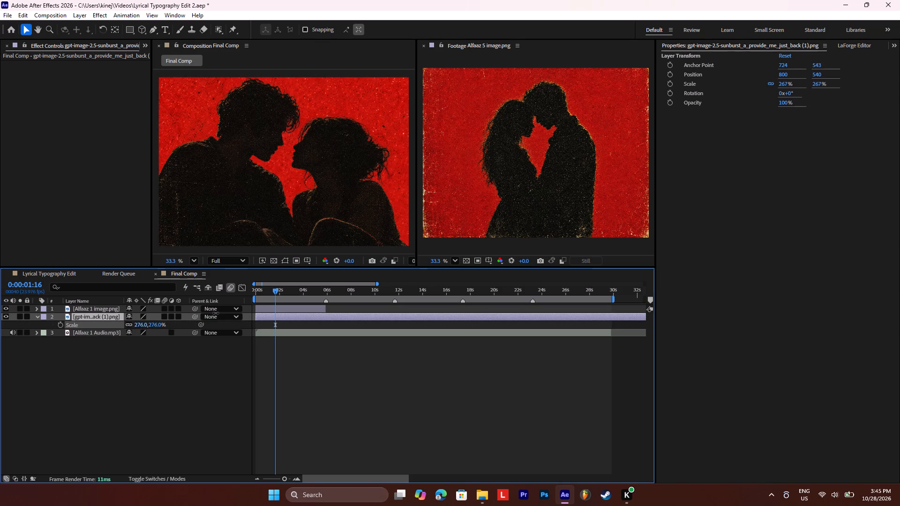
drag(216, 313, 242, 308)
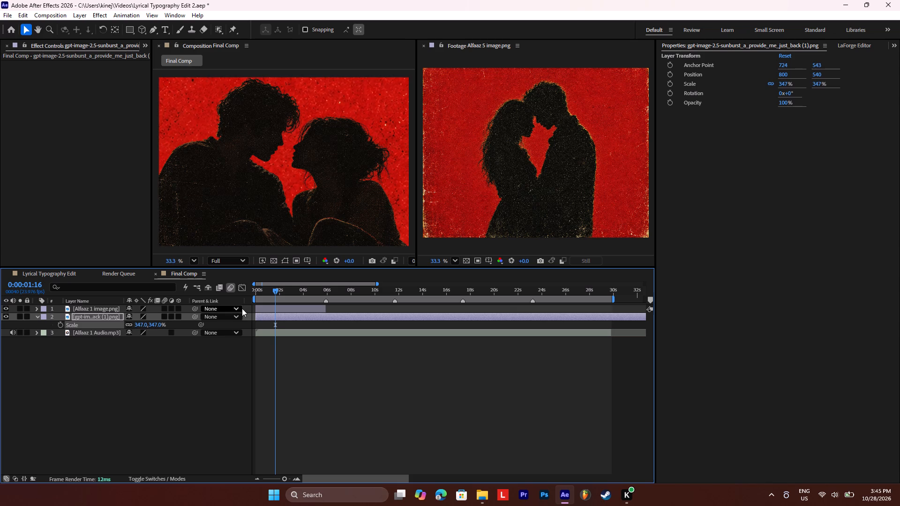
Split the red background layer at 0:00:05:22, where Alfaaz 1 image.png ends, and delete the part after the split.
click(326, 289)
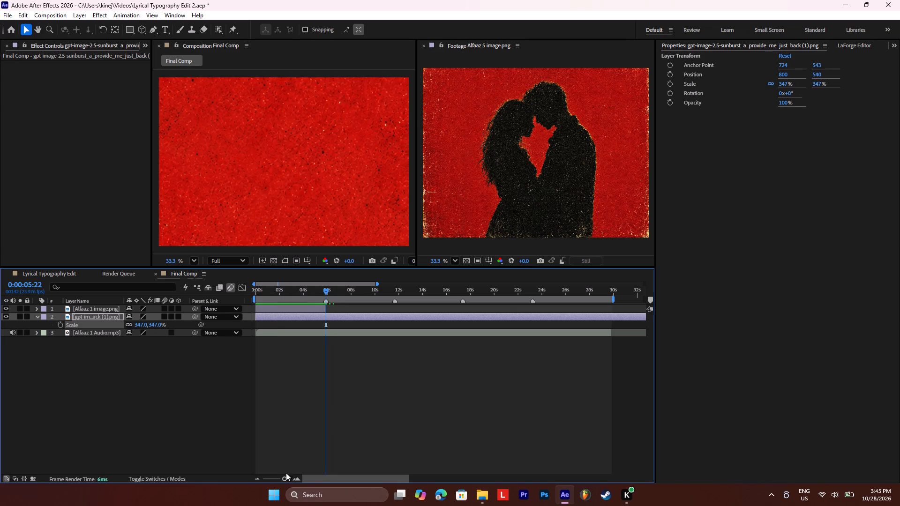
drag(286, 475, 299, 475)
drag(283, 477, 299, 477)
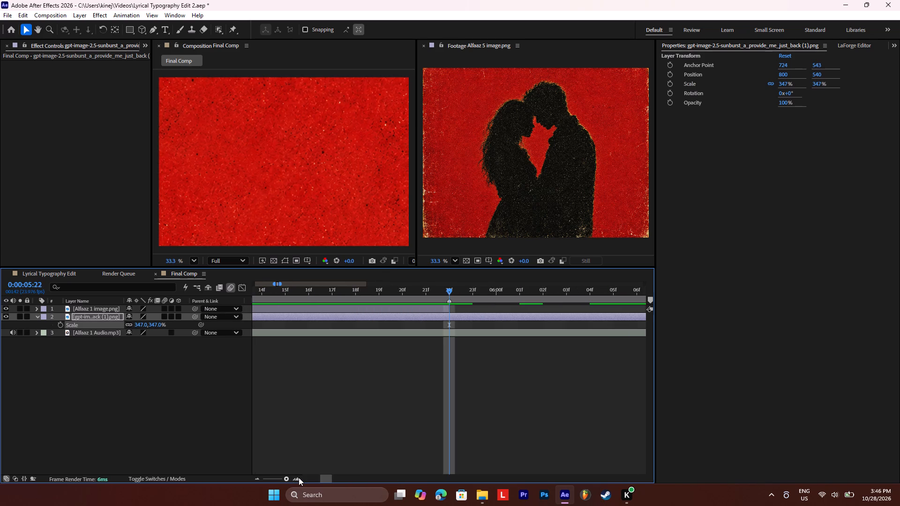
drag(299, 477, 305, 469)
drag(449, 289, 445, 294)
drag(445, 294, 450, 293)
drag(451, 292, 447, 291)
key(ctrl+shift+d)
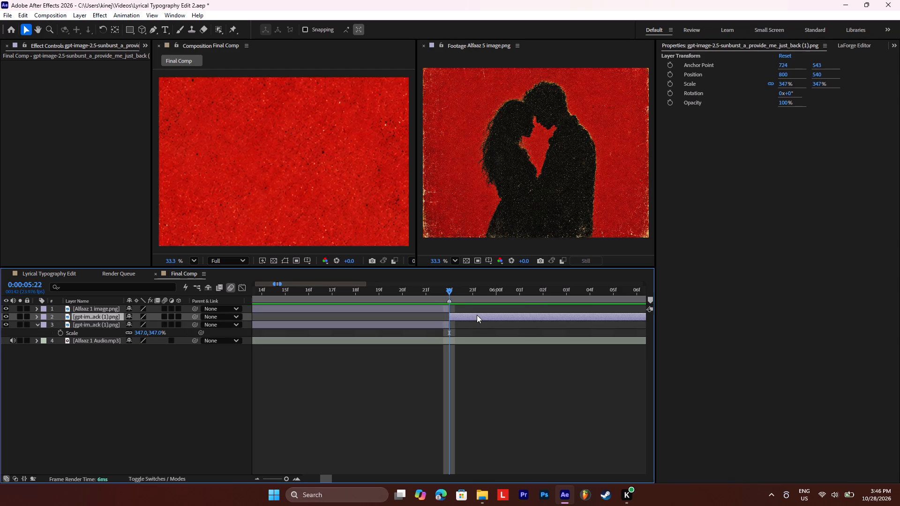
key(BackSpace)
Return the playhead to 0:00:00:00 in Final Comp, scrubbing back through the couple over the red background.
drag(432, 295, 401, 295)
drag(415, 289, 287, 297)
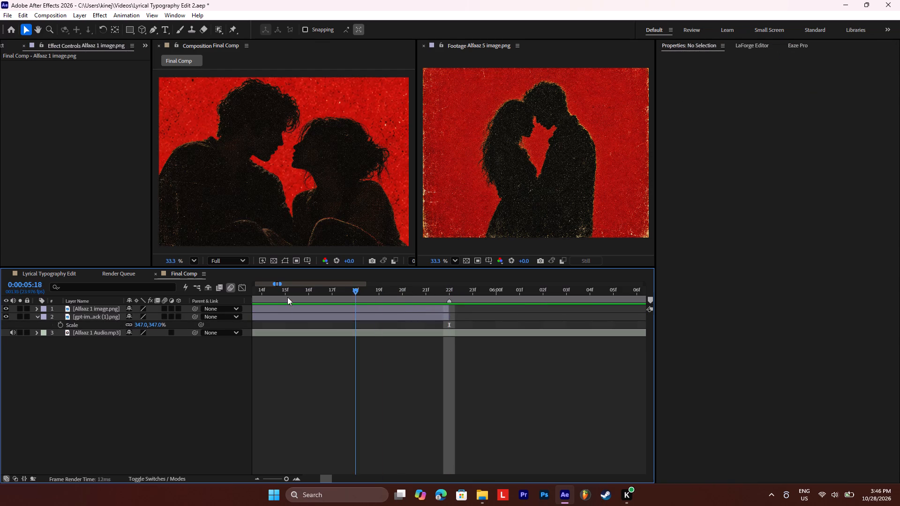
drag(287, 297, 235, 300)
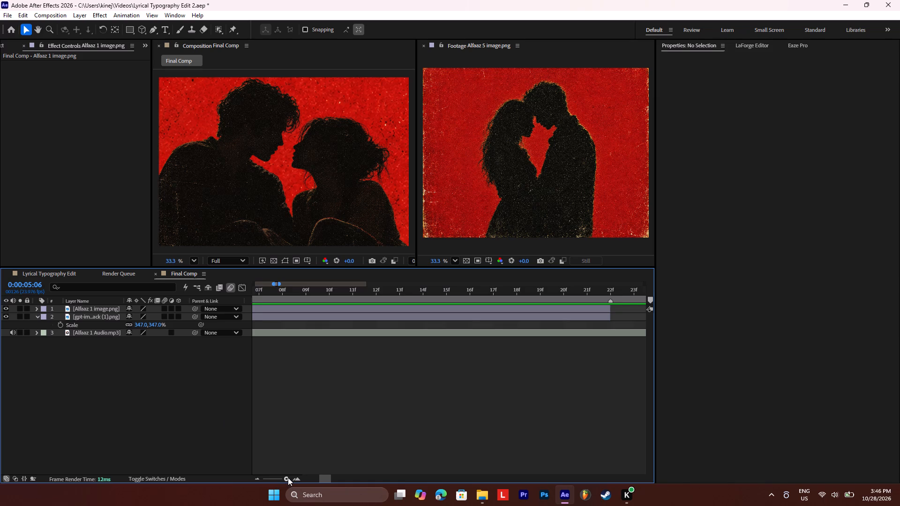
drag(288, 477, 273, 480)
drag(286, 292, 224, 292)
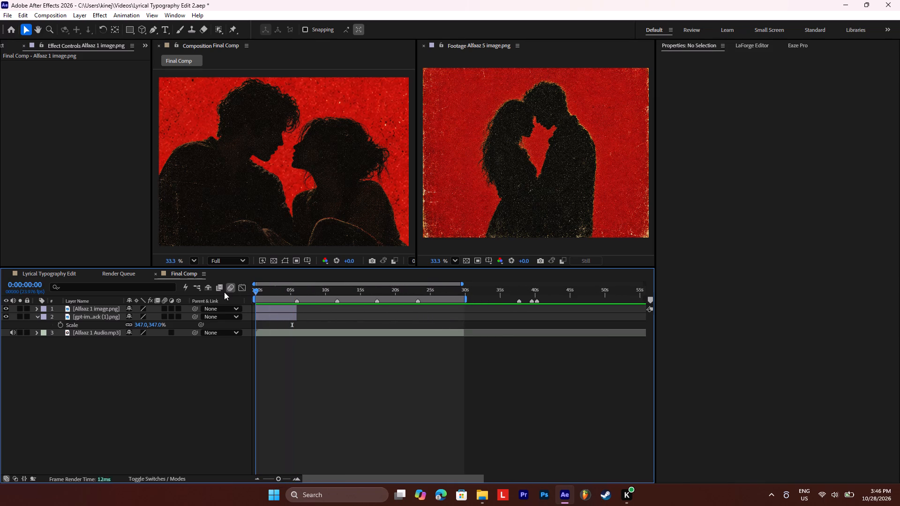
drag(224, 292, 222, 292)
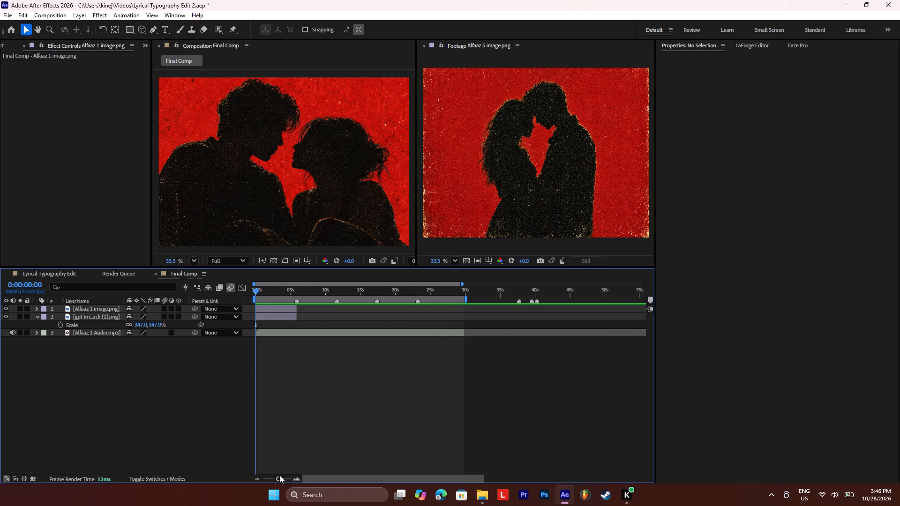
click(279, 481)
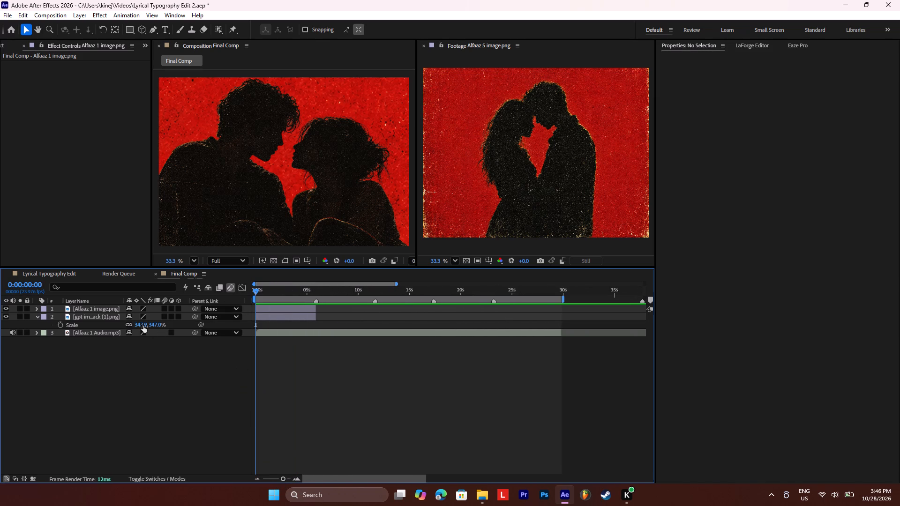
Select the red background layer and save the Lyrical Typography Edit 2 project.
click(101, 308)
click(99, 317)
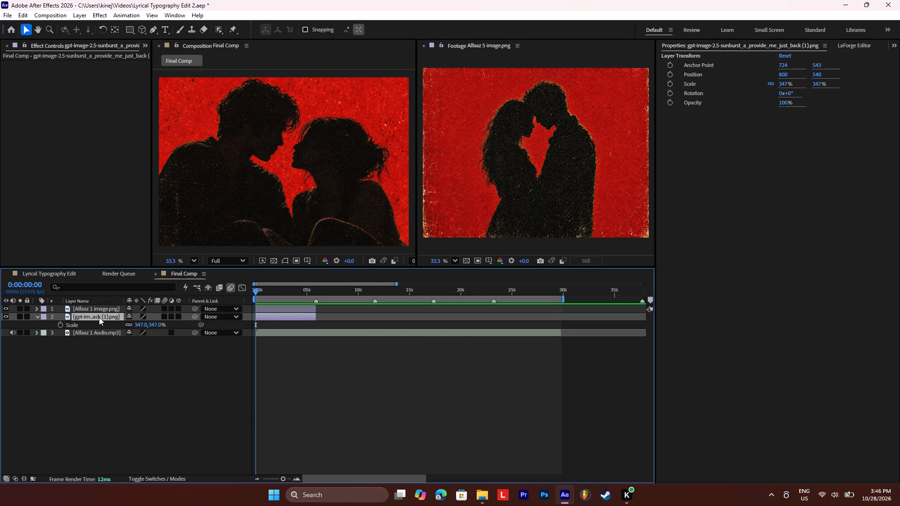
key(ctrl+s)
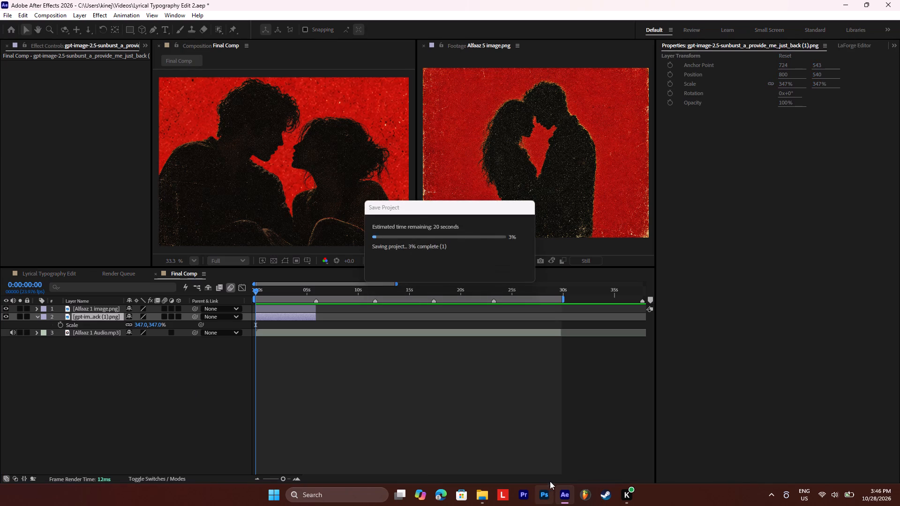
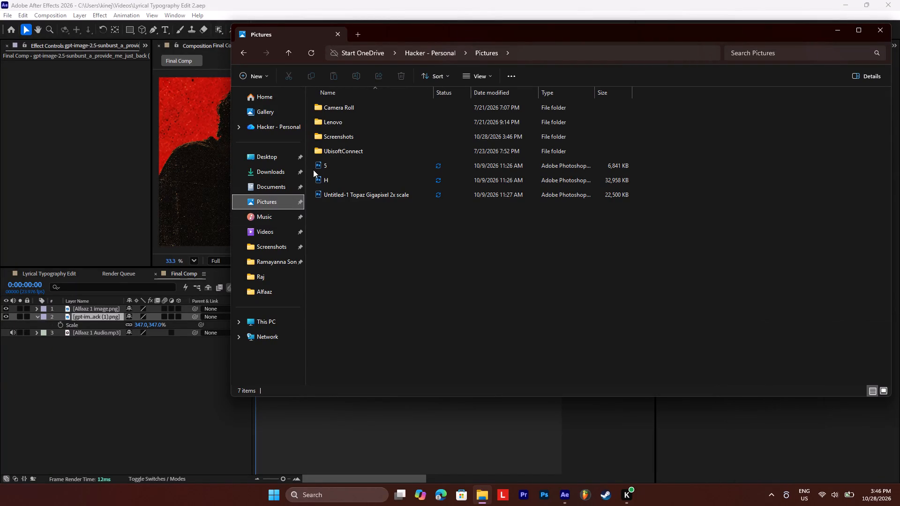
Look through the Screenshots folder in Pictures down to the newest captures and close the file window.
double_click(334, 135)
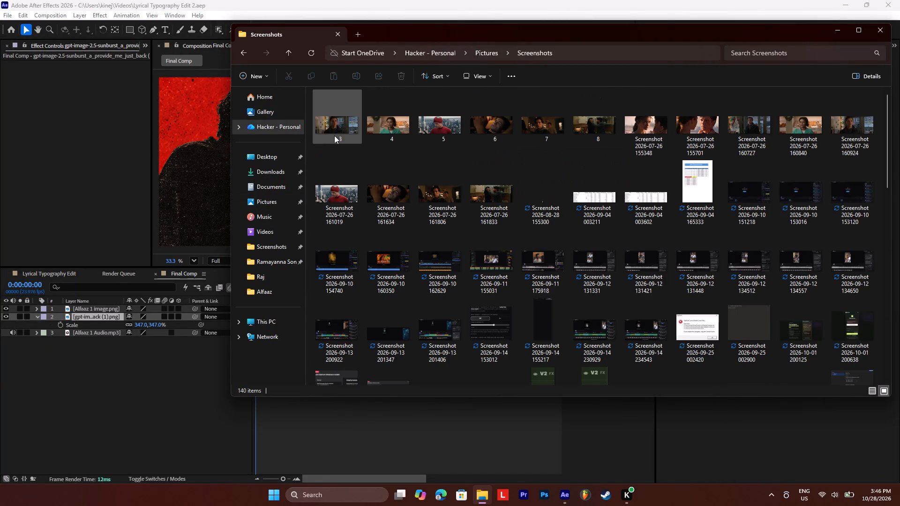
drag(887, 173, 899, 392)
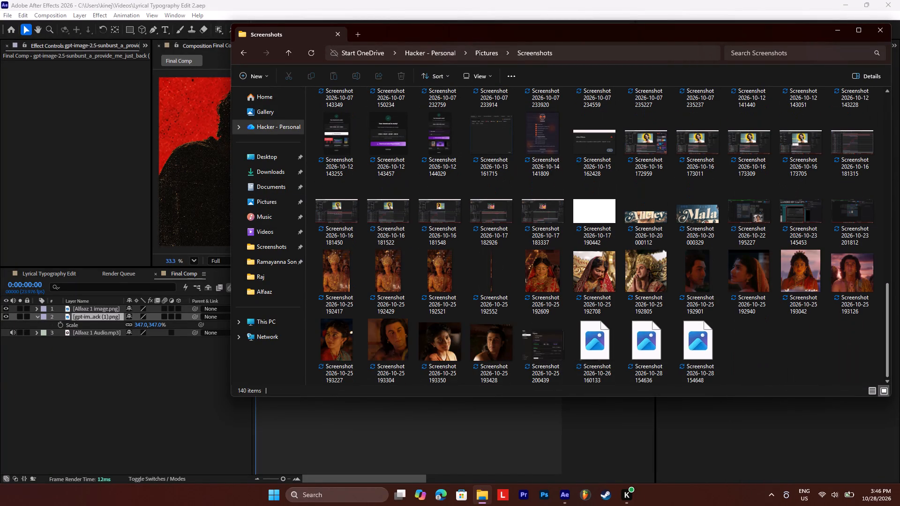
drag(899, 392, 899, 395)
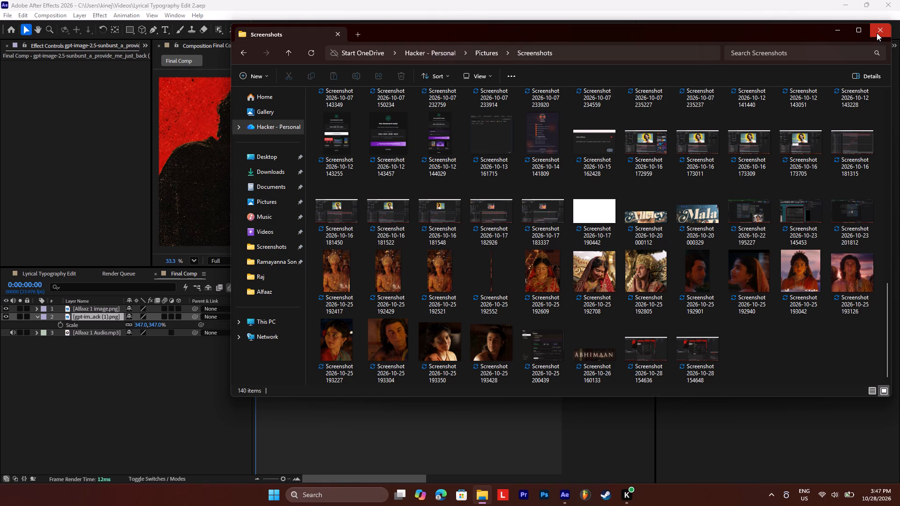
click(877, 33)
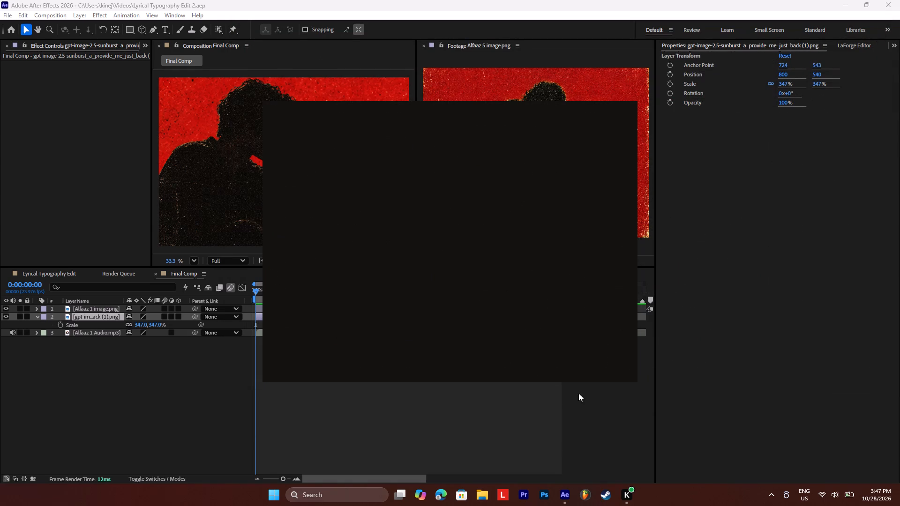
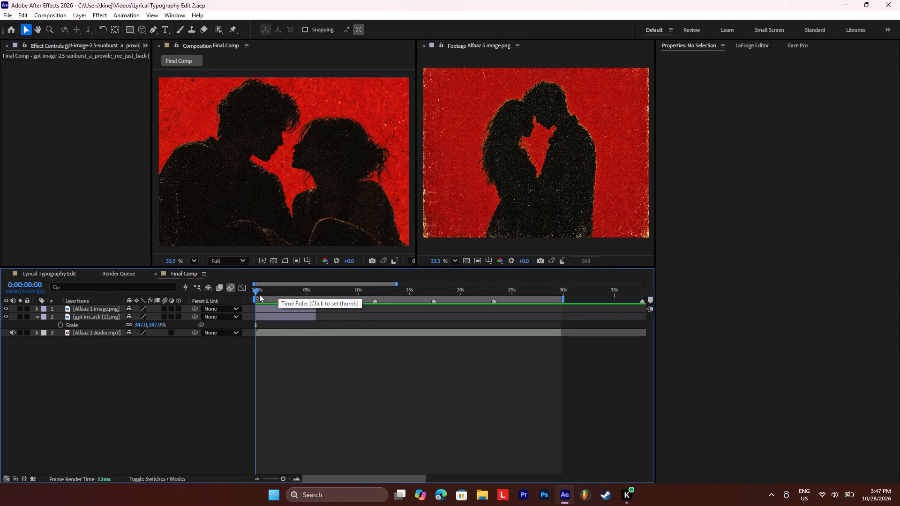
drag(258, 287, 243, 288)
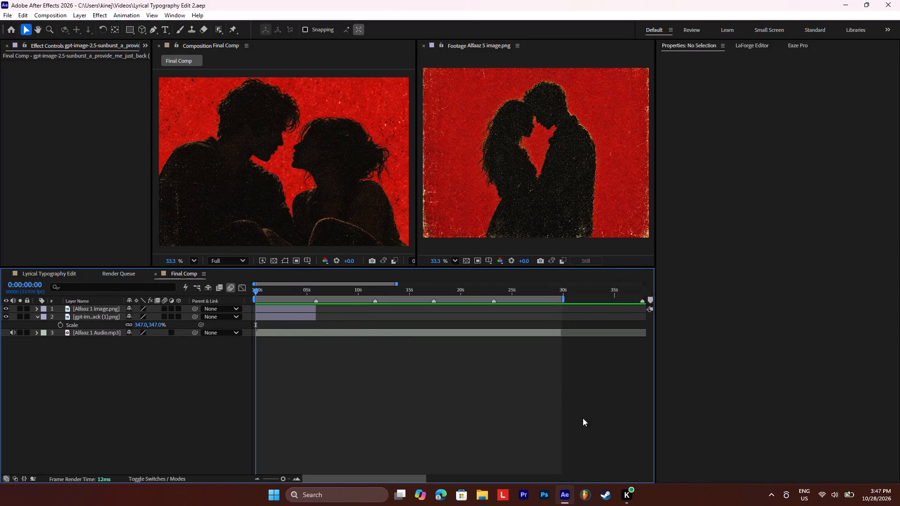
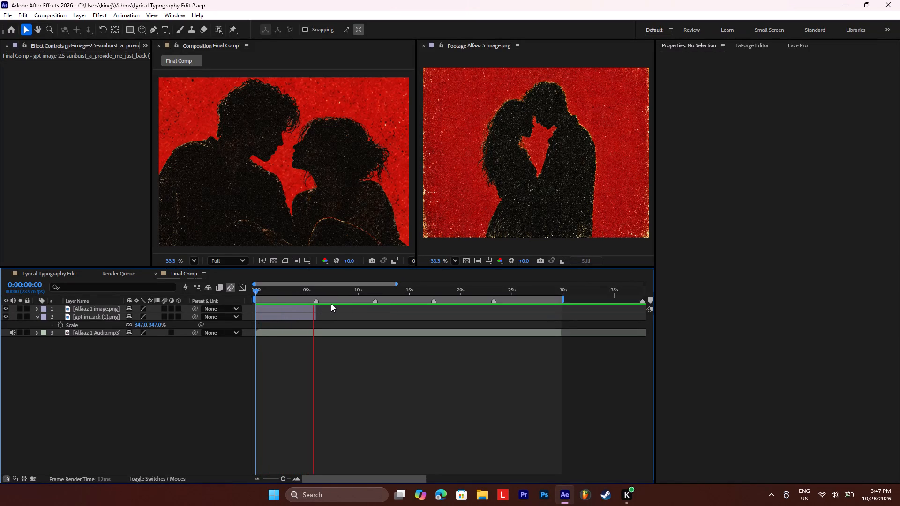
Stop the preview, return to the composition start, and make the Alfaaz 1 image and the background image 3D layers.
key(space)
drag(275, 290, 227, 290)
click(180, 307)
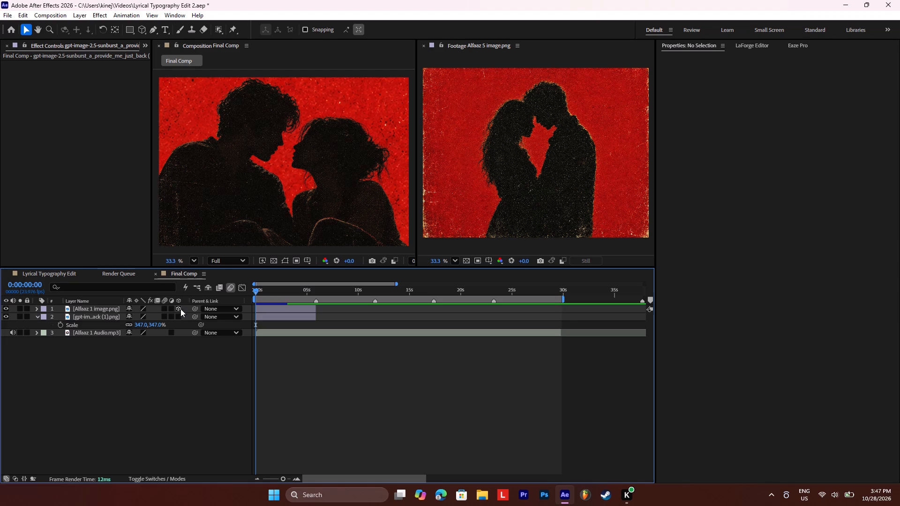
click(180, 316)
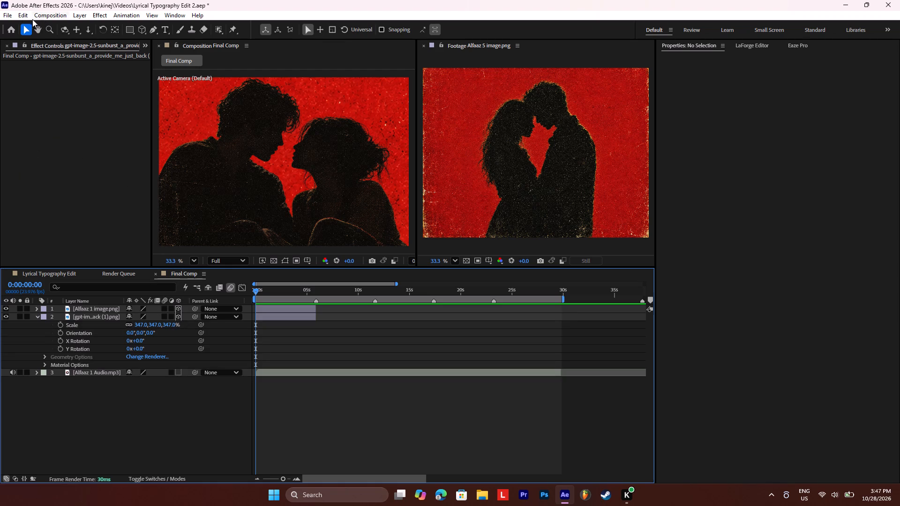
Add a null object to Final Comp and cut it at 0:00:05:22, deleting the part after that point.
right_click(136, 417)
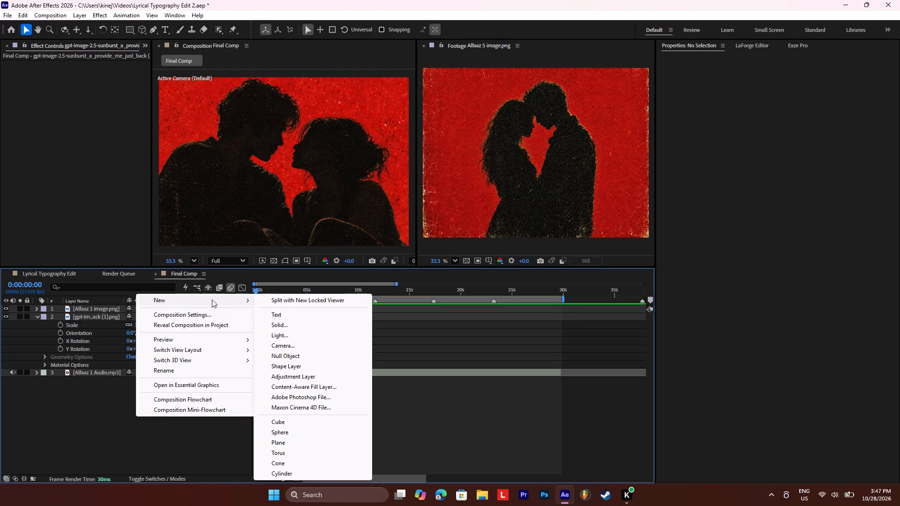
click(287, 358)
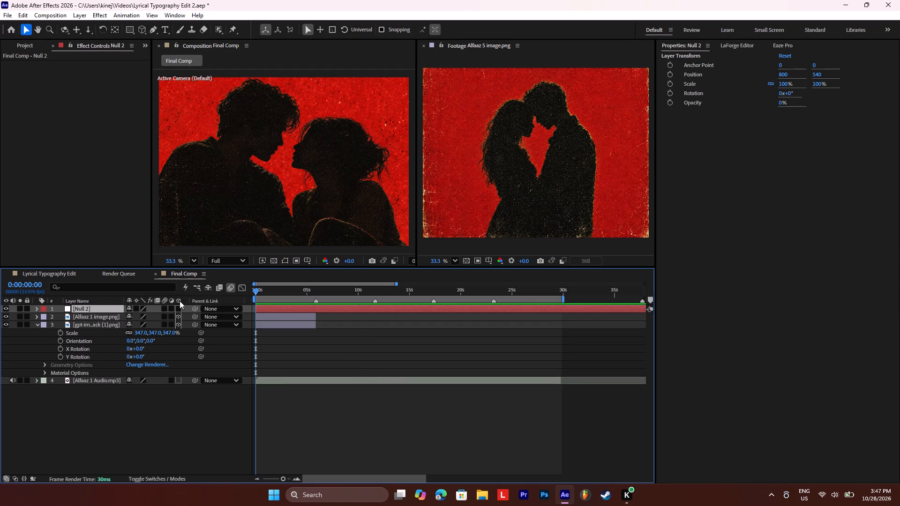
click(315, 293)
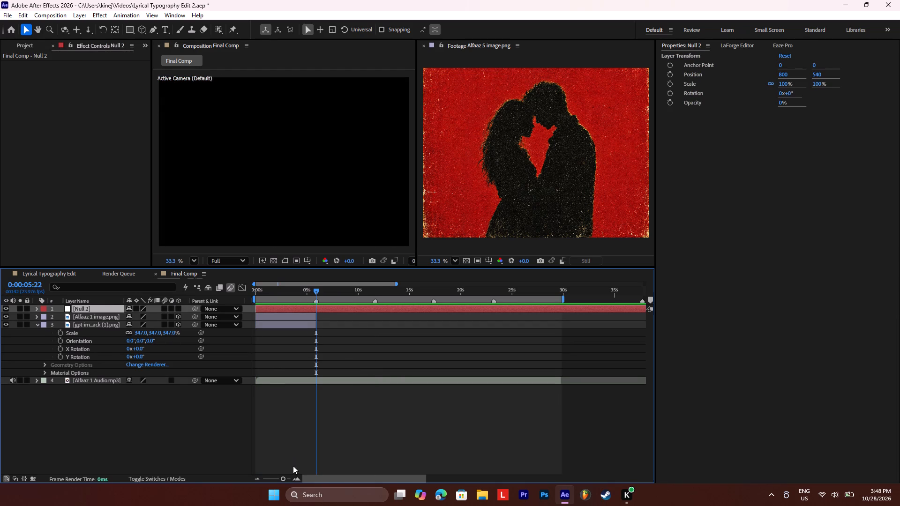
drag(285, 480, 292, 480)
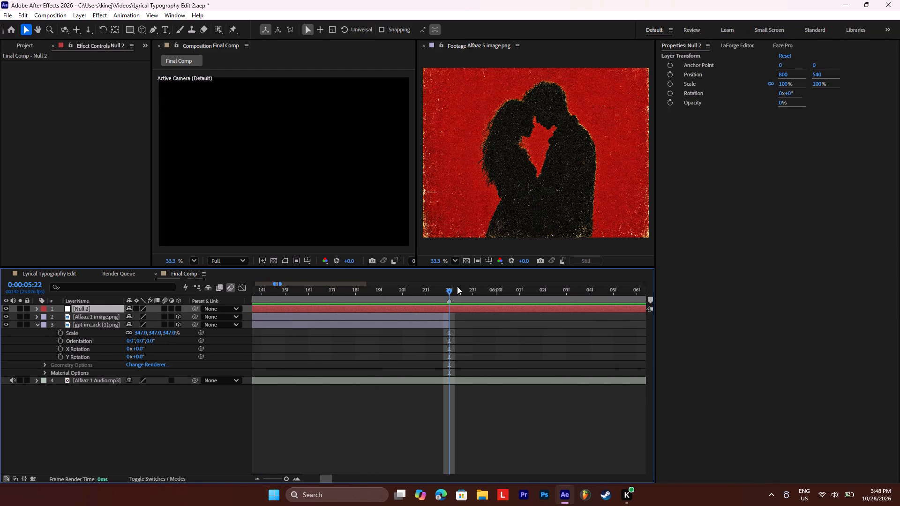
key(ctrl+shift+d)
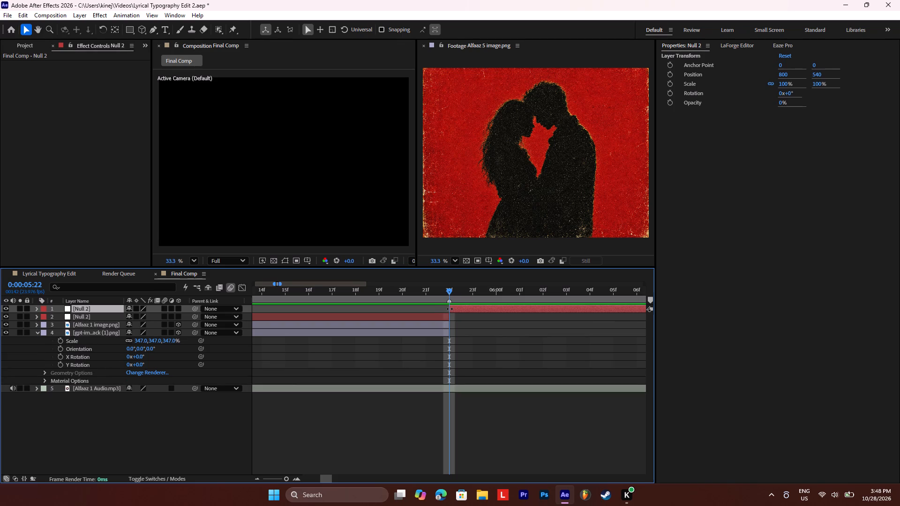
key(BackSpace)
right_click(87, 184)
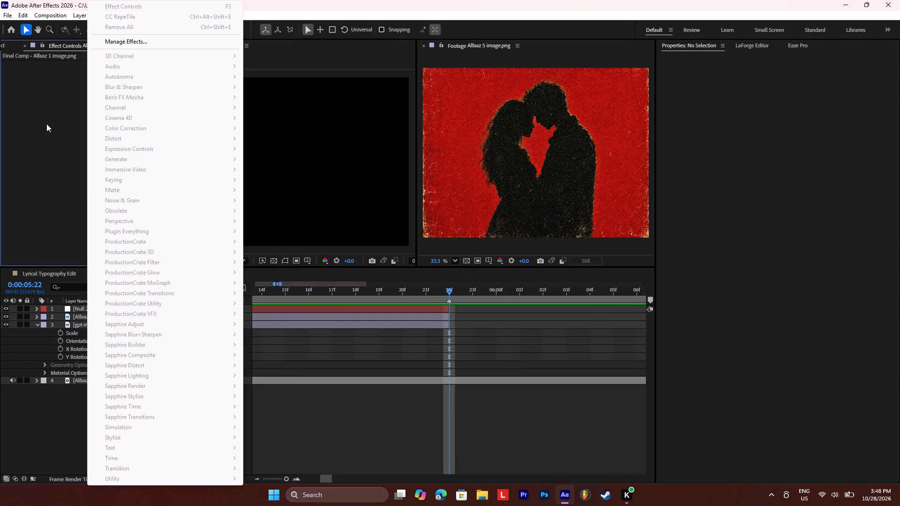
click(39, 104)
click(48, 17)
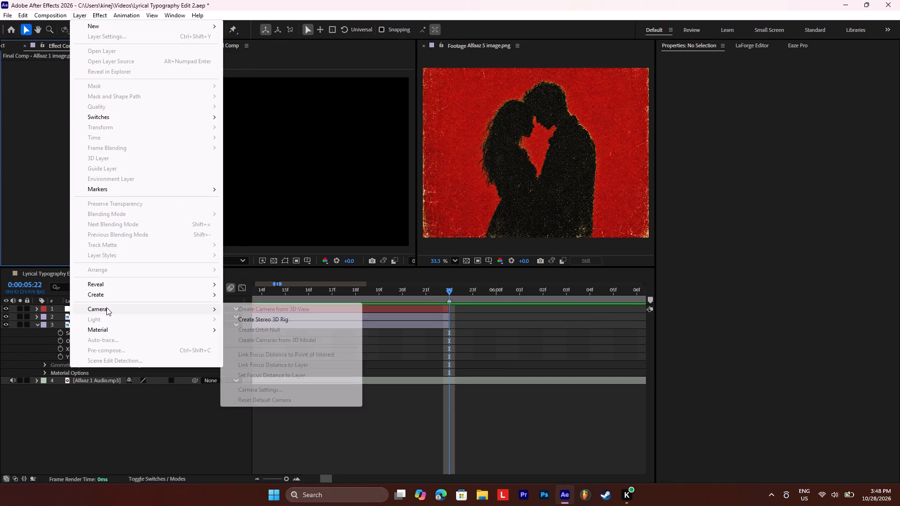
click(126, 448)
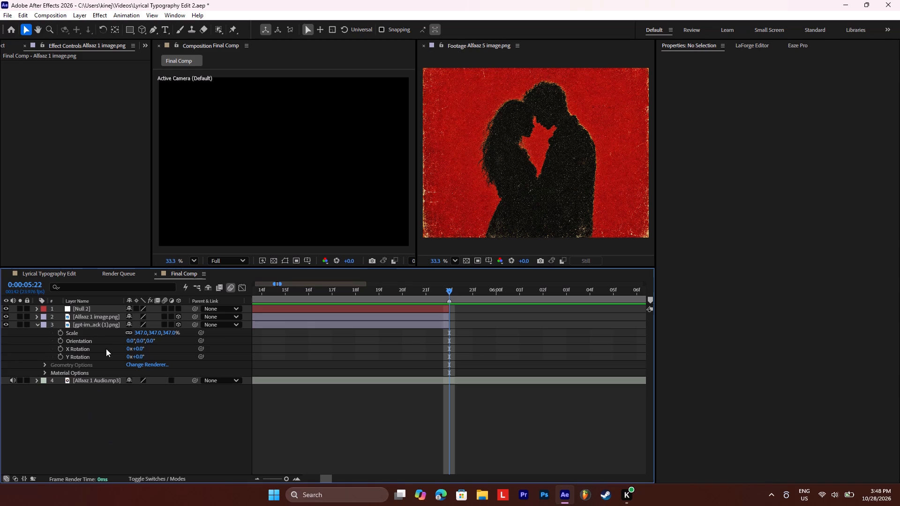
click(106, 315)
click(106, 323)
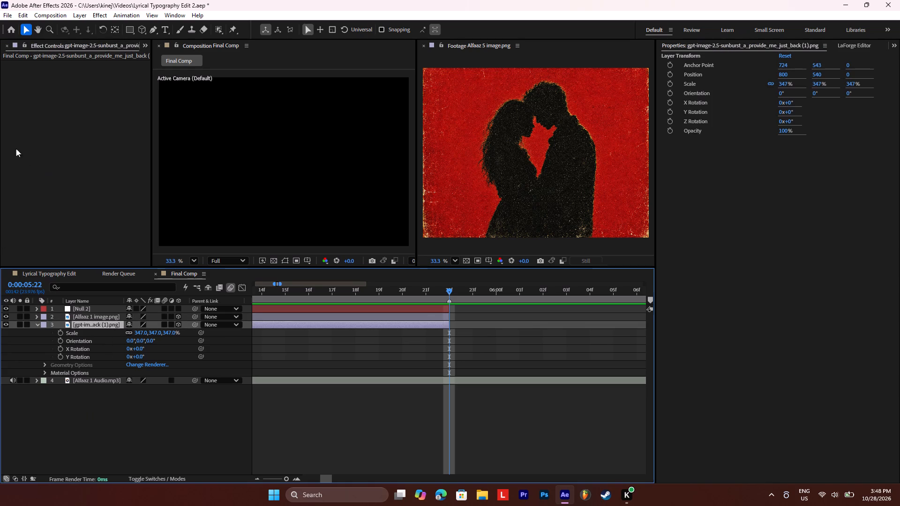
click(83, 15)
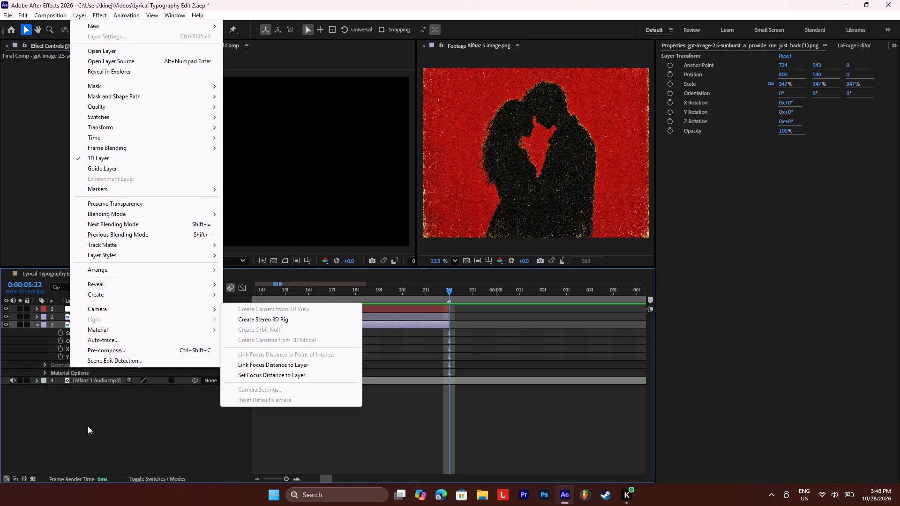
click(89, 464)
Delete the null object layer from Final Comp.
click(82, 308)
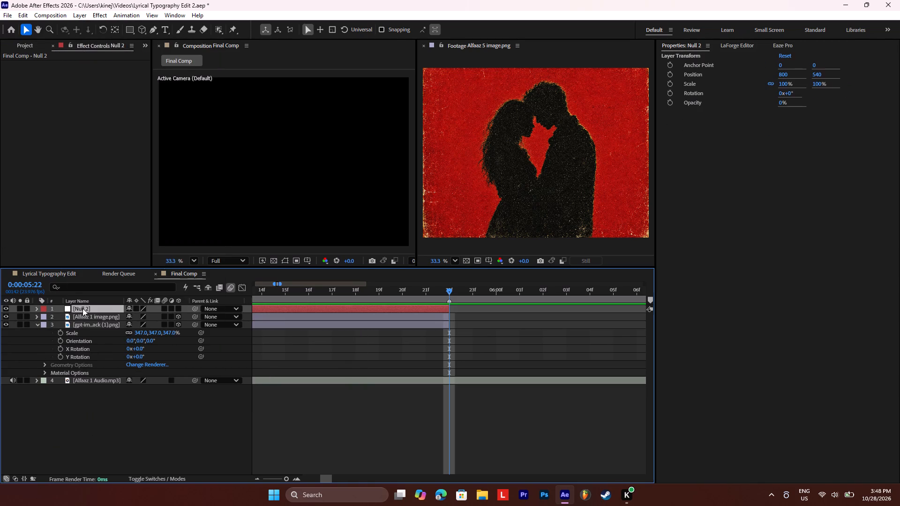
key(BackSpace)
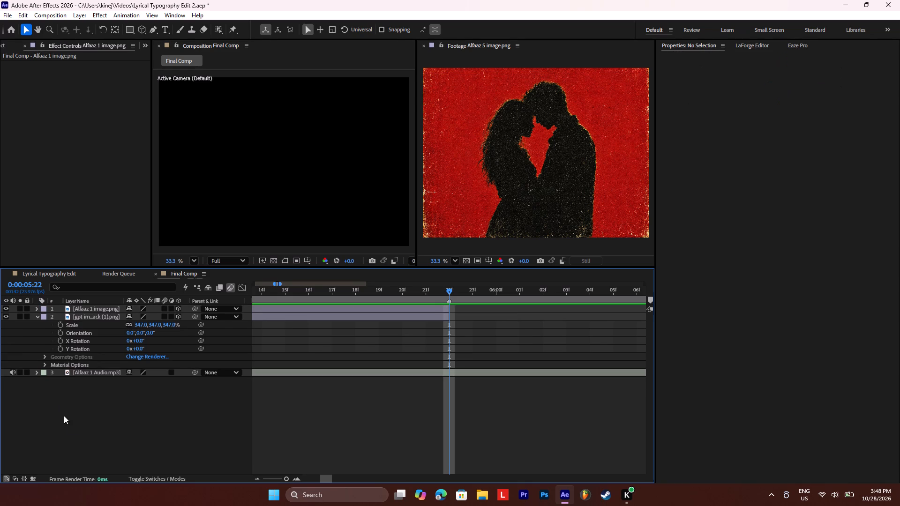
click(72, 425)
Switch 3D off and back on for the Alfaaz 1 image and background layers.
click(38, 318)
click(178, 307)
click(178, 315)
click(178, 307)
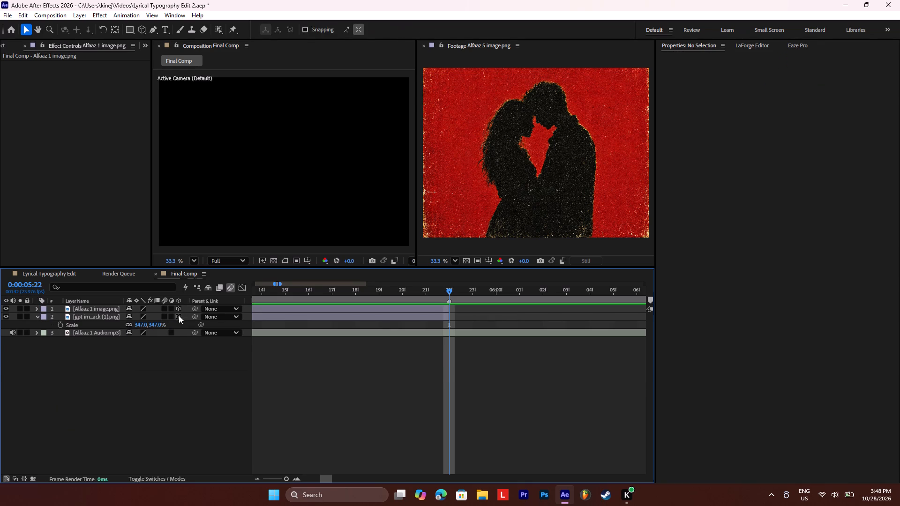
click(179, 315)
Create a camera from the 3D view while the time is within the first section, at 0:00:05:16.
click(319, 288)
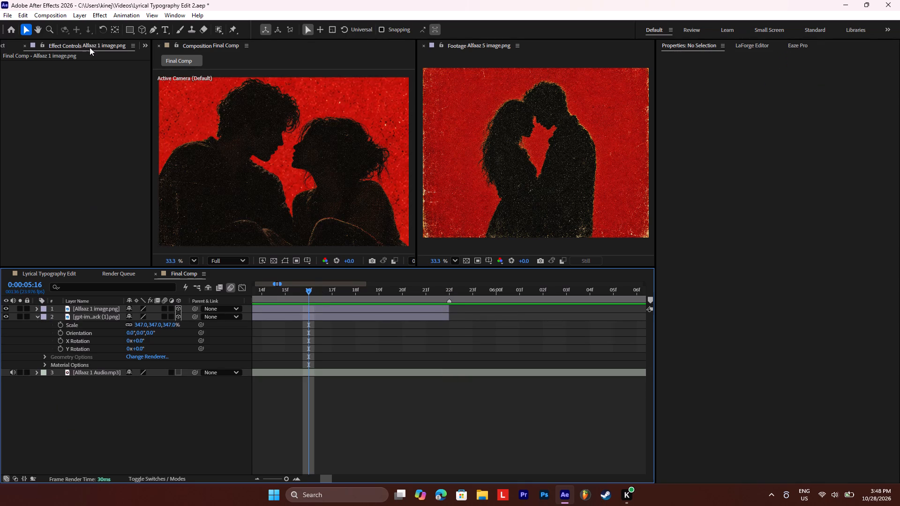
click(80, 11)
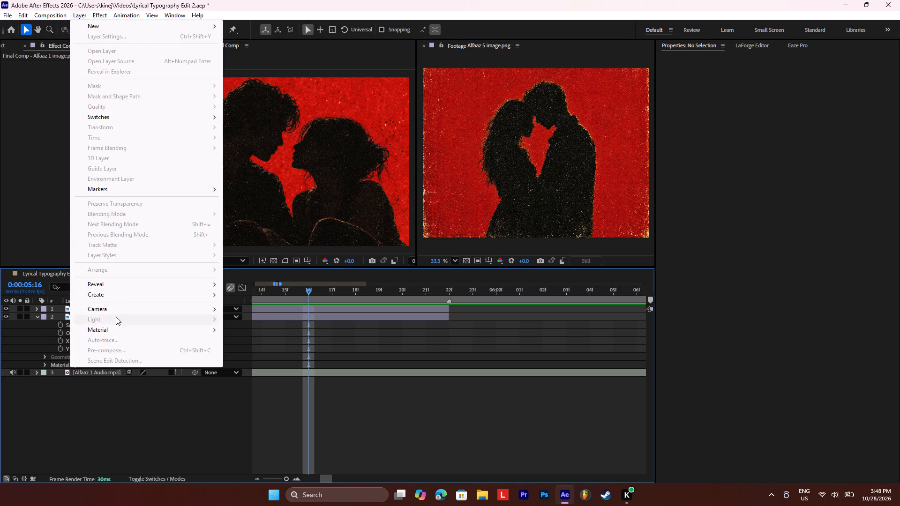
click(262, 310)
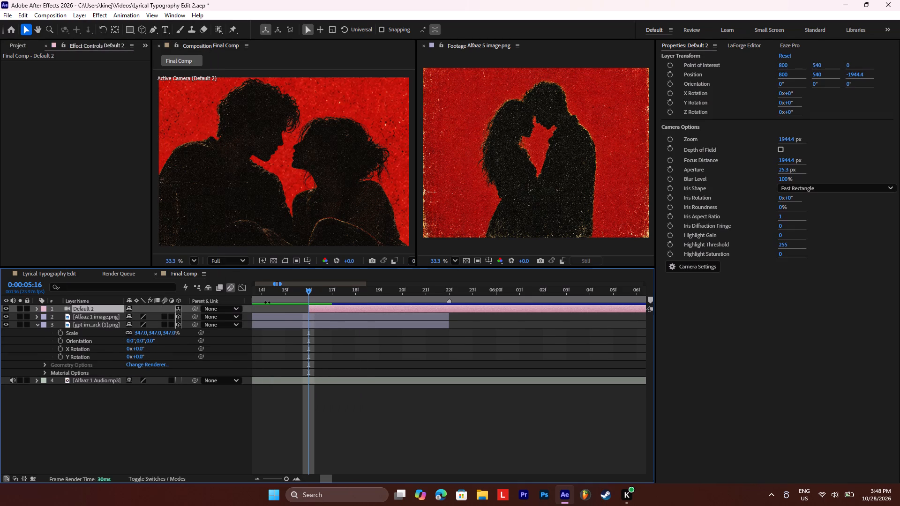
Slide the camera layer earlier in the timeline so that it covers the composition from its very start.
drag(339, 308, 255, 308)
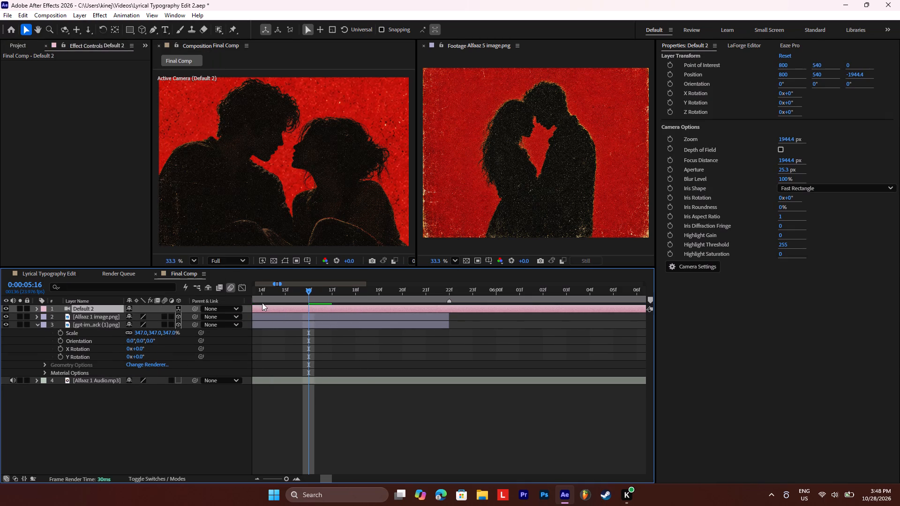
drag(265, 296, 240, 296)
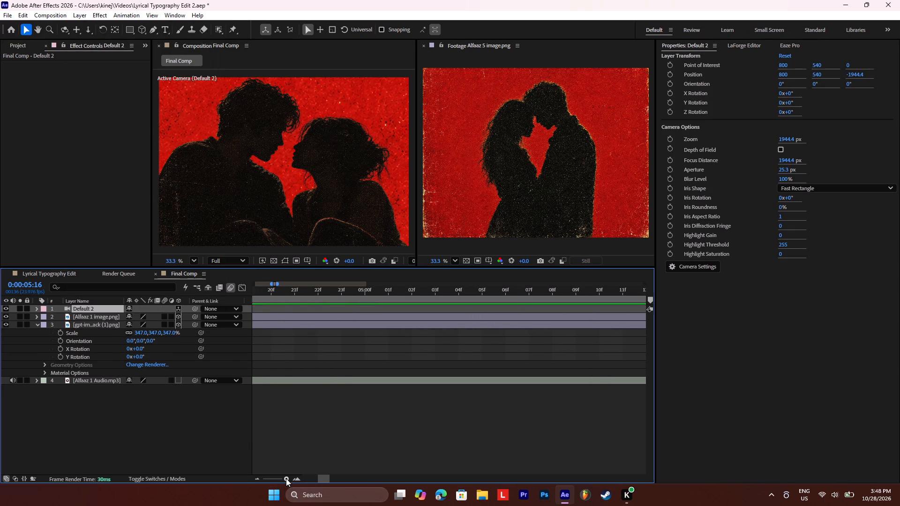
drag(286, 477, 260, 478)
drag(293, 309, 277, 309)
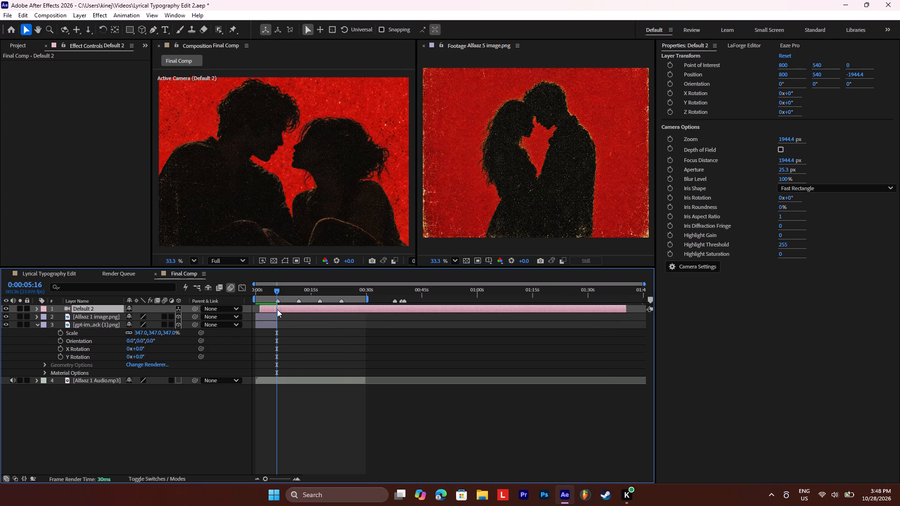
drag(277, 309, 264, 312)
Split the camera layer at 0:00:05:22, where the image layers end, and delete the part after the cut.
drag(265, 477, 300, 480)
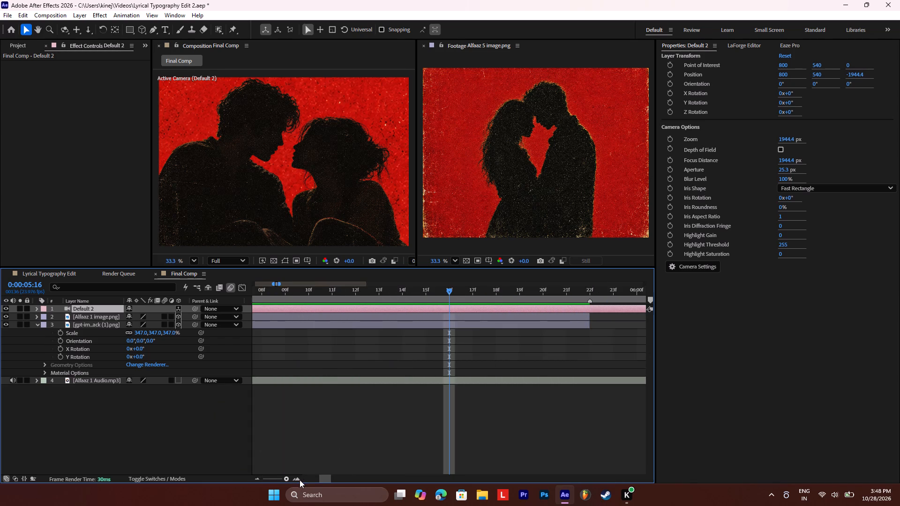
drag(300, 480, 299, 480)
click(587, 290)
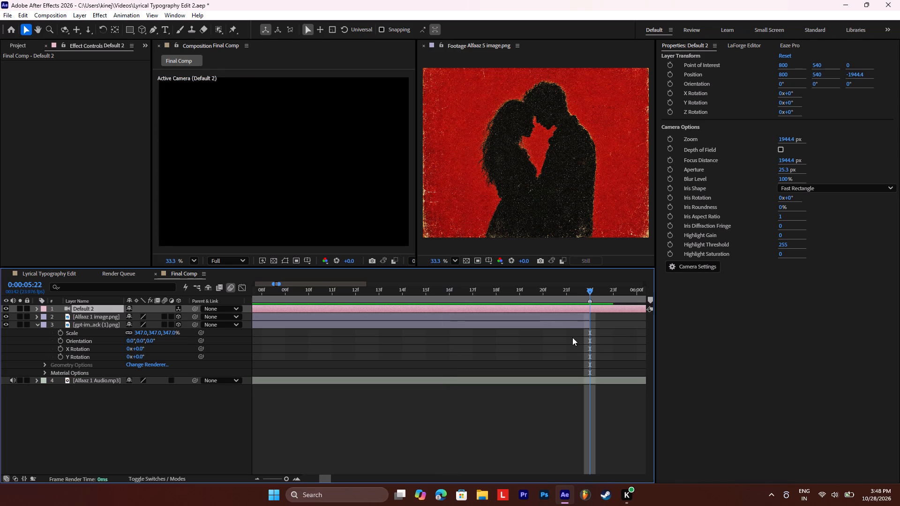
key(ctrl+shift+d)
click(618, 311)
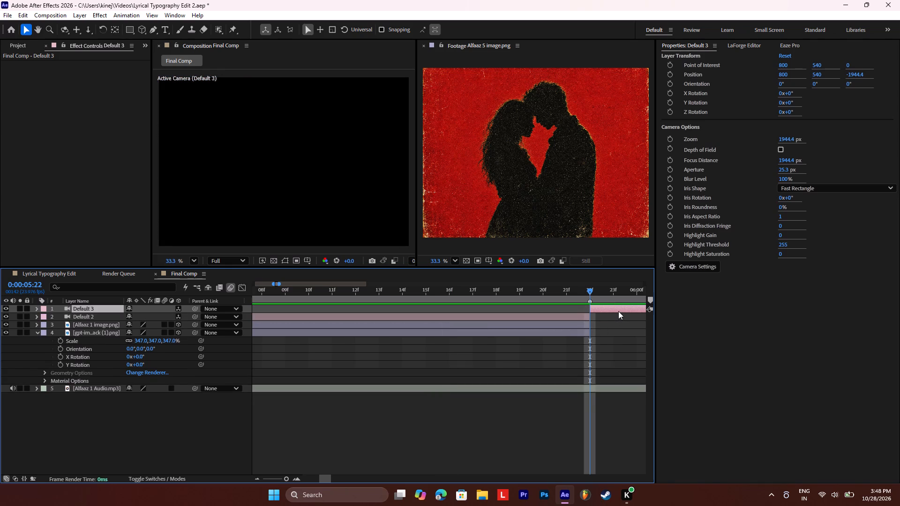
key(BackSpace)
Add a new null object layer above the camera in Final Comp.
drag(288, 291, 233, 292)
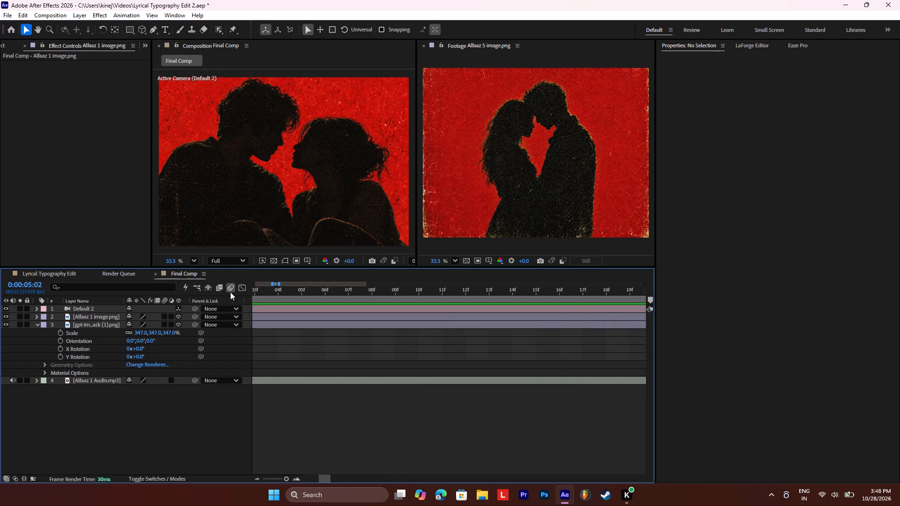
drag(286, 479, 276, 479)
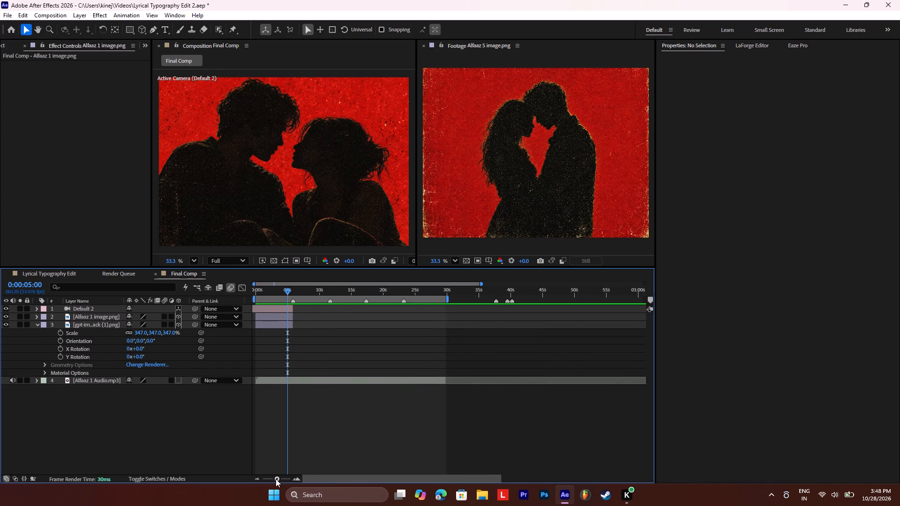
drag(276, 479, 279, 479)
drag(324, 476, 292, 475)
right_click(79, 210)
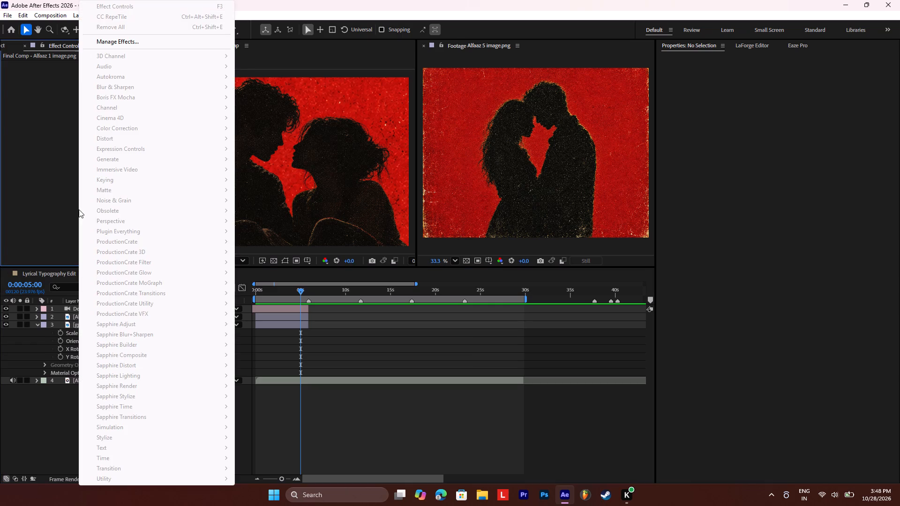
right_click(328, 444)
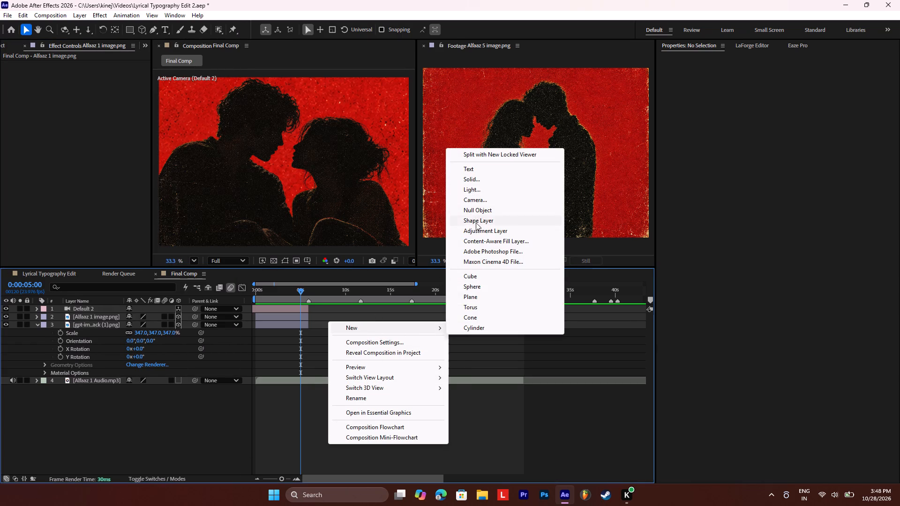
click(482, 209)
Split the new null layer at 0:00:05:22, where the camera and image layers end, and delete the part after the cut.
click(309, 290)
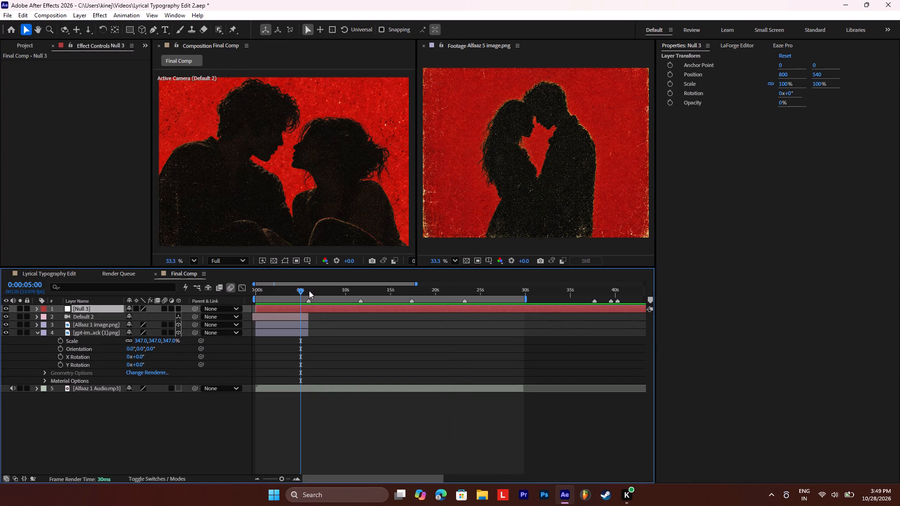
click(312, 289)
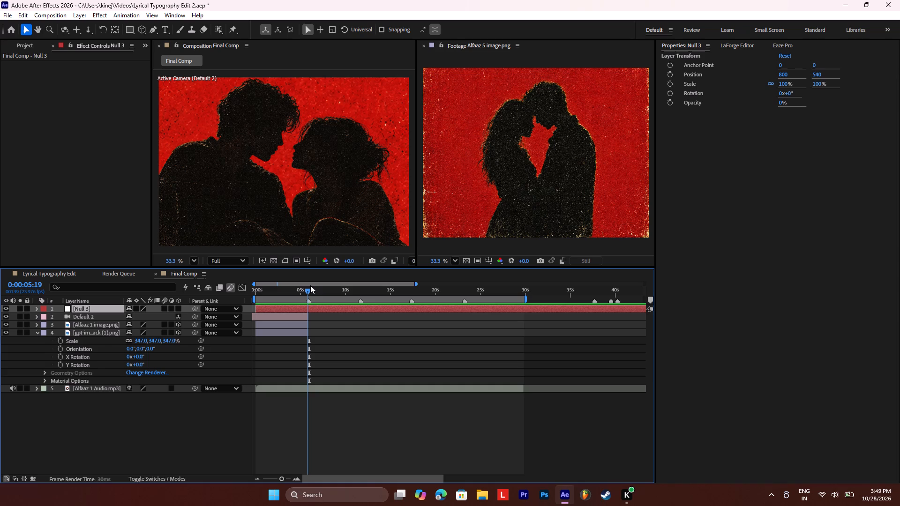
drag(281, 478, 298, 478)
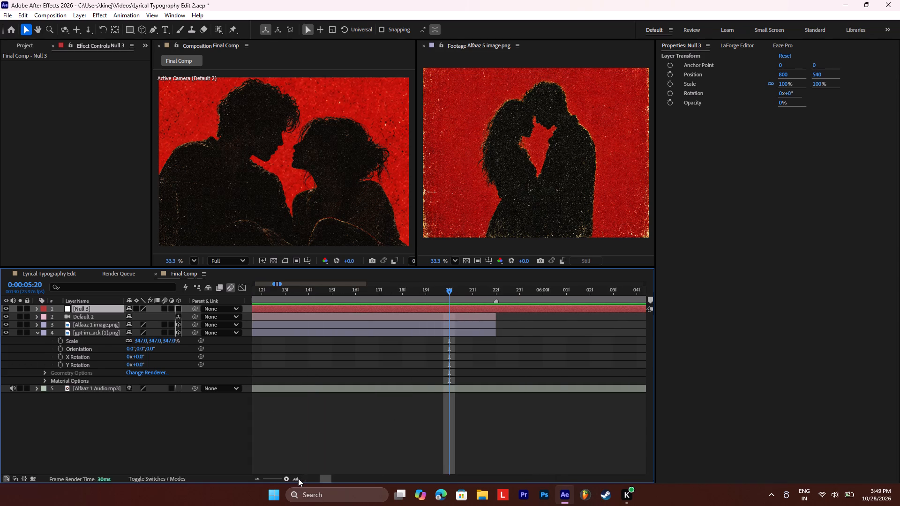
drag(298, 478, 305, 478)
click(495, 289)
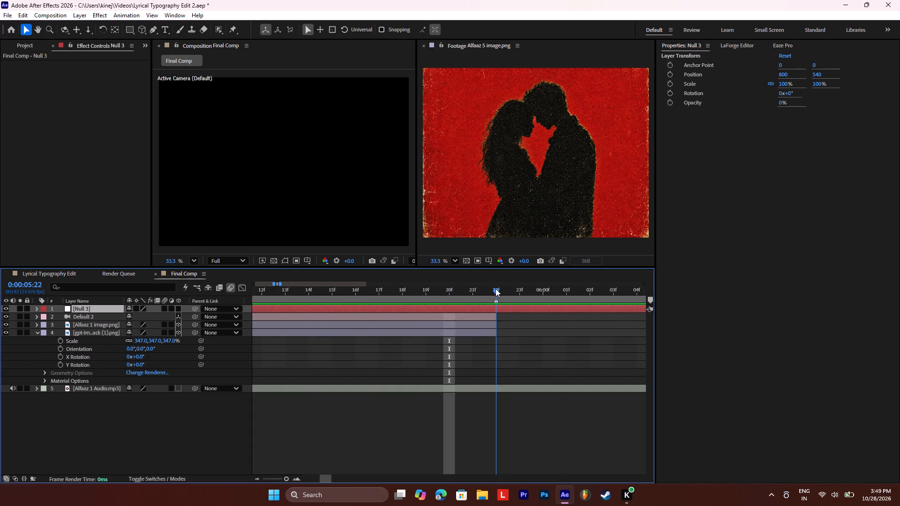
key(ctrl+shift+d)
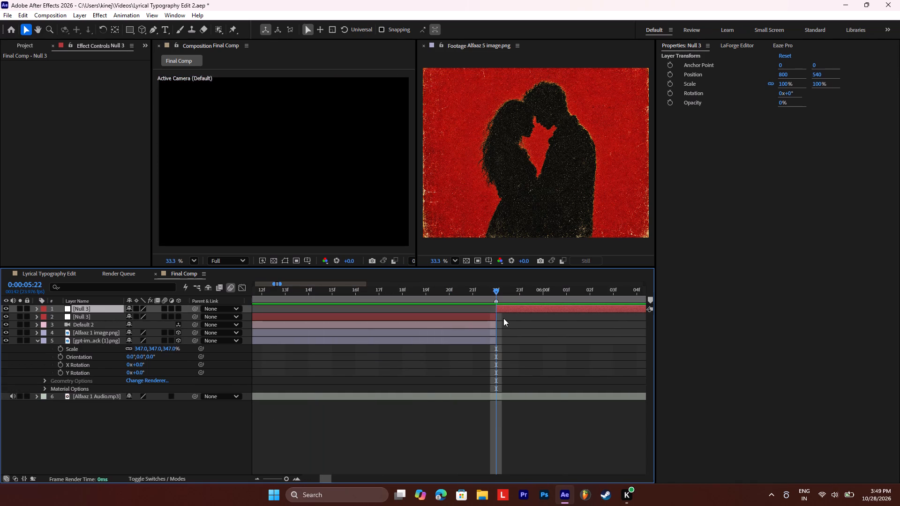
key(BackSpace)
Parent the Default 2 camera layer to the Null 3 layer.
click(373, 316)
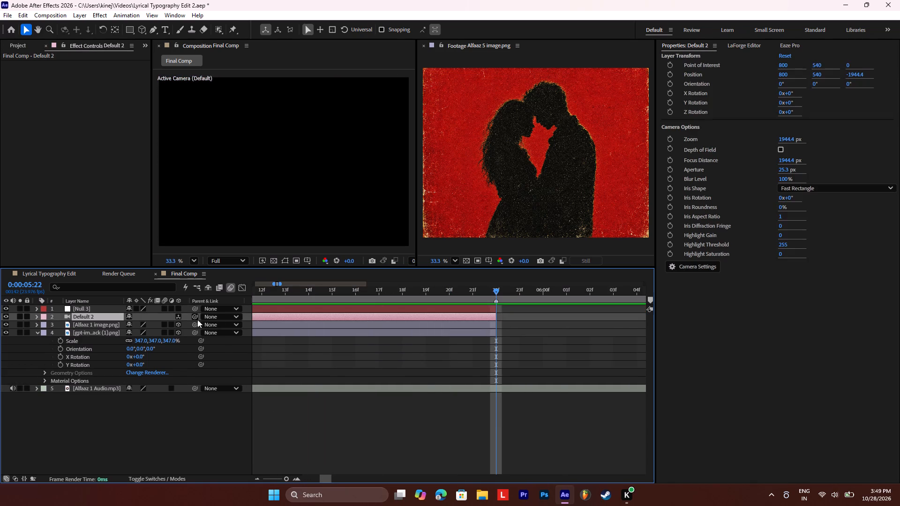
drag(195, 317, 98, 310)
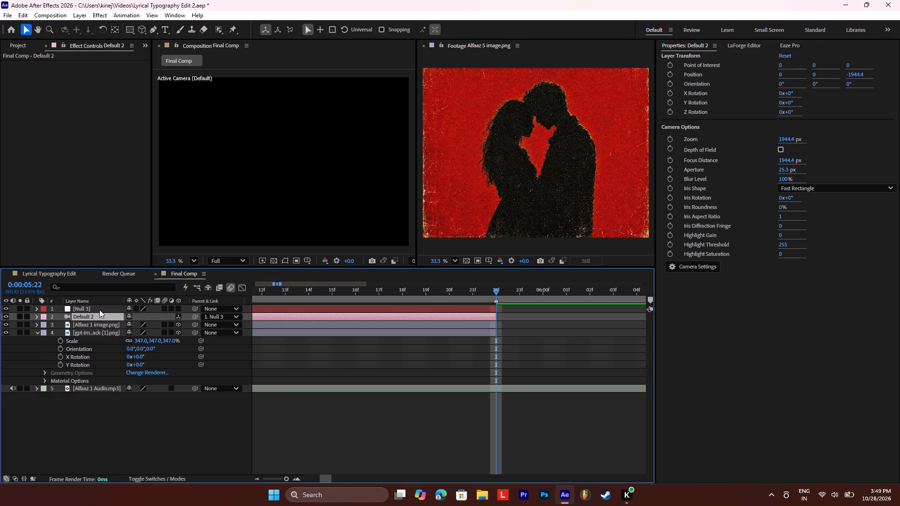
Set the Default 2 camera's focus distance to the Alfaaz 1 image.png layer, with the time at 0:00:05:12.
drag(272, 289, 262, 289)
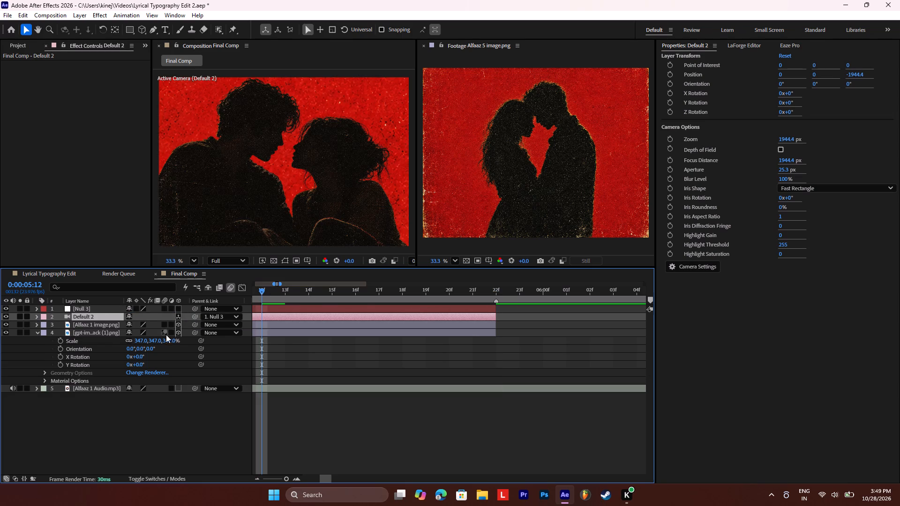
ctrl+click(275, 331)
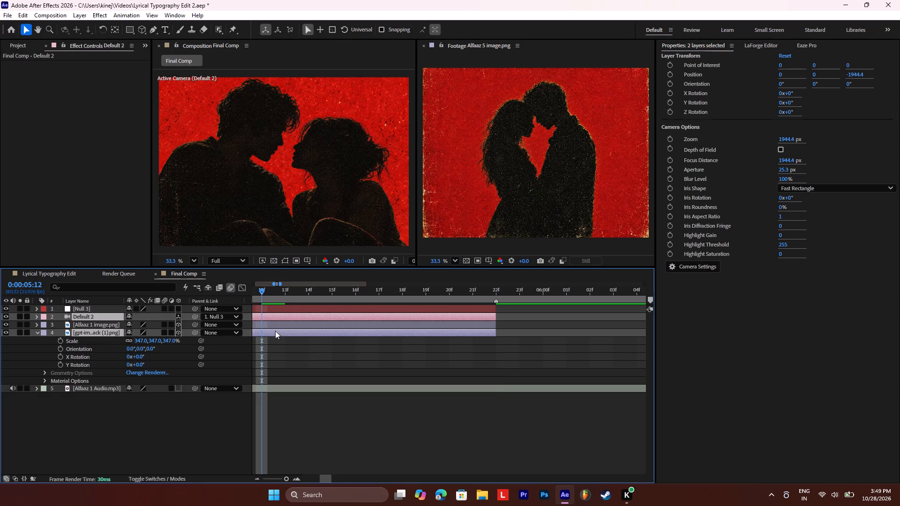
ctrl+click(278, 323)
click(325, 361)
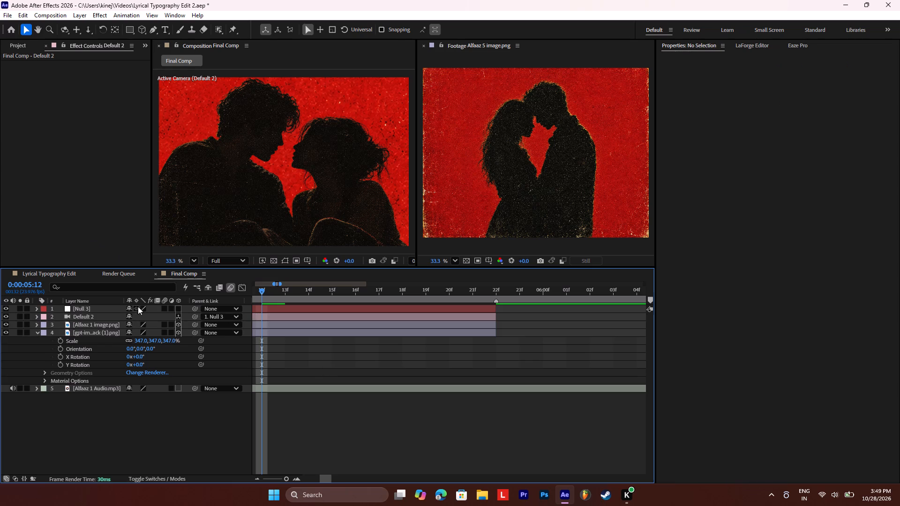
click(96, 326)
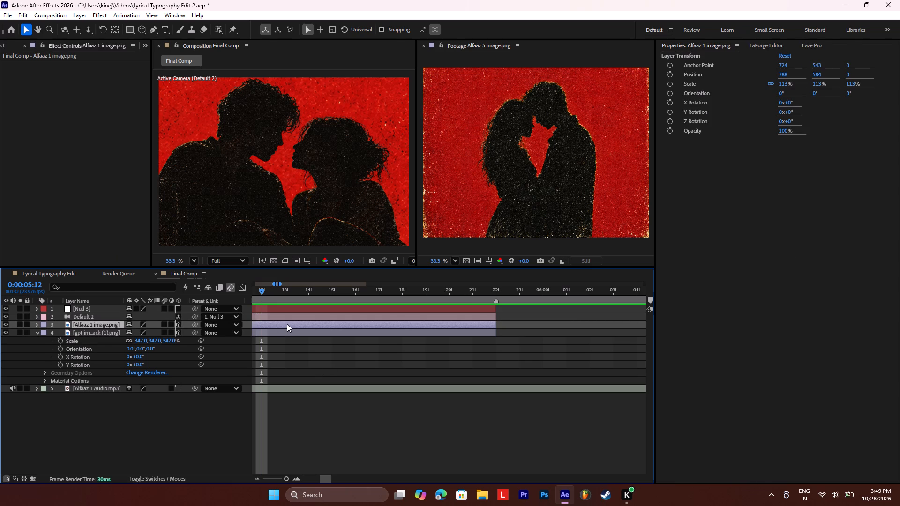
ctrl+click(92, 316)
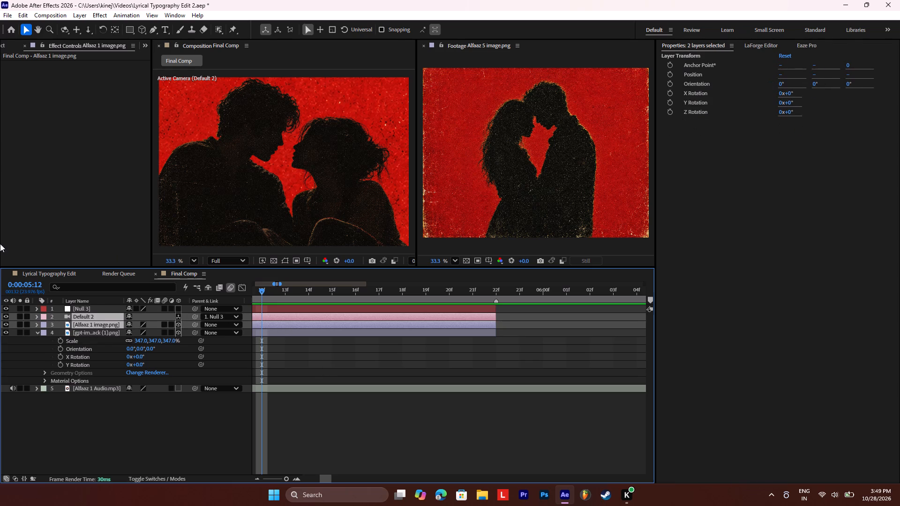
click(45, 17)
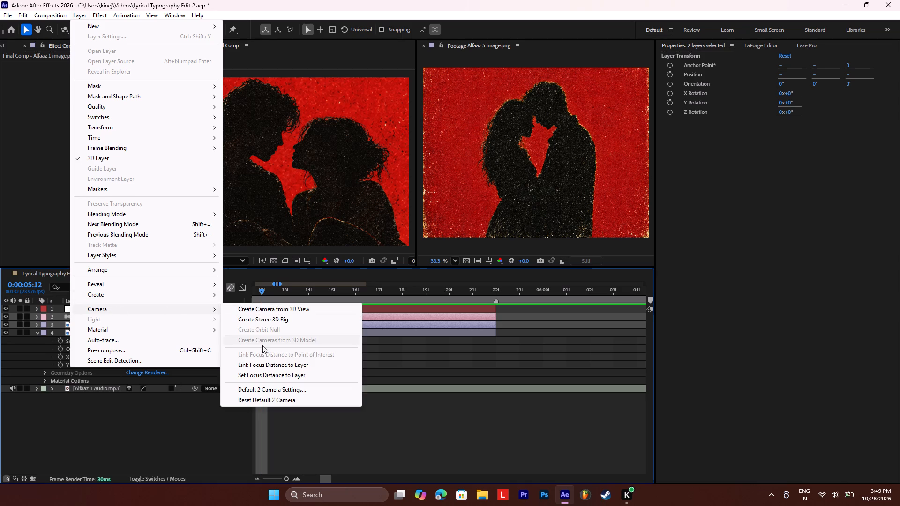
click(289, 375)
Play the section from the start and add markers at 0:00:01:20 on the camera and Alfaaz 1 image.png layers.
drag(262, 293, 246, 296)
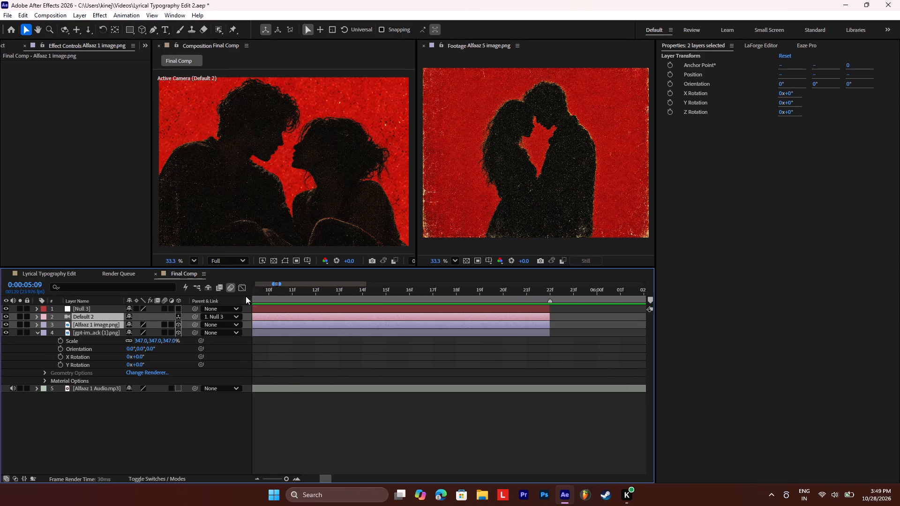
drag(246, 296, 229, 316)
drag(282, 478, 264, 477)
drag(267, 288, 247, 288)
key(space)
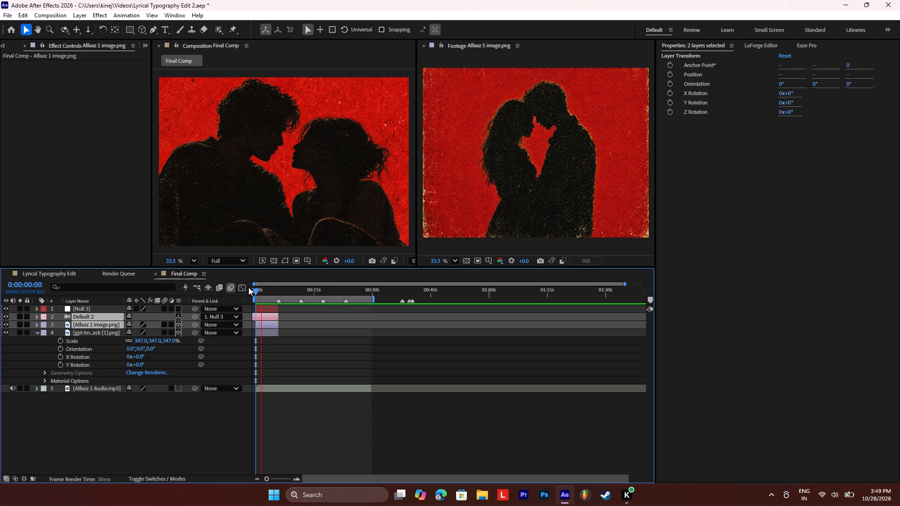
key(space)
drag(260, 290, 246, 290)
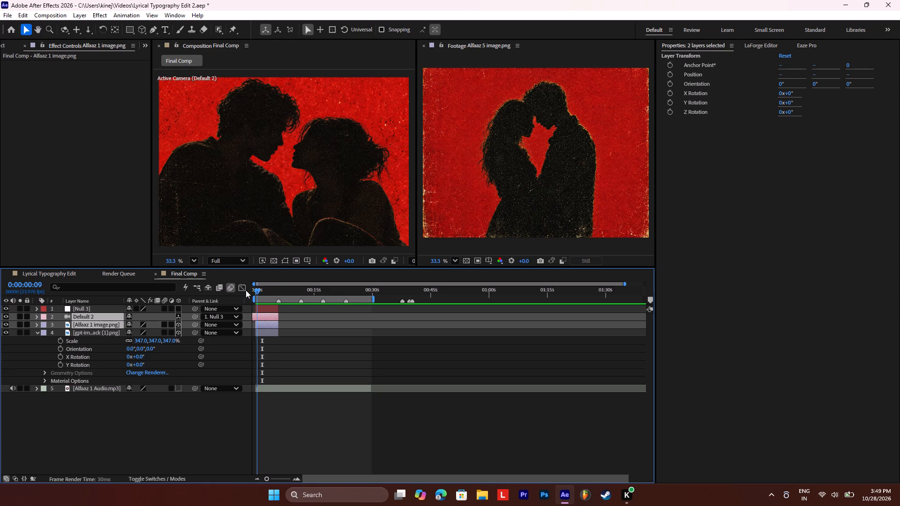
drag(246, 290, 245, 290)
key(space)
key(space)
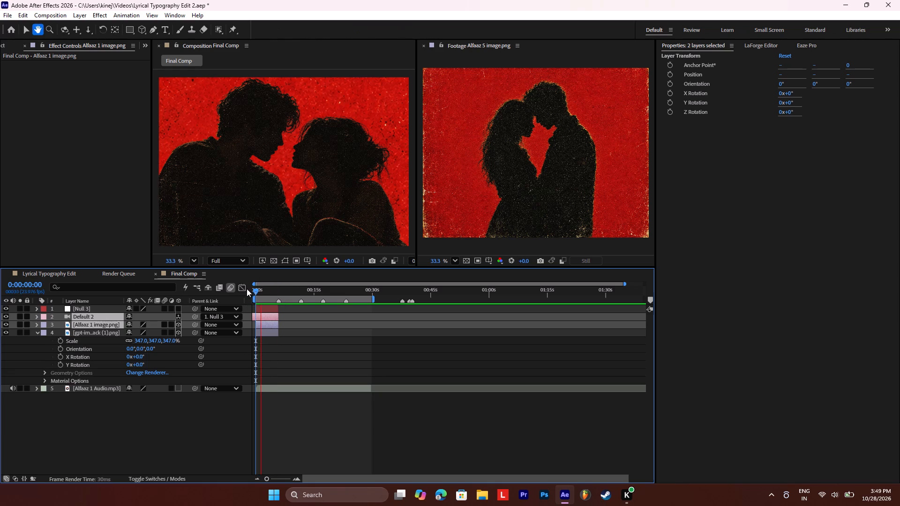
drag(268, 481, 283, 480)
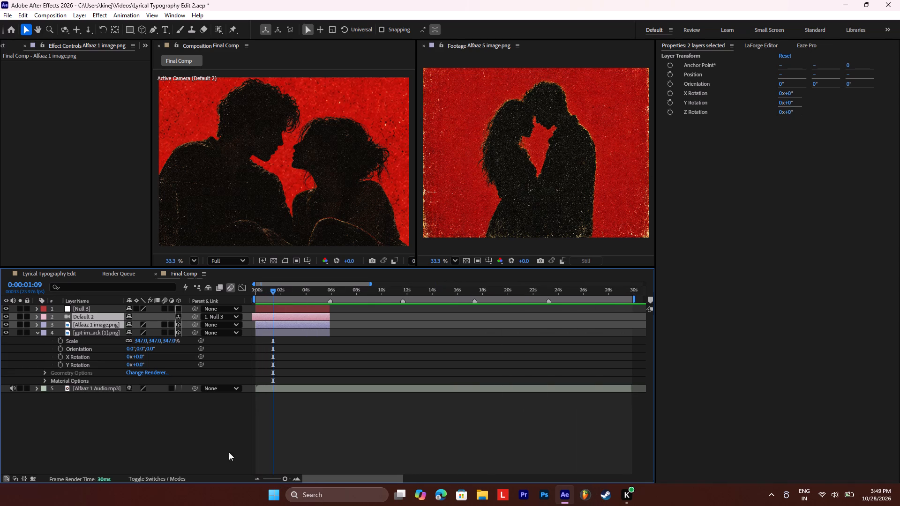
drag(259, 290, 250, 290)
key(space)
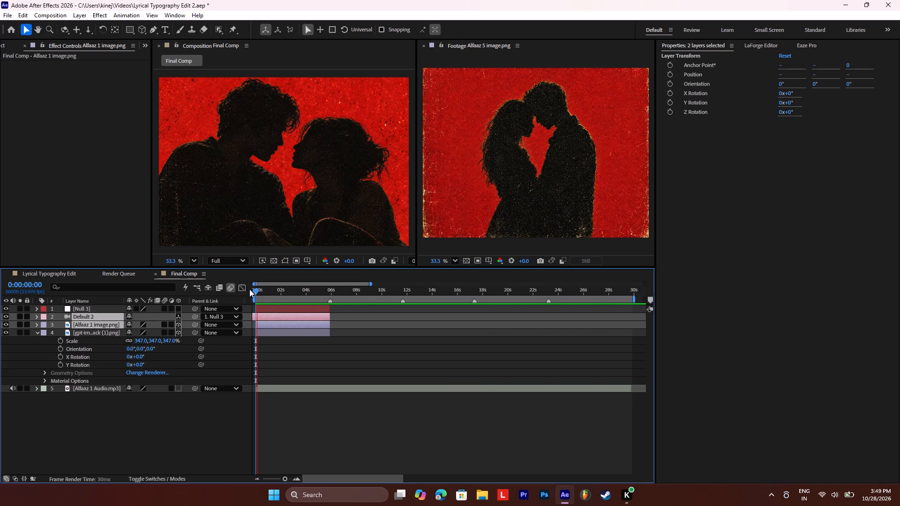
key(space)
key(space)
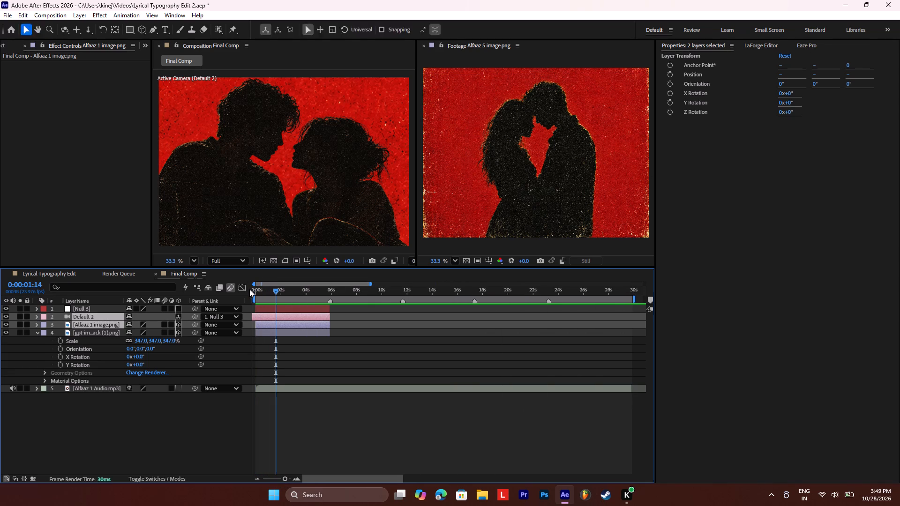
key(space)
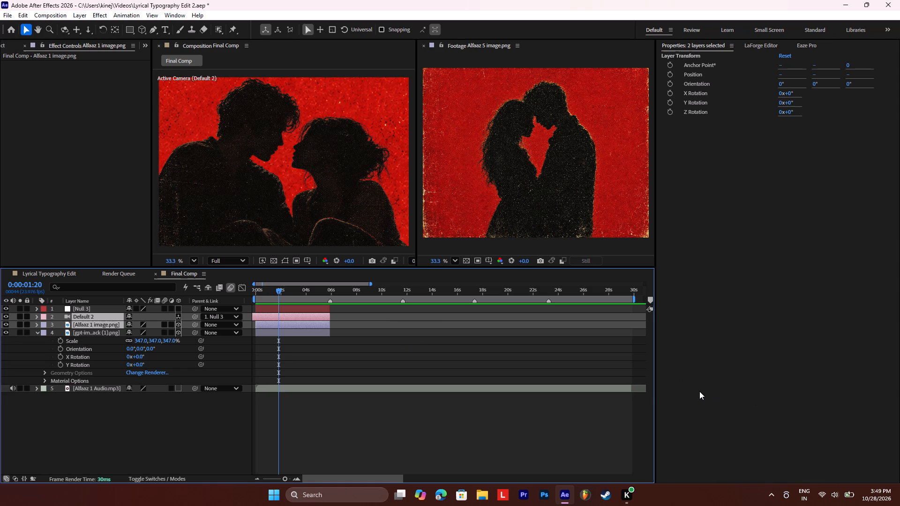
text(*)
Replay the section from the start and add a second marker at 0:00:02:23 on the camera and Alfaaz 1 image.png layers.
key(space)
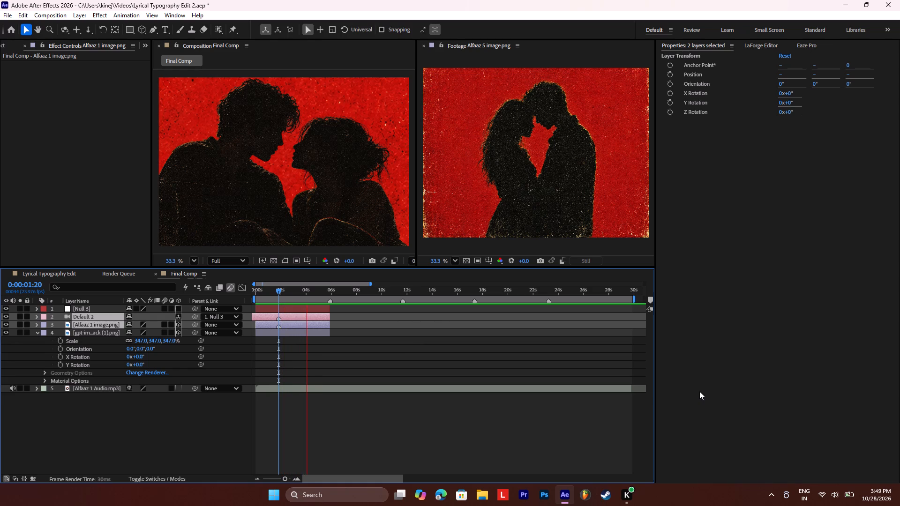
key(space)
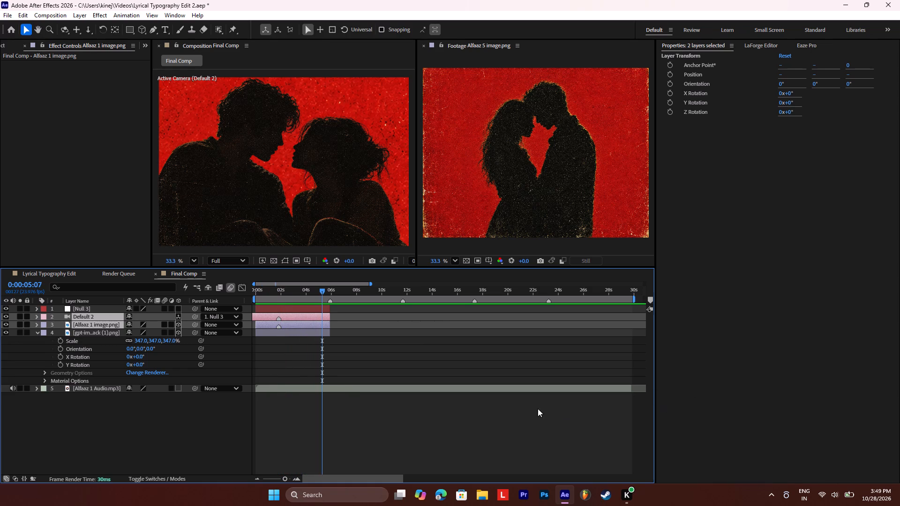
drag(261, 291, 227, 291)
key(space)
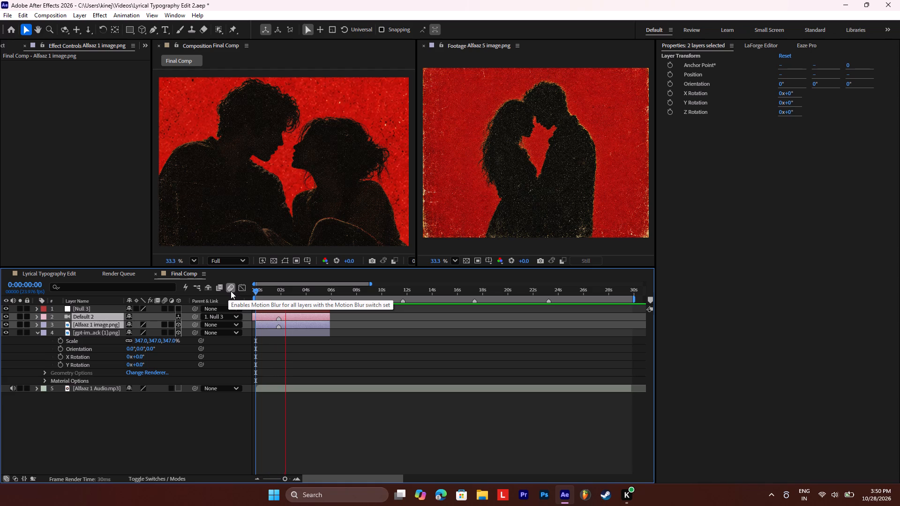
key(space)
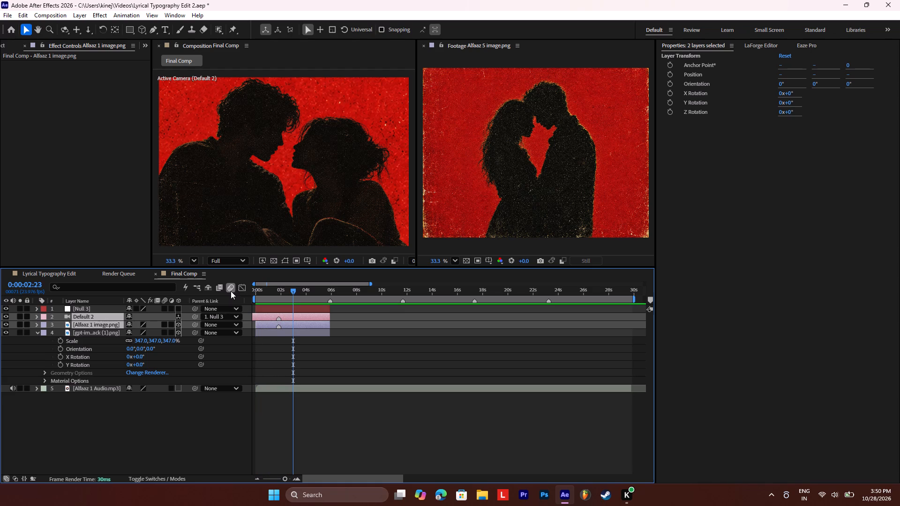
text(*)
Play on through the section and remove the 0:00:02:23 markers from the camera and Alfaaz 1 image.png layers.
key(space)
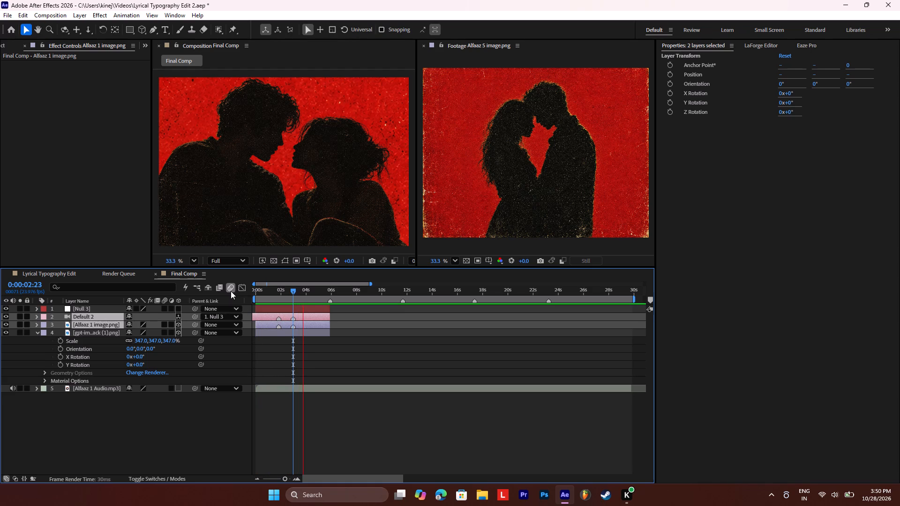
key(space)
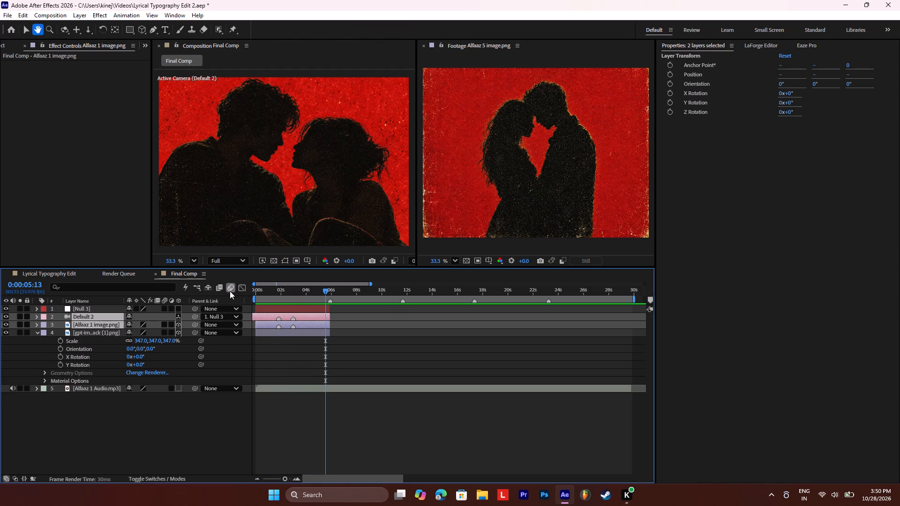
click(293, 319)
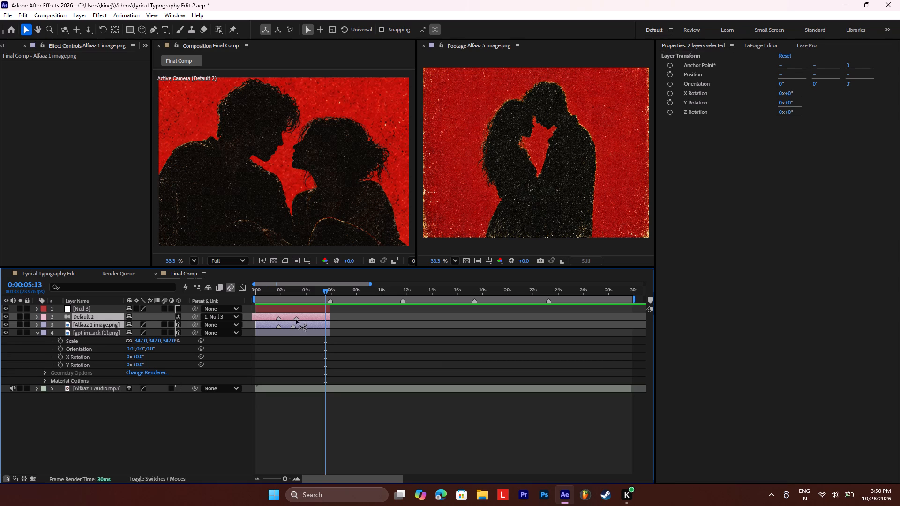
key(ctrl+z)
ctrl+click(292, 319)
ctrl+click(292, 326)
Replay the section from the start several times to judge the audio timing after the 0:00:01:20 marker.
click(272, 287)
drag(271, 289, 228, 289)
key(space)
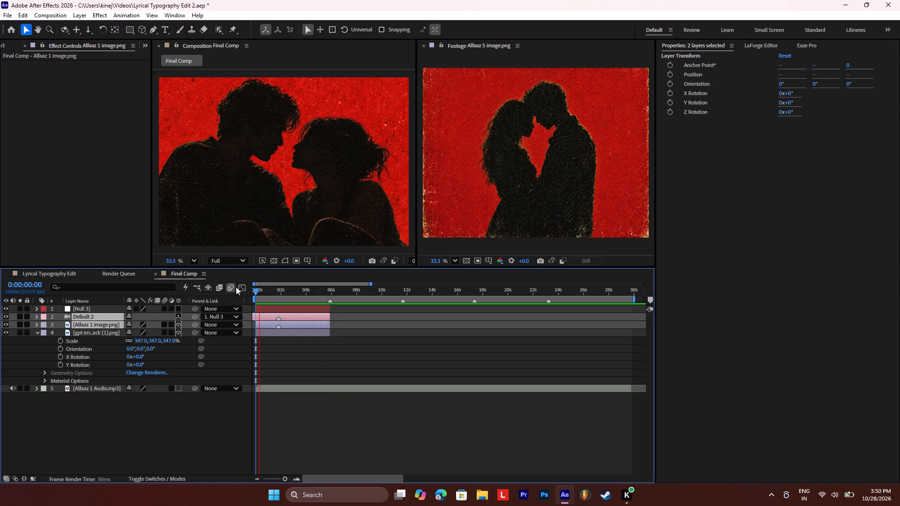
key(space)
key(space)
key(space)
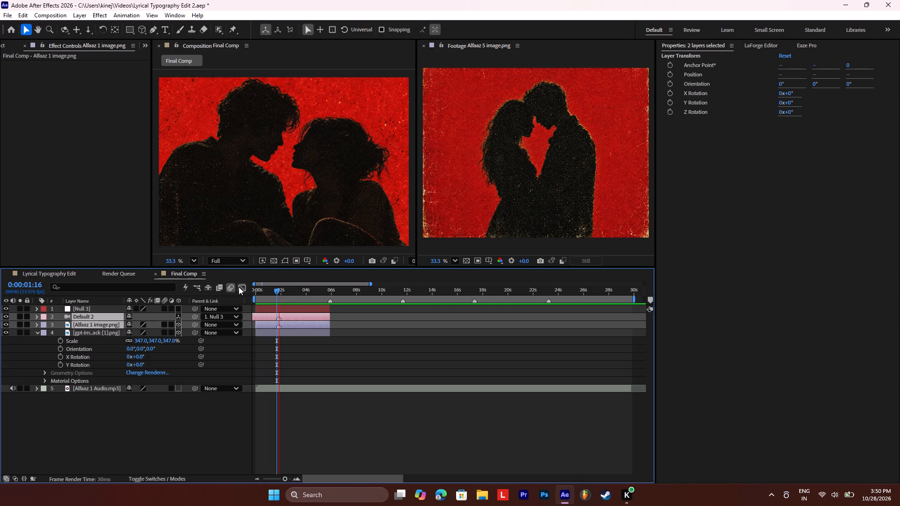
key(space)
key(space)
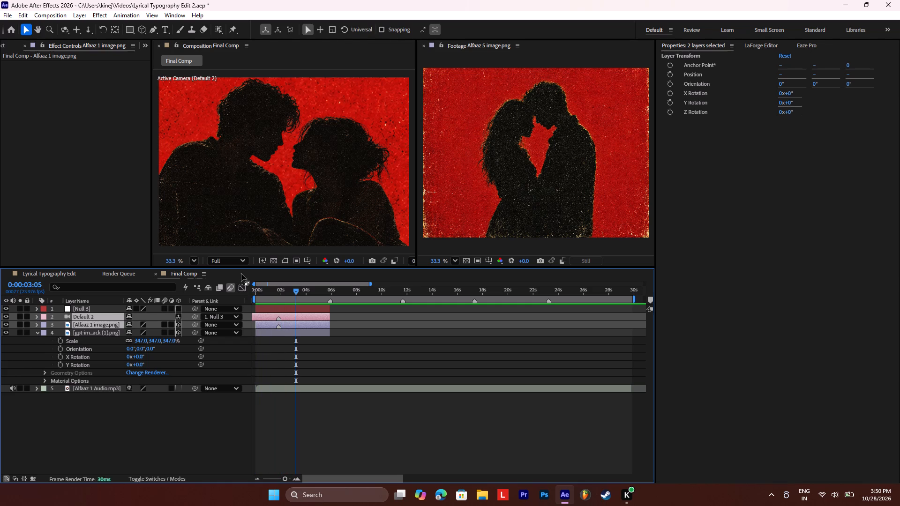
drag(265, 289, 234, 289)
key(space)
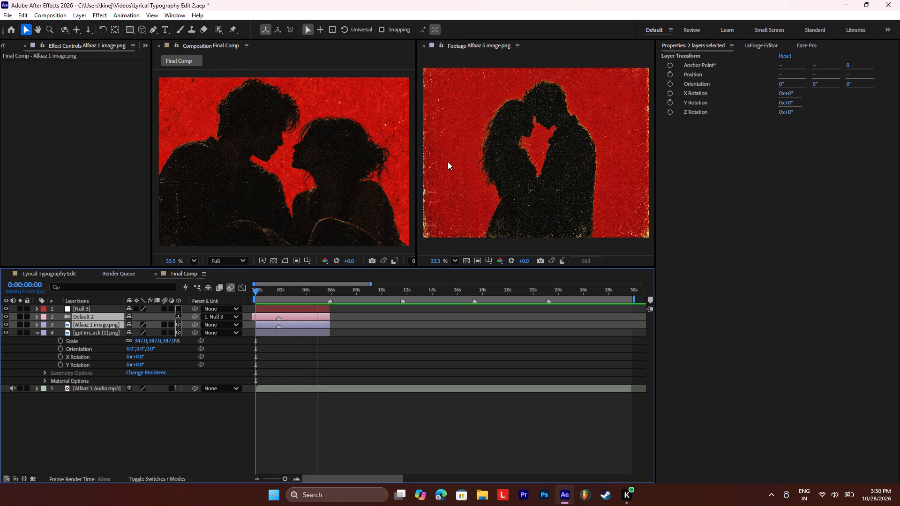
key(space)
drag(269, 292, 246, 292)
key(space)
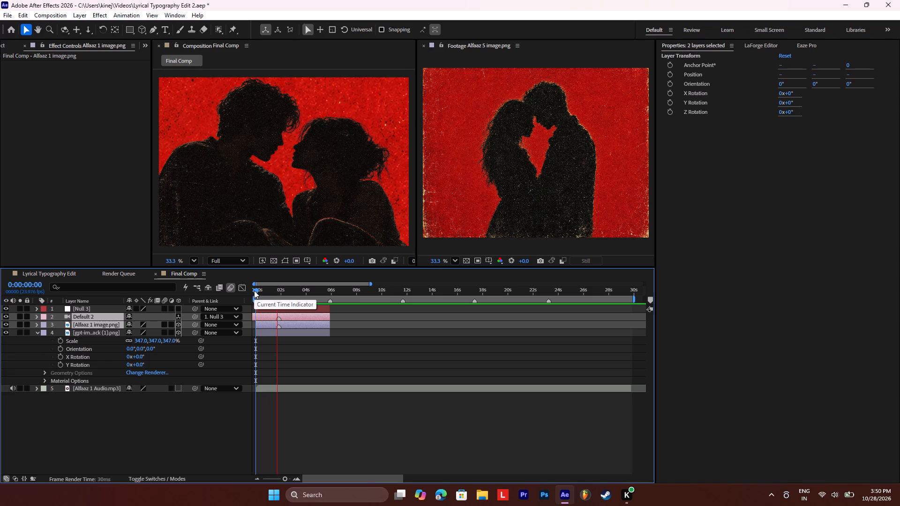
drag(266, 290, 266, 290)
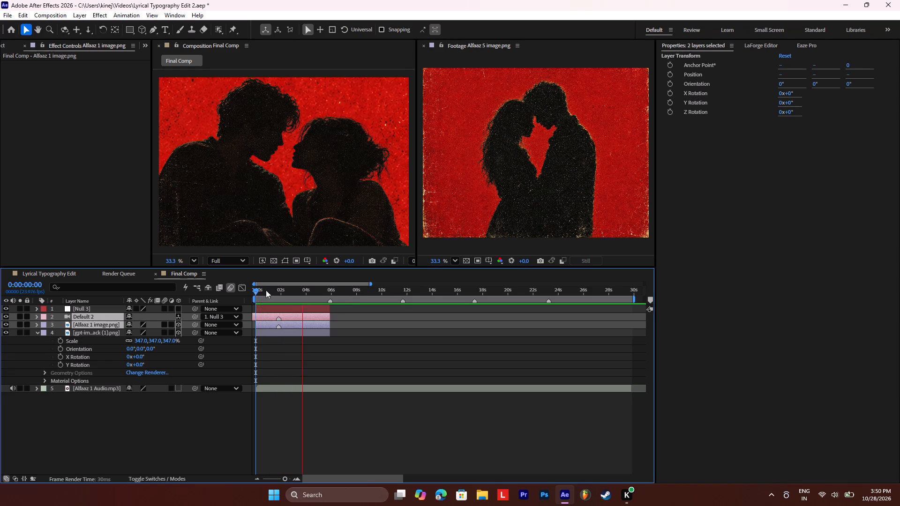
drag(266, 290, 237, 291)
key(space)
key(space)
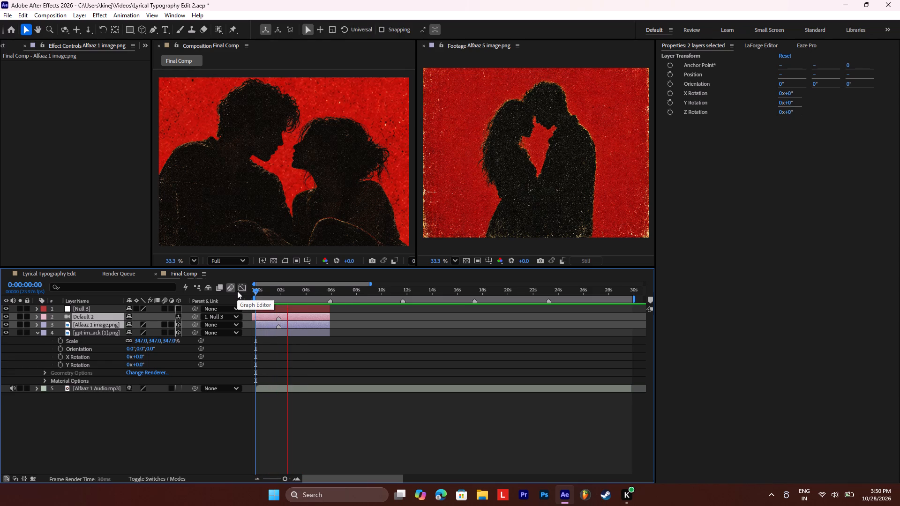
key(space)
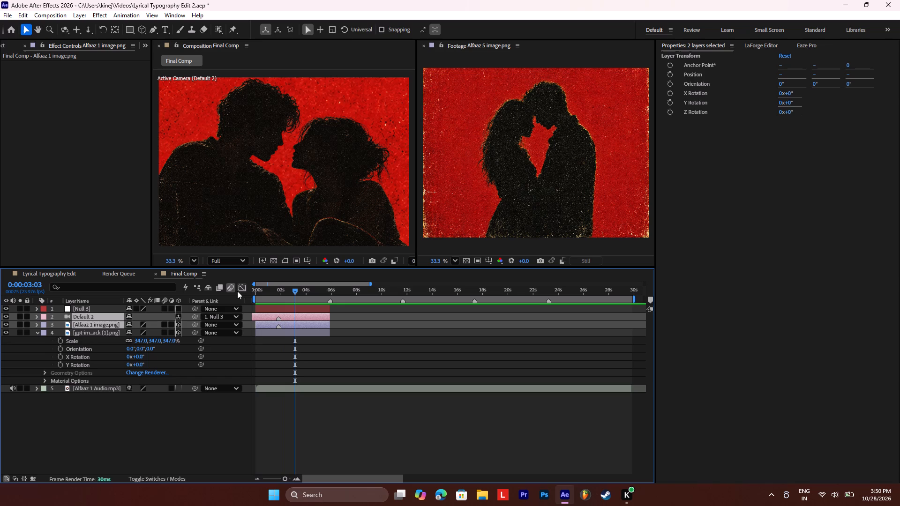
key(space)
key(space)
Replay from the start and add markers at 0:00:03:09 on the Default 2 camera and Alfaaz 1 image.png layers.
drag(263, 290, 245, 290)
key(space)
key(space)
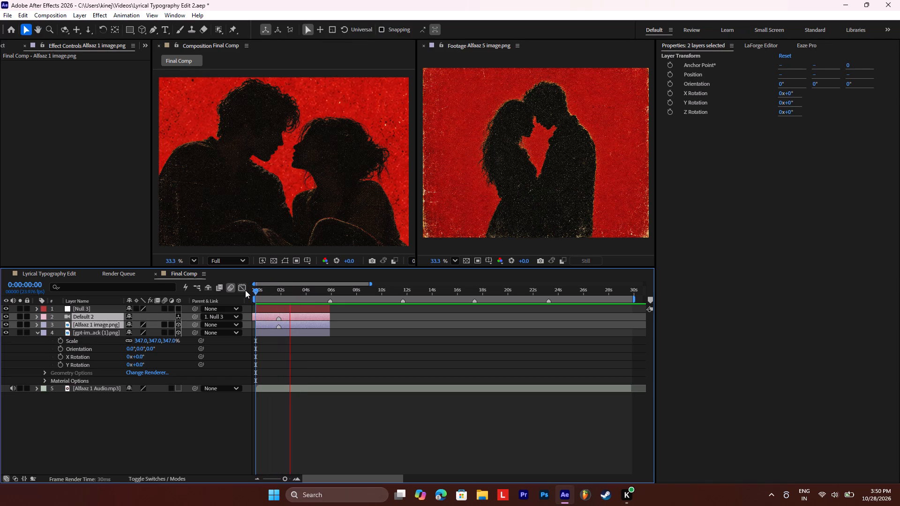
drag(264, 292, 253, 293)
drag(253, 293, 245, 293)
key(space)
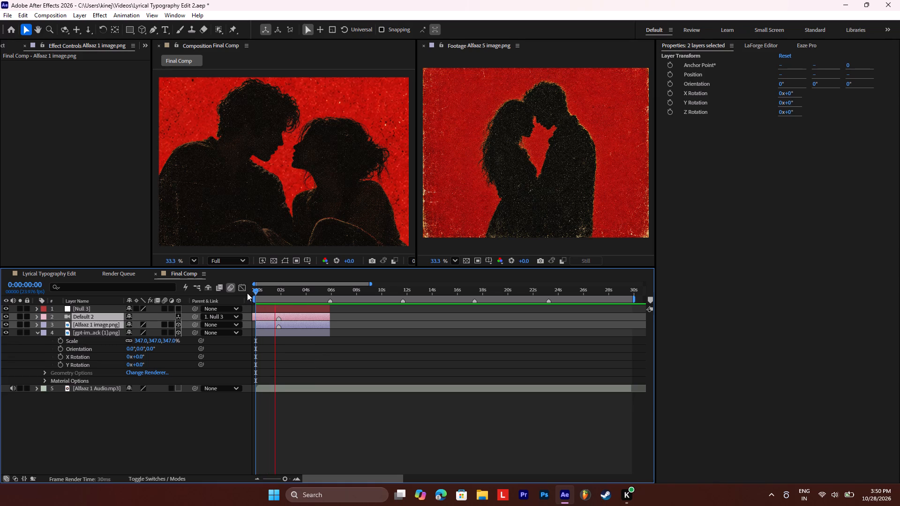
key(space)
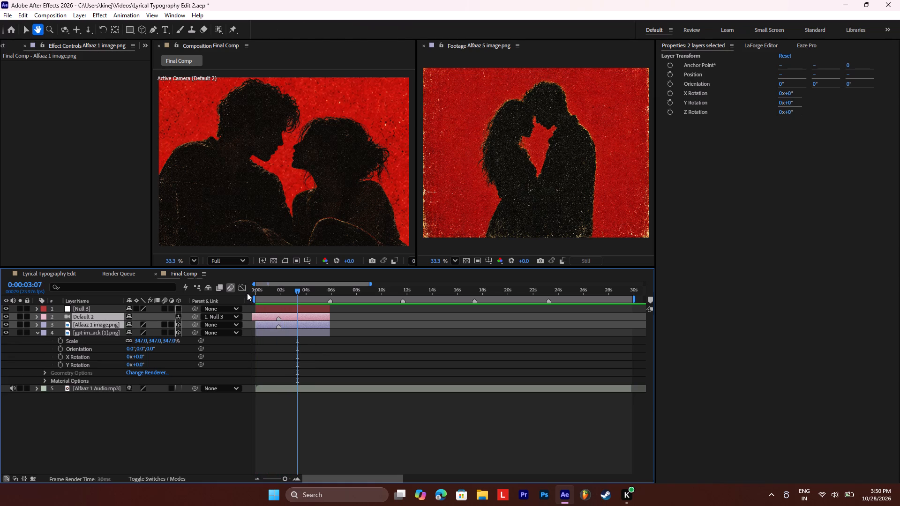
key(space)
key(space)
text(*)
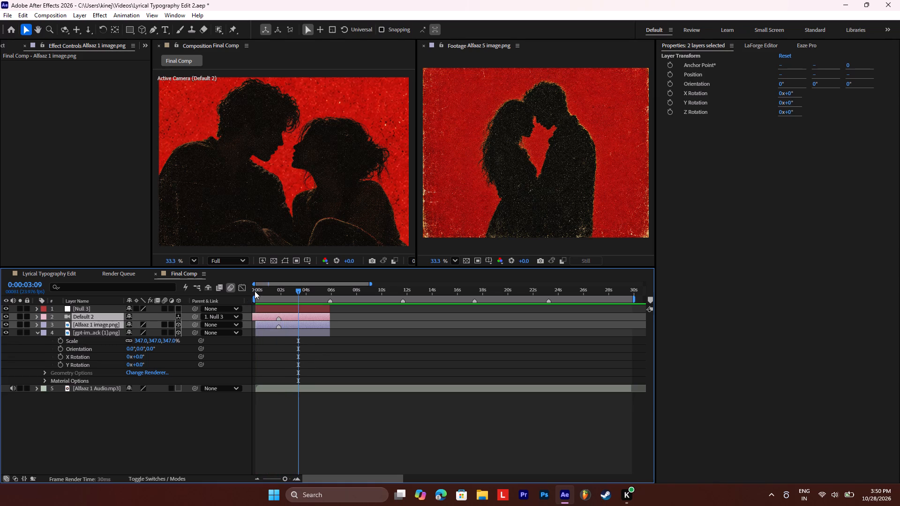
key(space)
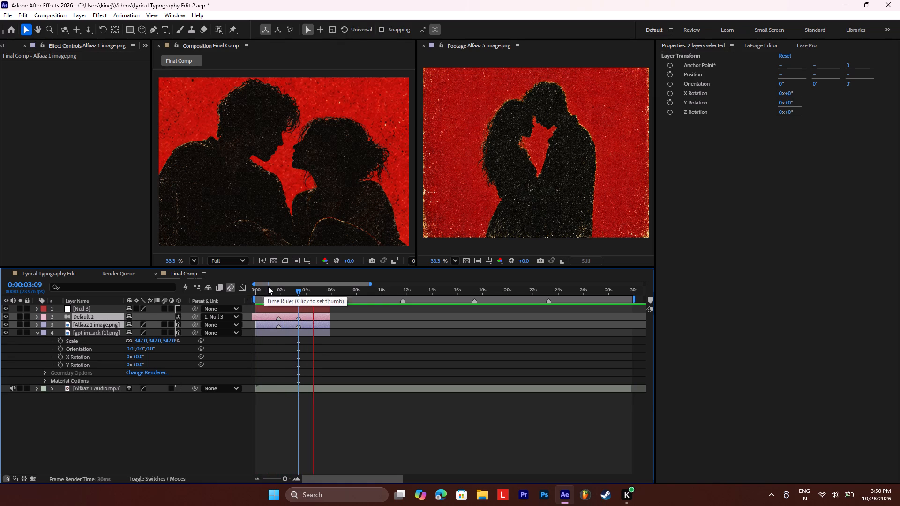
Start keyframing the Default 2 camera's Point of Interest and Position at 0:00:00:00.
drag(299, 290, 249, 294)
click(265, 316)
click(268, 359)
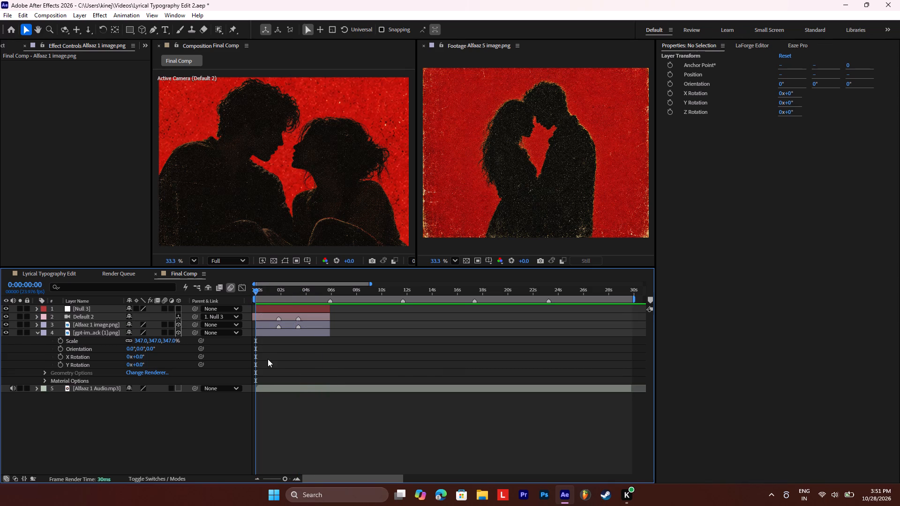
click(262, 315)
click(34, 318)
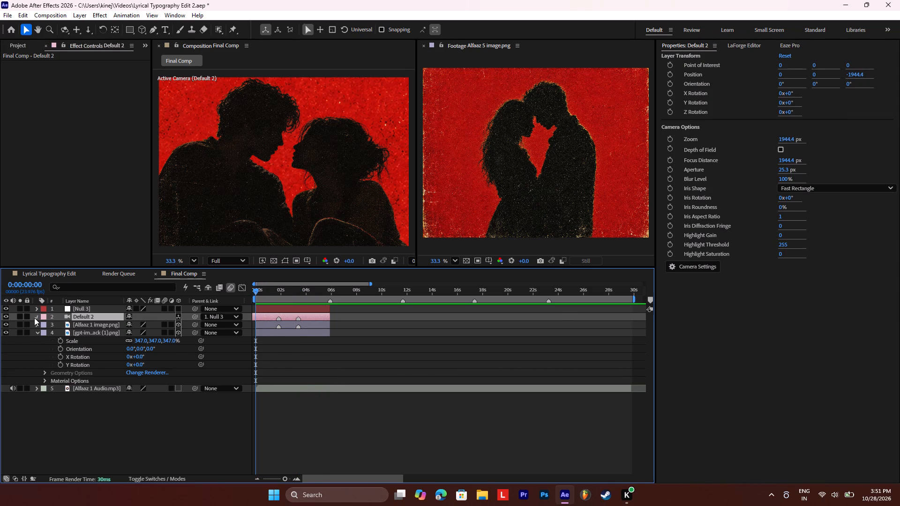
click(46, 326)
ctrl+click(82, 330)
ctrl+click(80, 340)
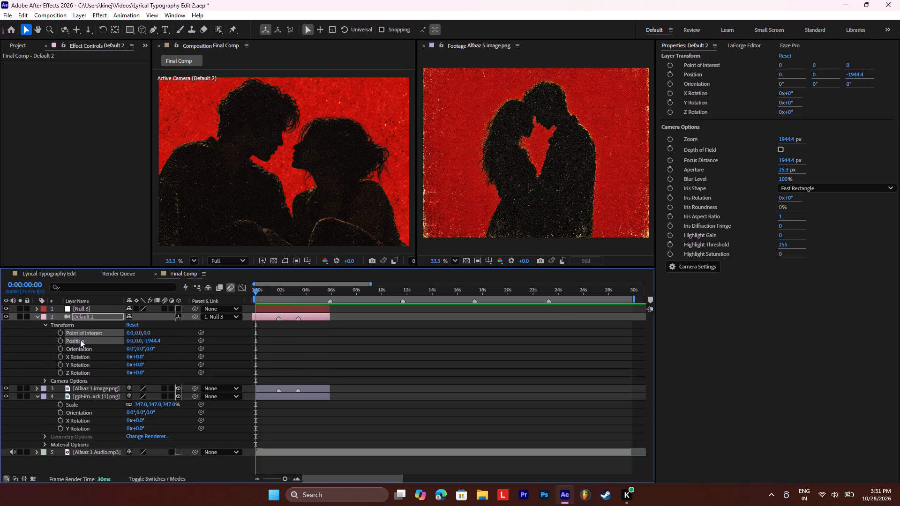
drag(257, 289, 246, 290)
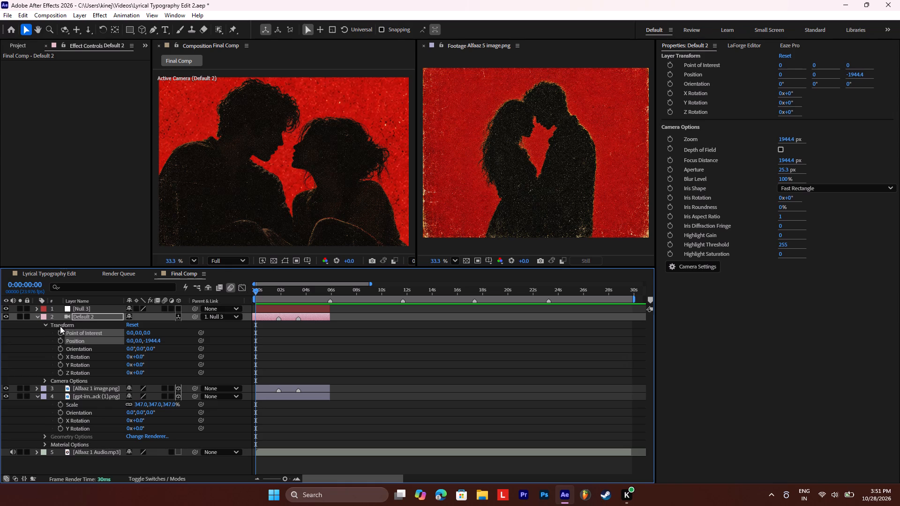
click(60, 332)
click(58, 341)
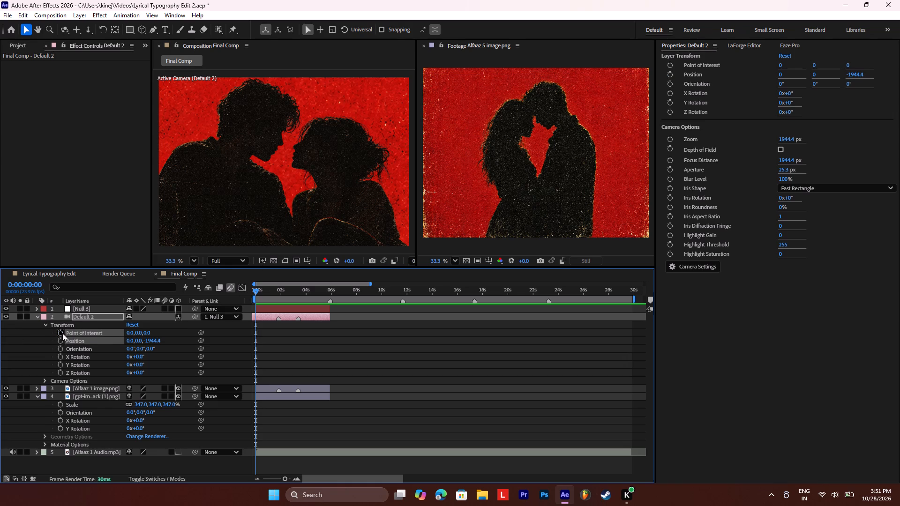
click(62, 333)
click(62, 340)
click(60, 332)
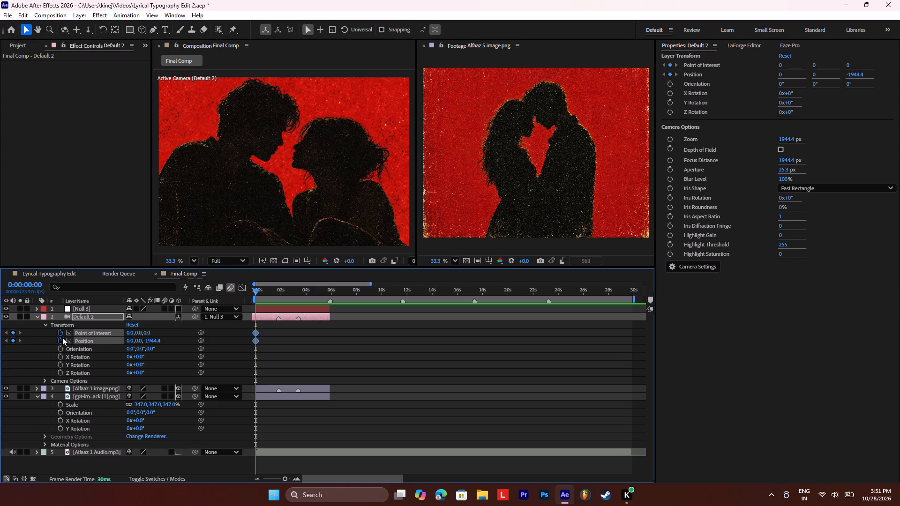
At 0:00:00:07, pan the Default 2 camera toward the man, with Point of Interest and Position at about X -560, Y -53.
key(Page_Up)
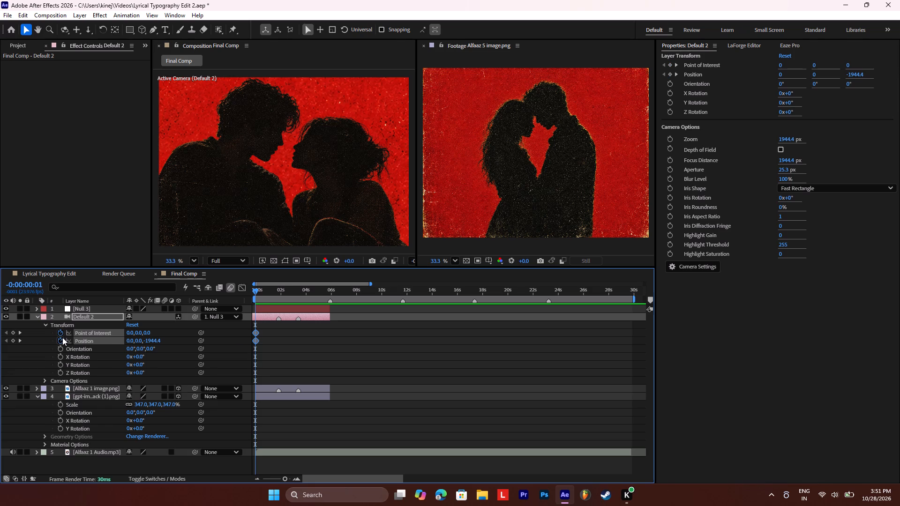
key(Page_Up)
key(Page_Down)
key(Page_Down)
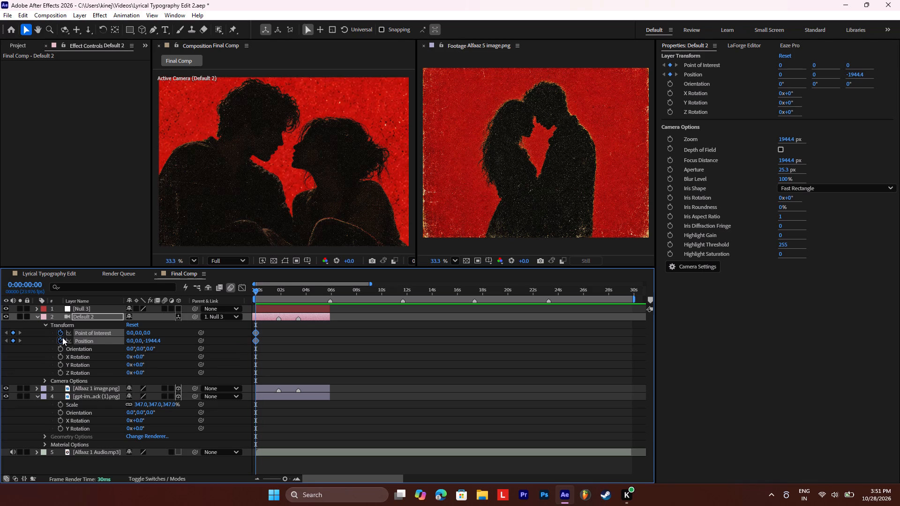
key(Page_Down)
key(Page_Down)
key(Page_Down)
key(Page_Down)
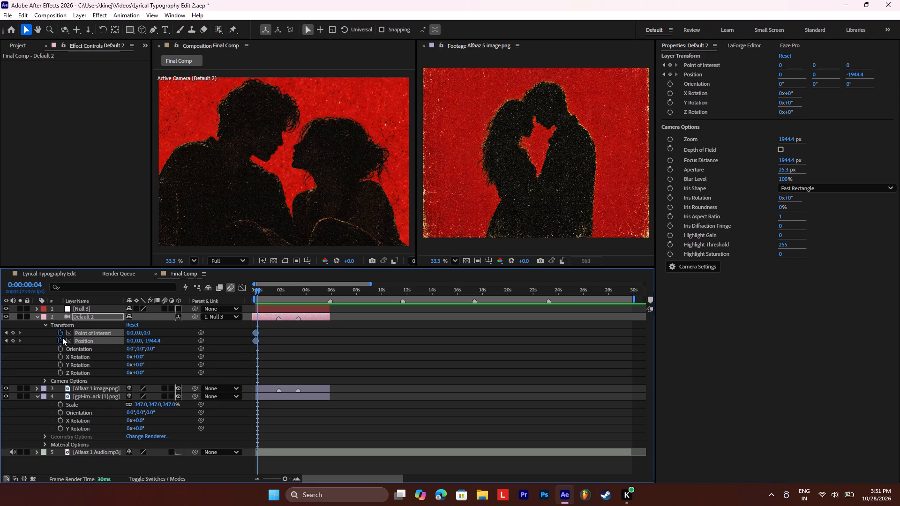
key(Page_Down)
key(Page_Down)
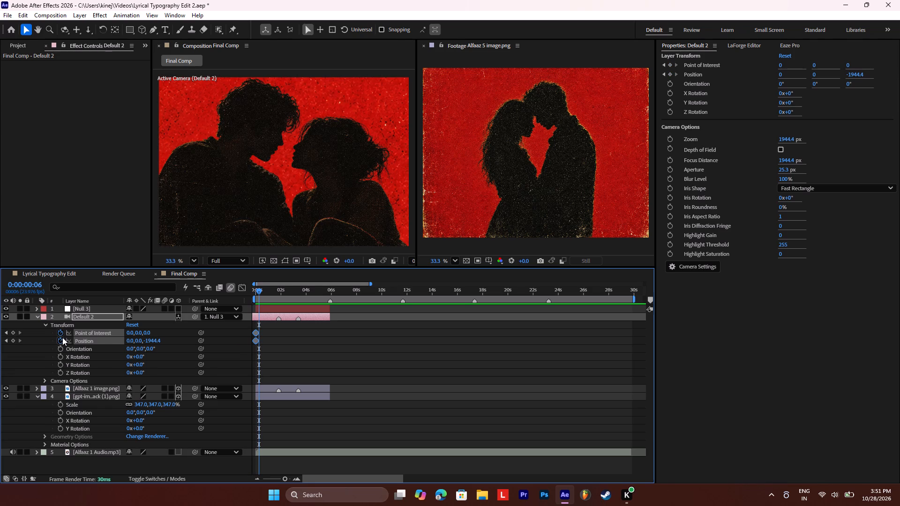
key(Page_Down)
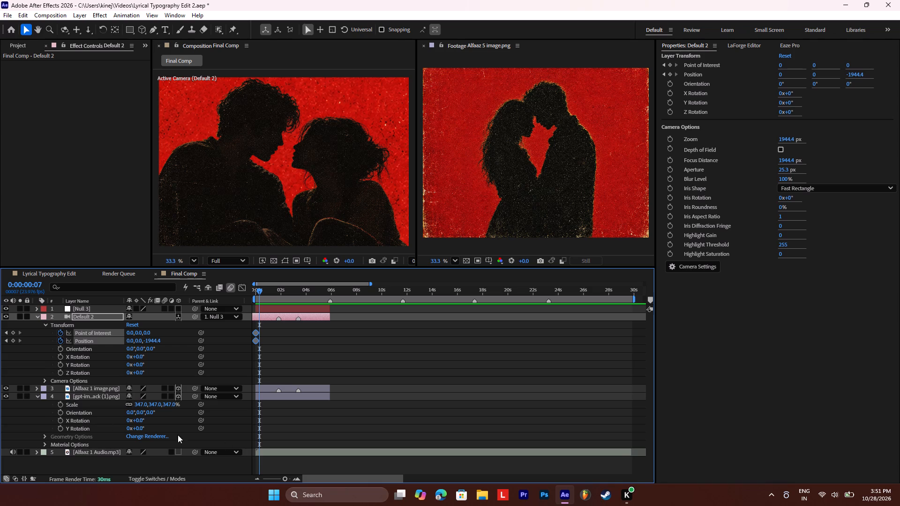
click(284, 478)
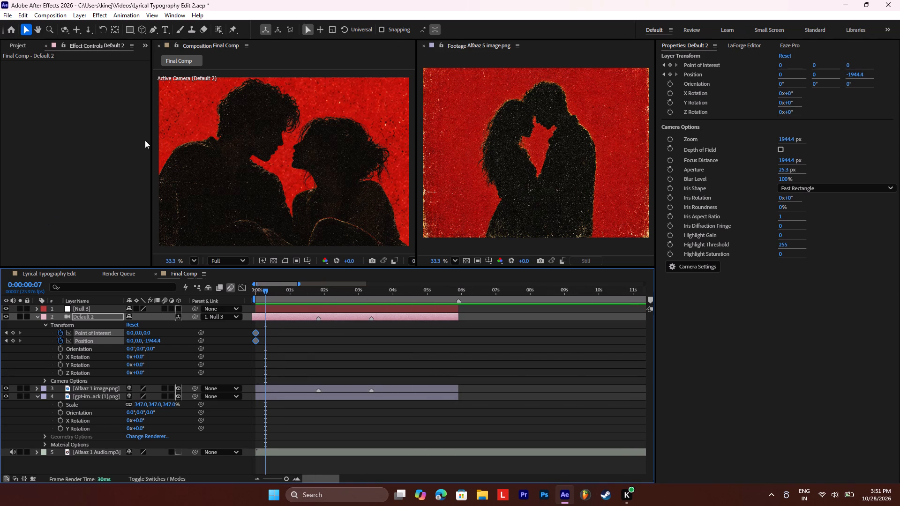
click(79, 31)
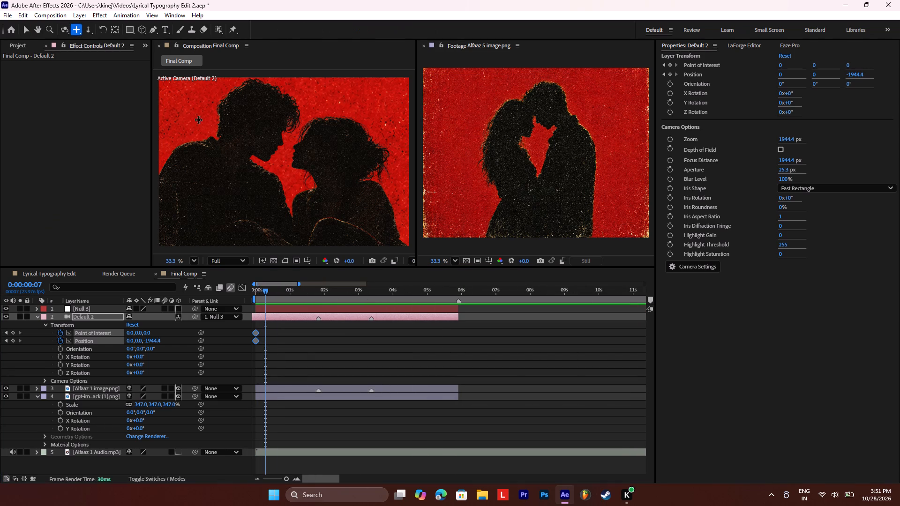
drag(218, 137, 268, 163)
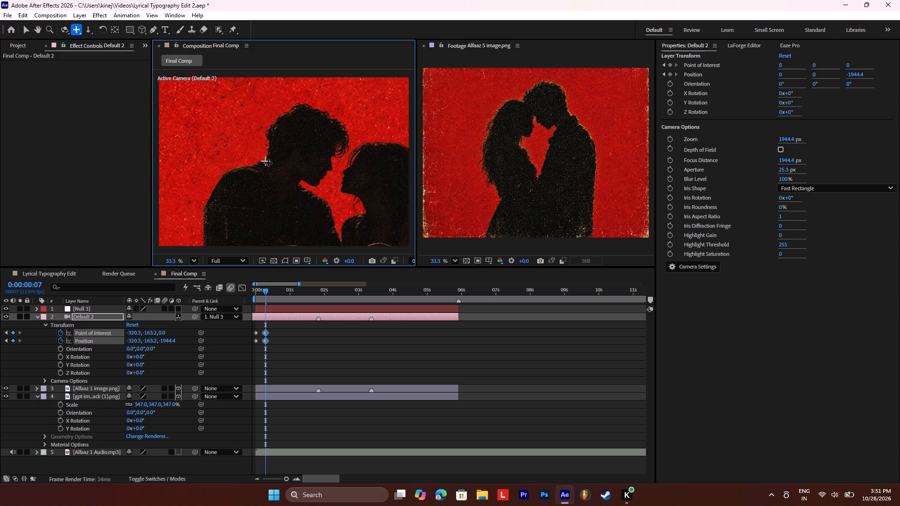
drag(268, 163, 289, 165)
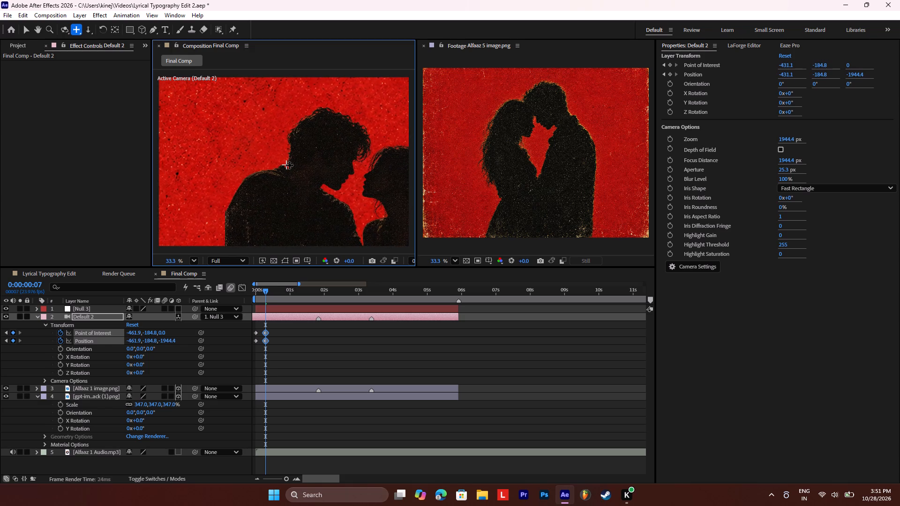
drag(289, 165, 300, 163)
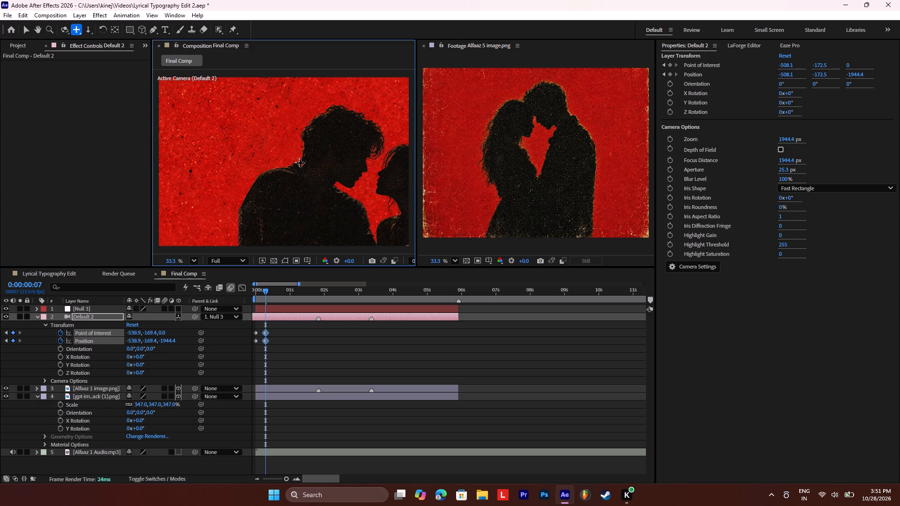
drag(300, 163, 305, 165)
drag(332, 194, 332, 193)
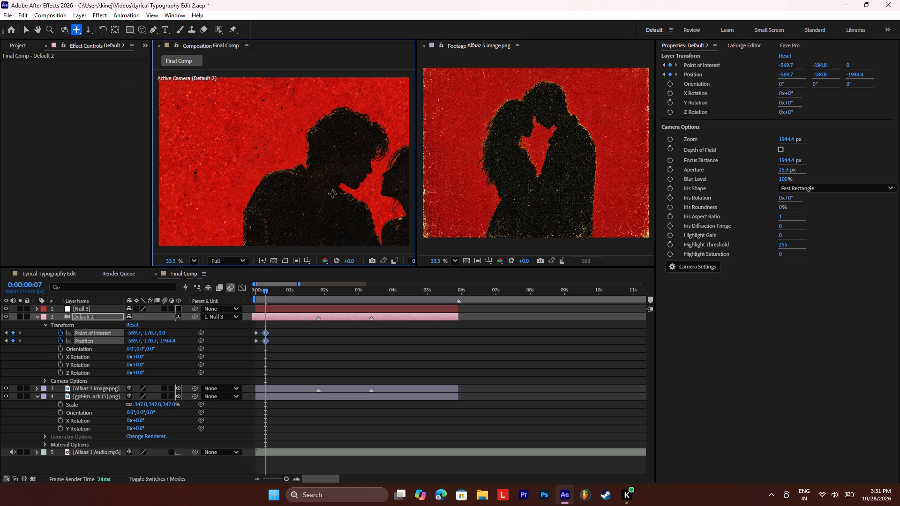
drag(332, 193, 341, 179)
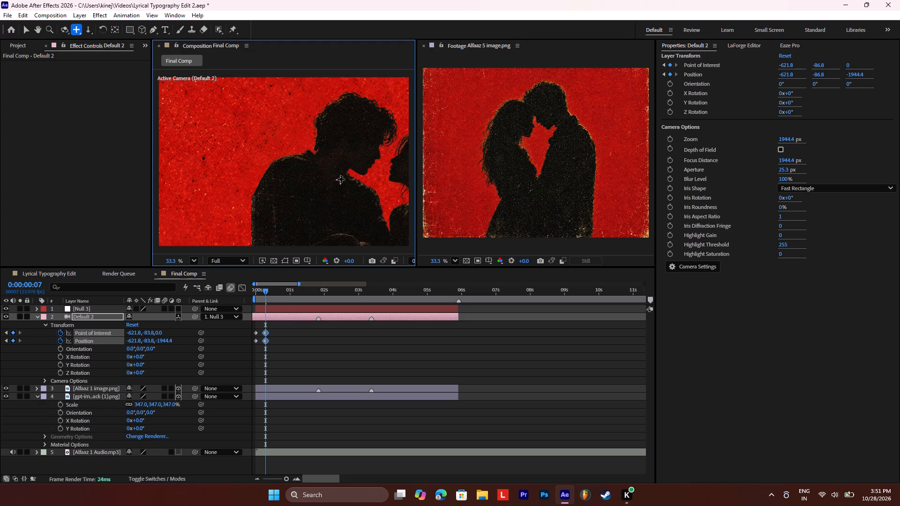
drag(341, 179, 329, 165)
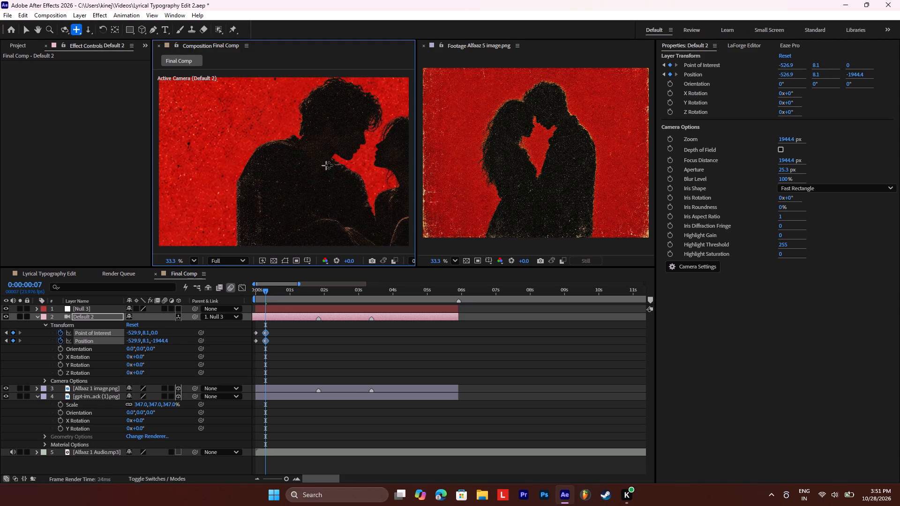
drag(329, 165, 330, 171)
click(330, 171)
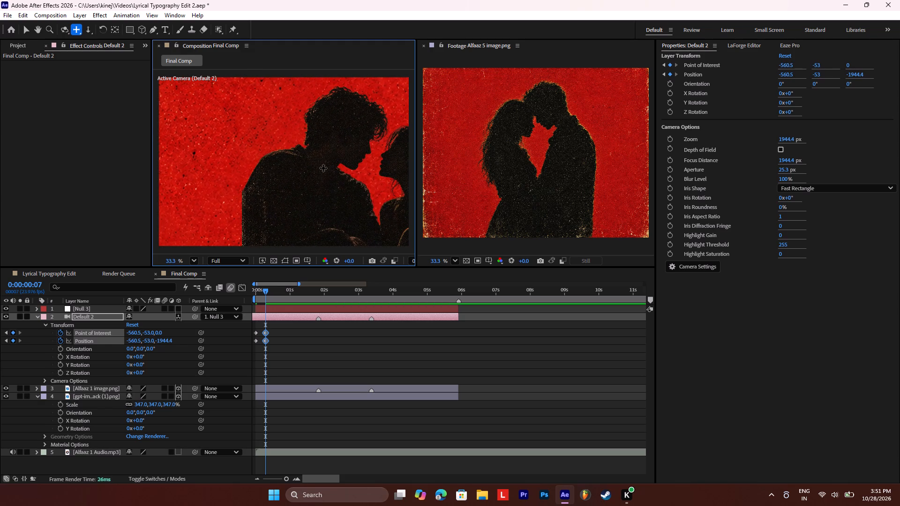
Replay the opening to time the hold, and duplicate the Default 2 camera's Point of Interest and Position keyframes at 0:00:01:14.
drag(267, 290, 253, 291)
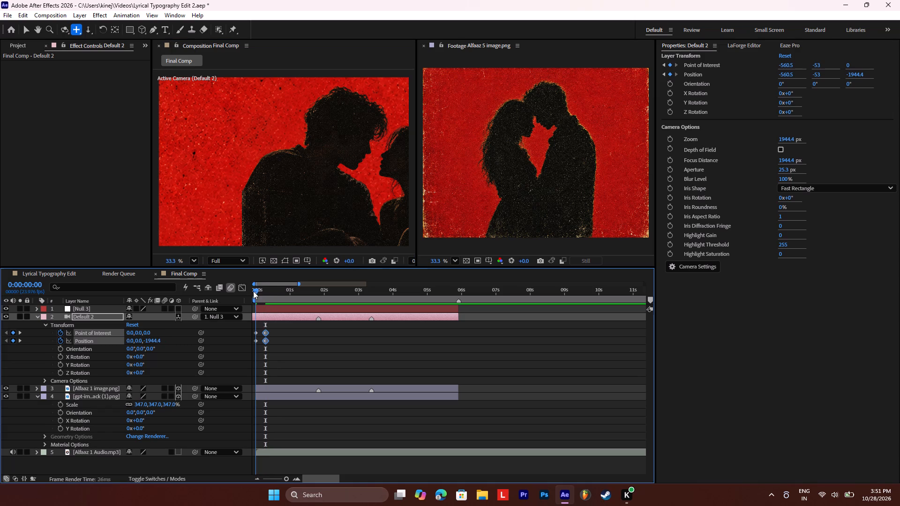
drag(253, 291, 243, 291)
key(space)
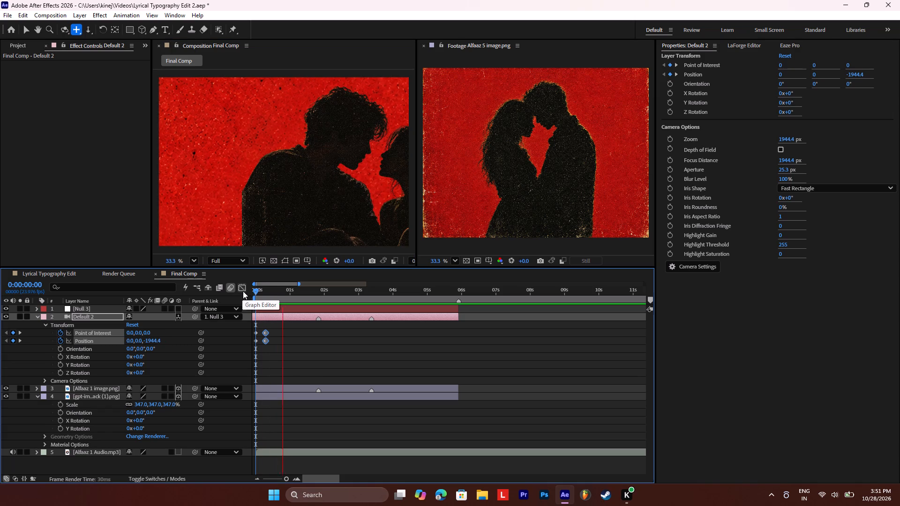
drag(265, 291, 236, 290)
key(space)
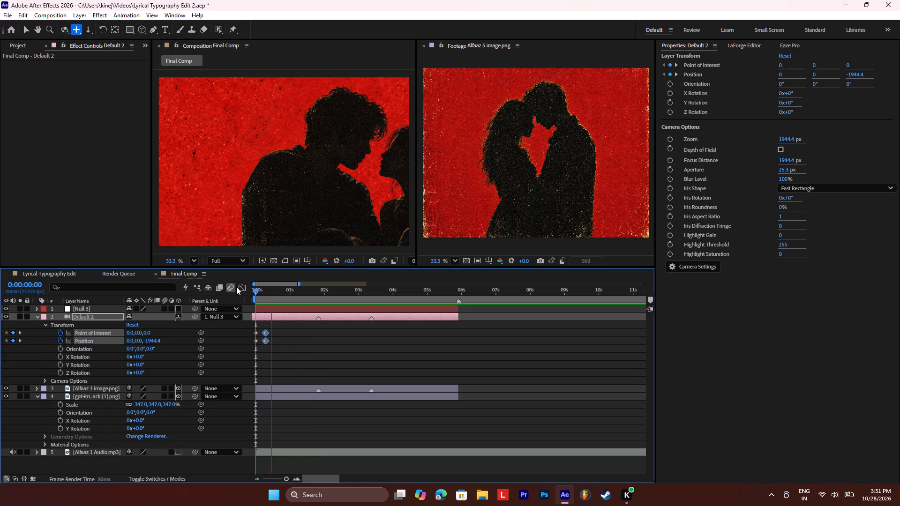
key(space)
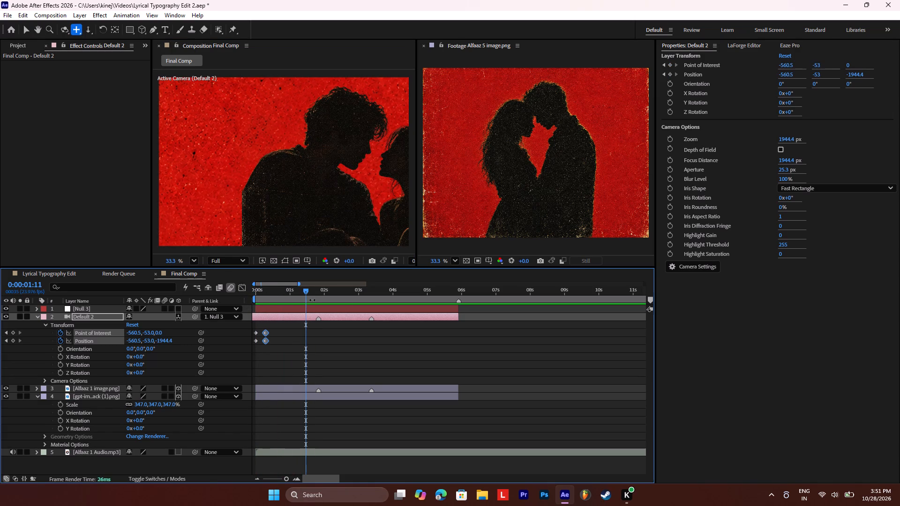
key(space)
key(space)
click(309, 297)
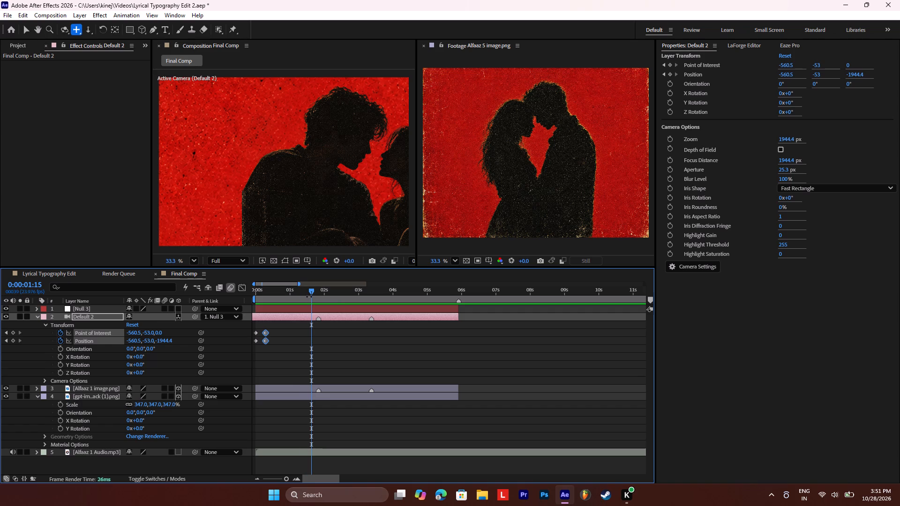
click(310, 293)
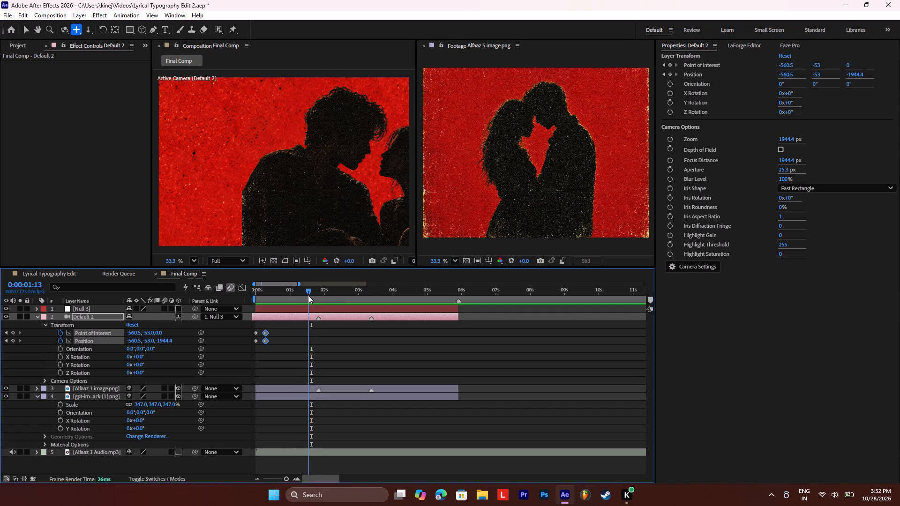
drag(309, 294, 304, 295)
key(space)
key(space)
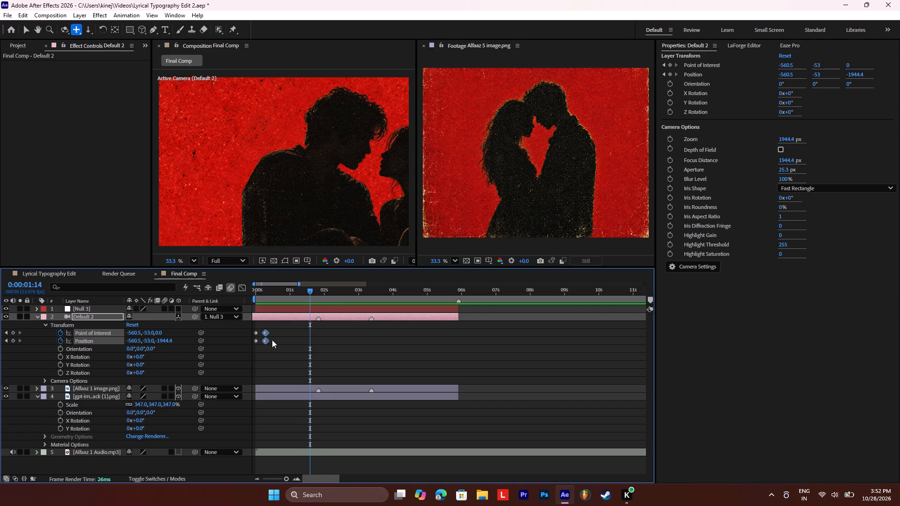
key(ctrl+c)
key(ctrl+v)
At the 0:00:01:20 marker, pan the Default 2 camera above the couple, with Point of Interest and Position at about X -18, Y -414.
click(315, 294)
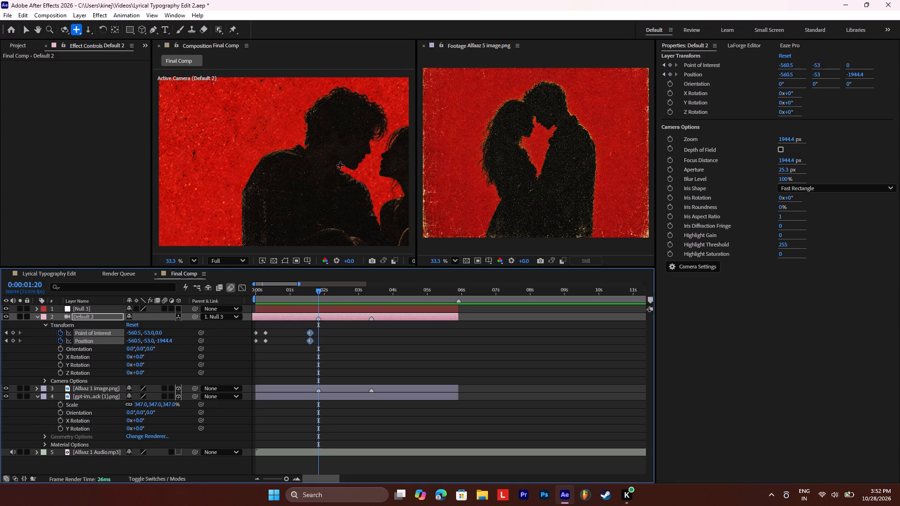
drag(354, 145, 281, 186)
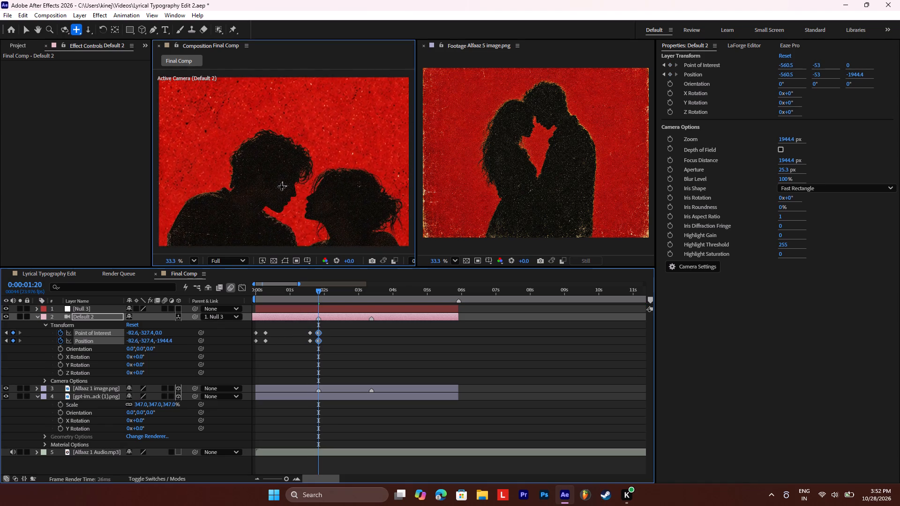
drag(281, 186, 271, 200)
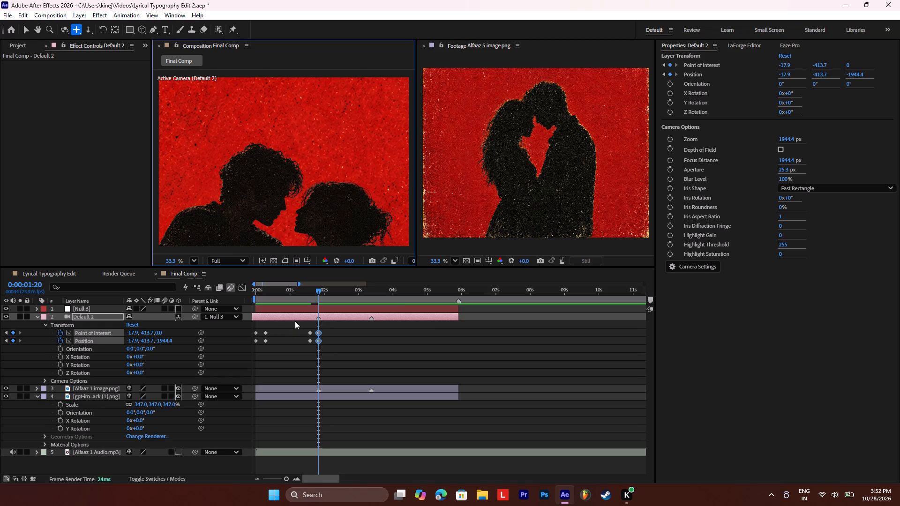
Replay the camera moves from the start and play on toward the 0:00:03:09 marker to judge the timing.
key(space)
key(space)
drag(312, 292, 311, 292)
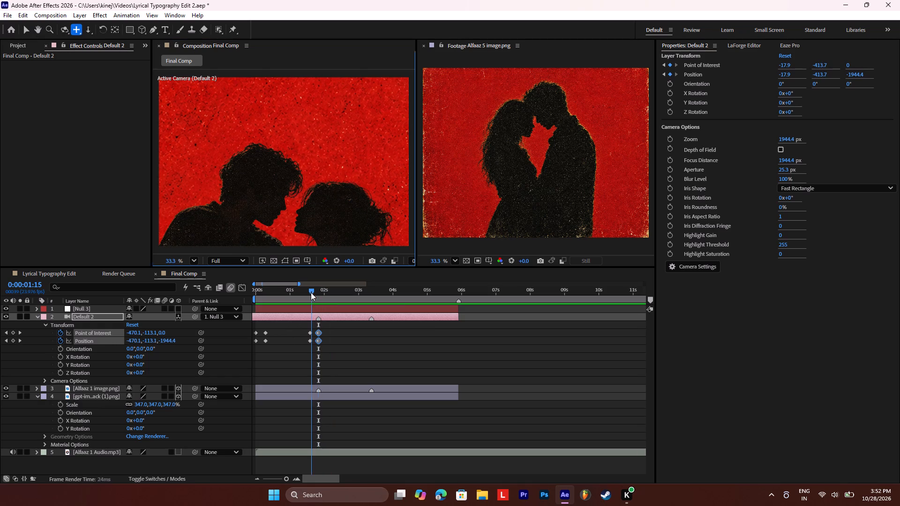
drag(311, 292, 224, 292)
key(space)
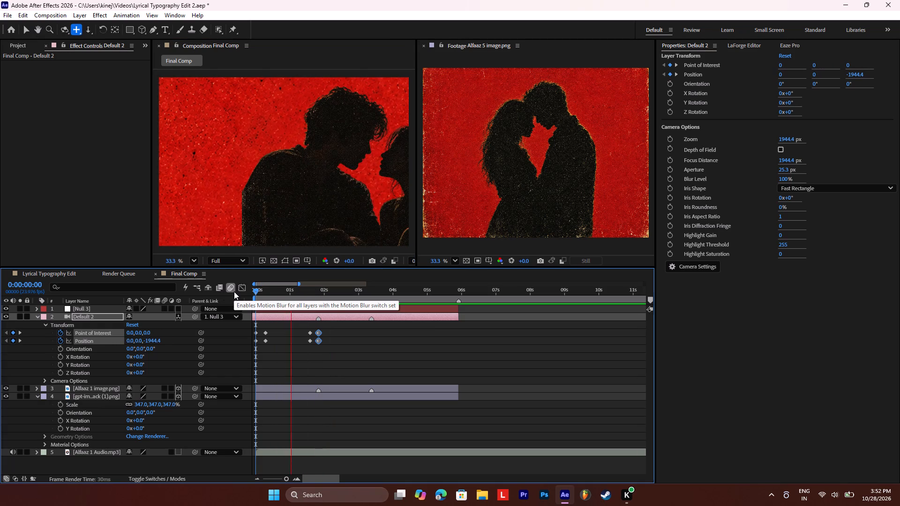
key(space)
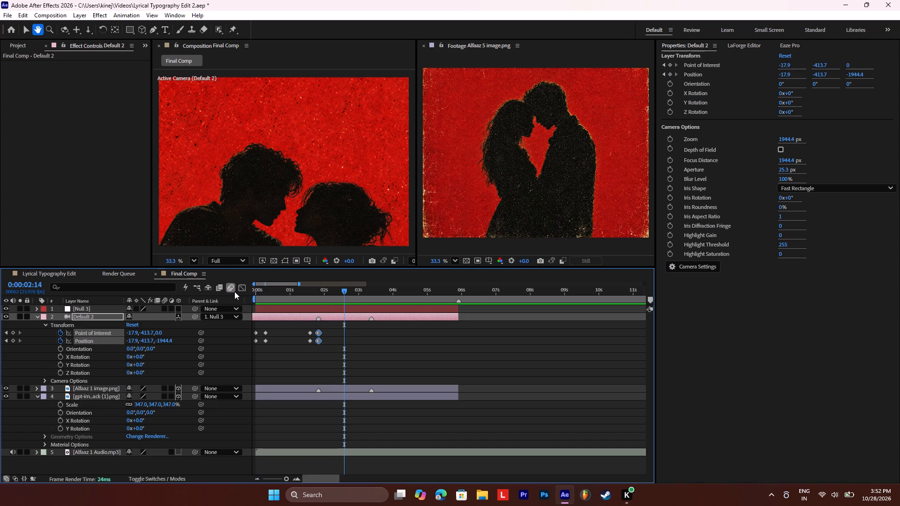
key(space)
key(space)
key(space)
key(space)
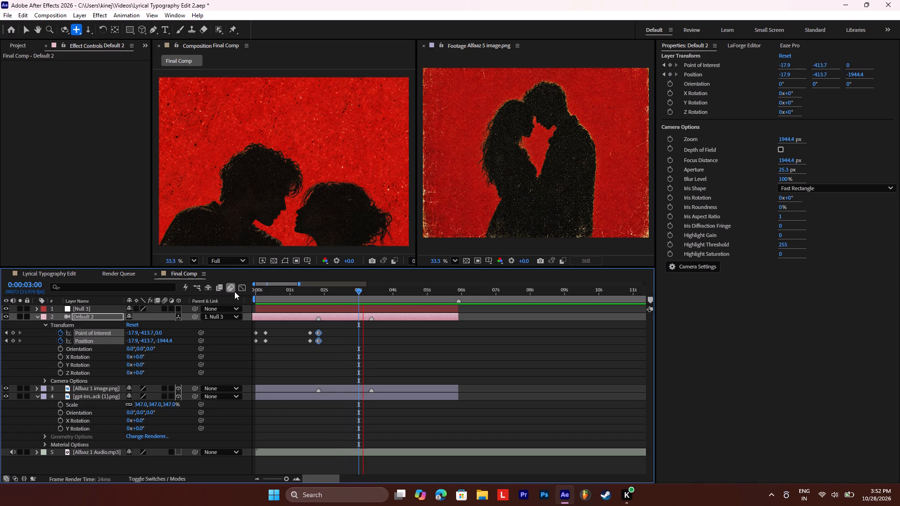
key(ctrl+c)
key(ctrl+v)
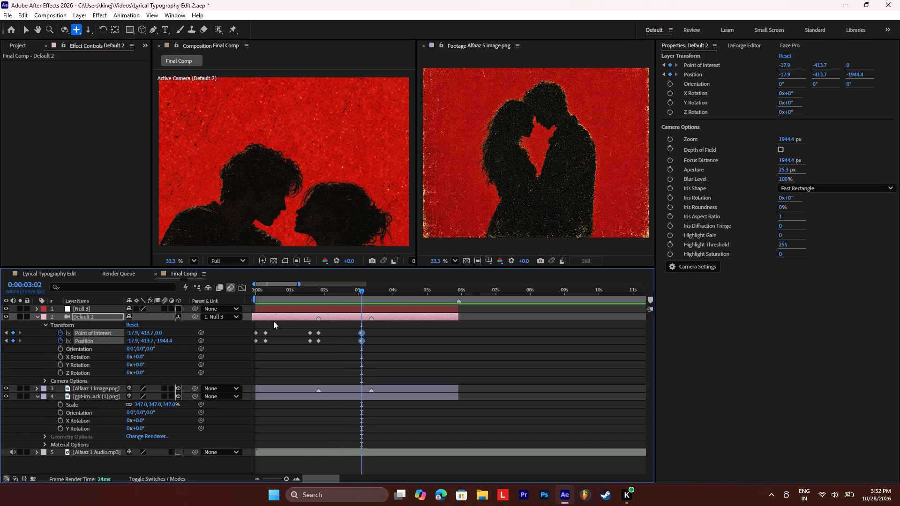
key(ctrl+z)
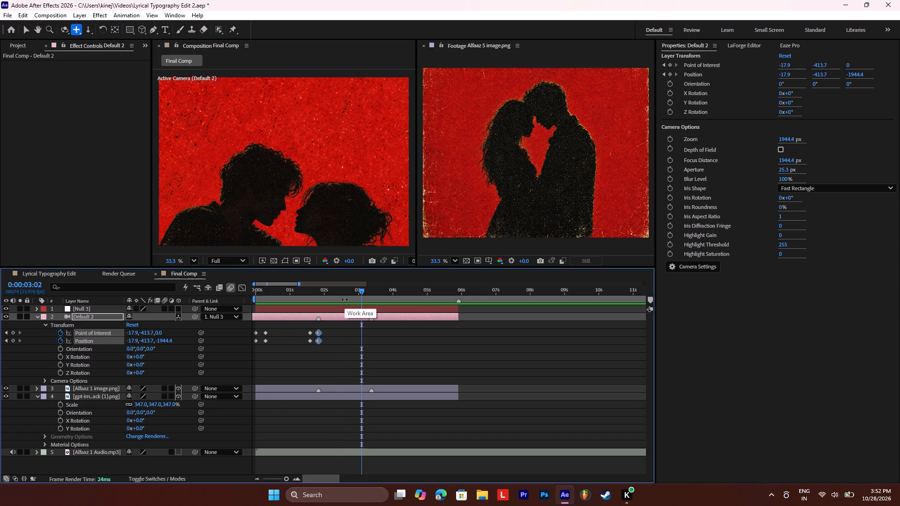
Duplicate the Default 2 camera's 0:00:01:20 Point of Interest and Position keyframes at 0:00:03:04 to hold the framing.
key(space)
key(space)
key(ctrl+c)
key(ctrl+v)
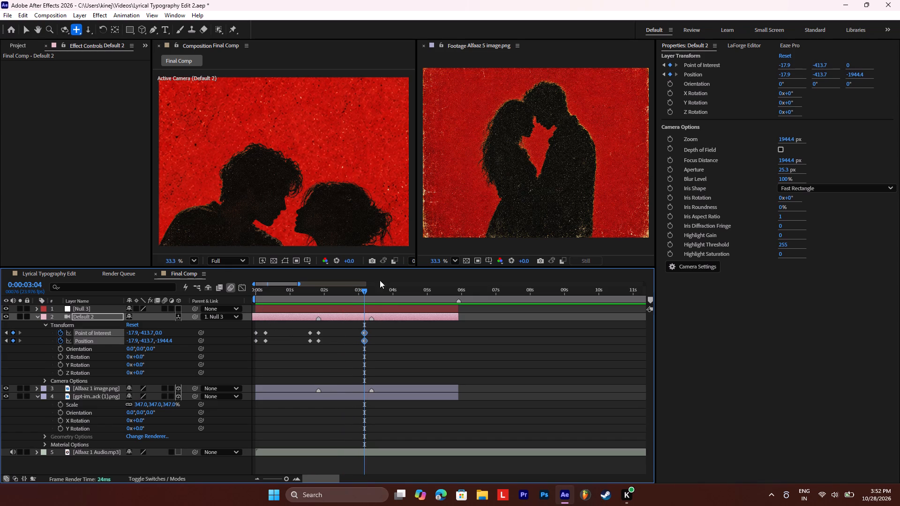
At the 0:00:03:09 marker, pan the Default 2 camera toward the woman, with Point of Interest and Position at about X 510, Y -81.
click(372, 291)
key(space)
key(space)
click(372, 291)
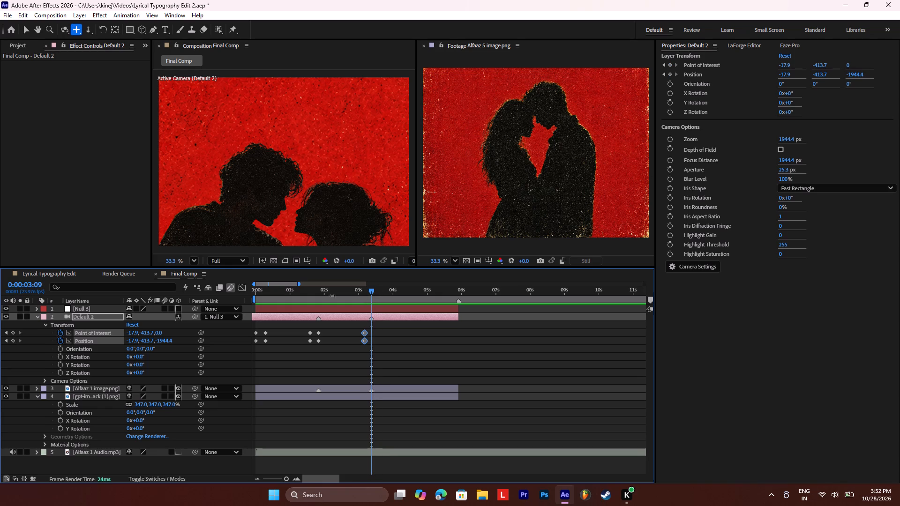
drag(312, 209, 249, 134)
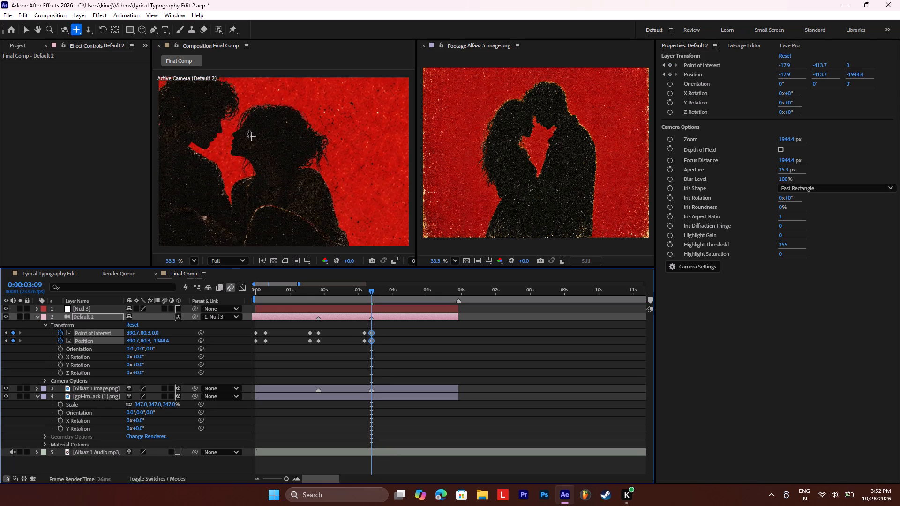
drag(249, 134, 236, 156)
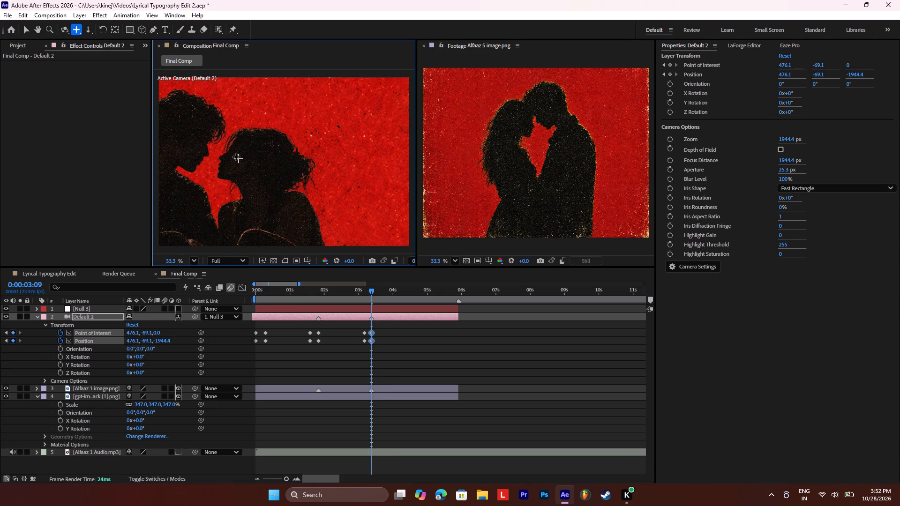
drag(236, 156, 231, 158)
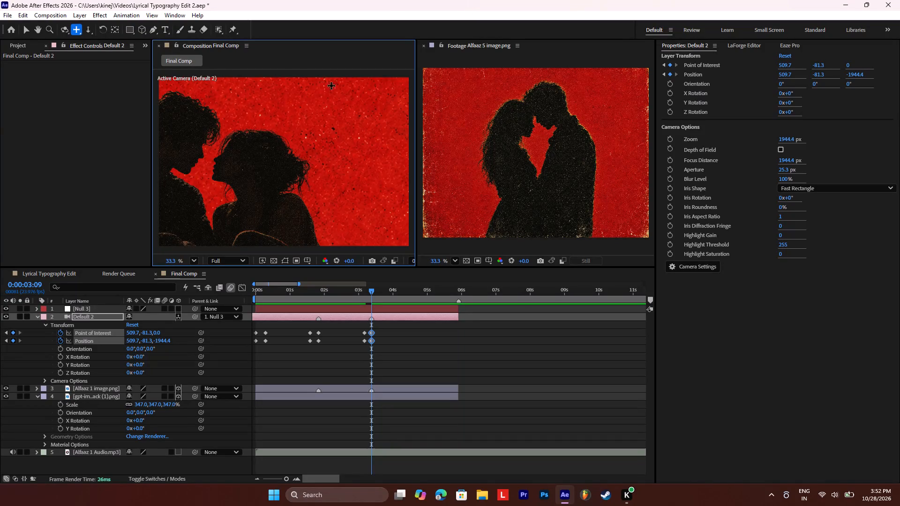
Play the rest of the section from 0:00:03:09 to near the end of the image layers to judge the audio timing.
key(space)
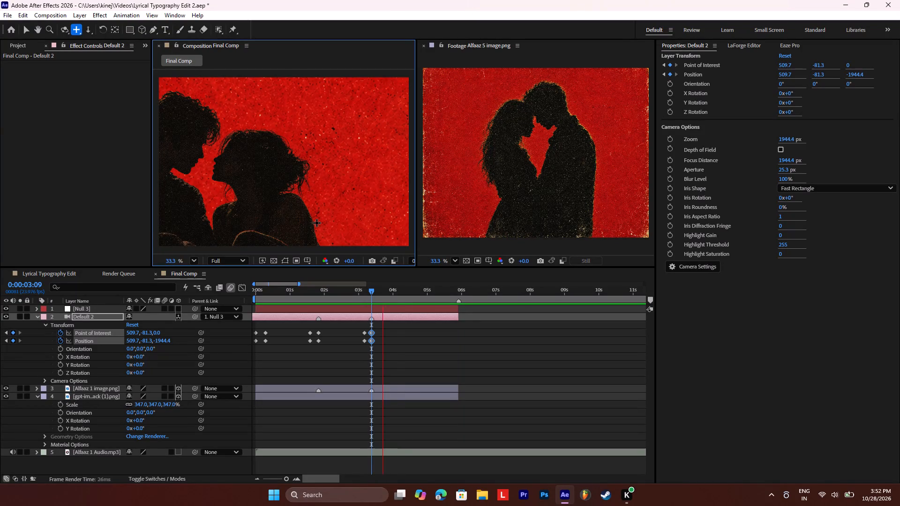
key(space)
key(space)
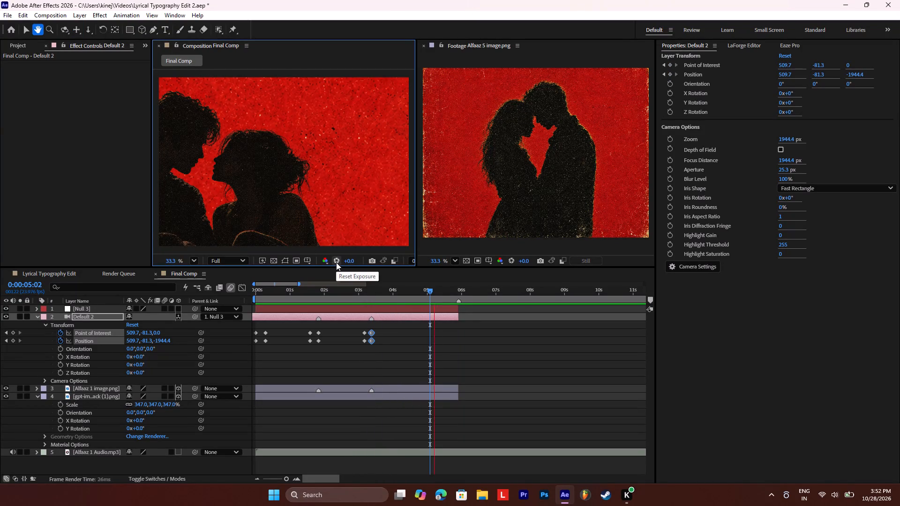
key(space)
key(space)
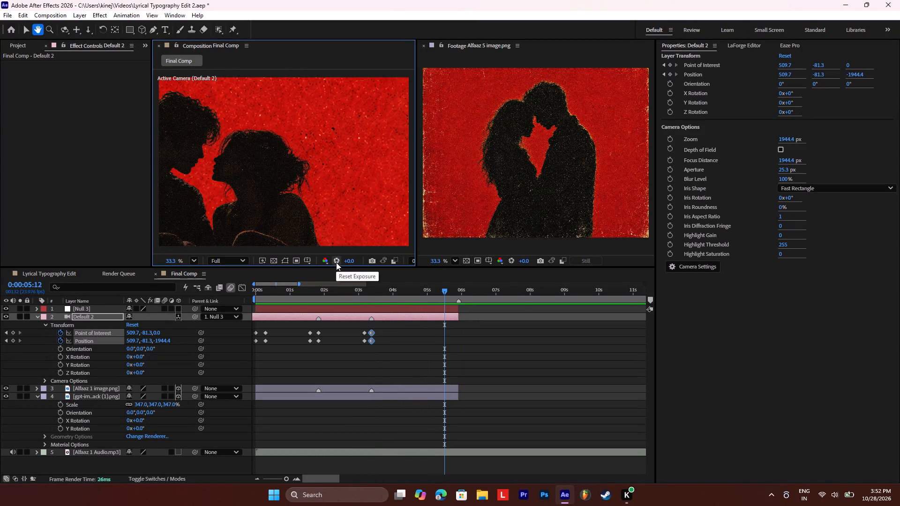
key(space)
key(space)
key(space)
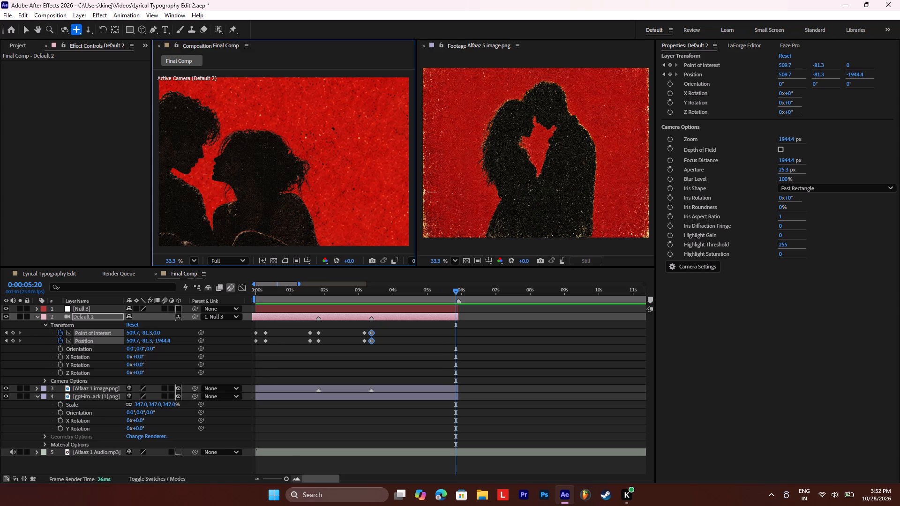
Replay the whole first section from the start twice to review the camera moves against the audio.
click(284, 476)
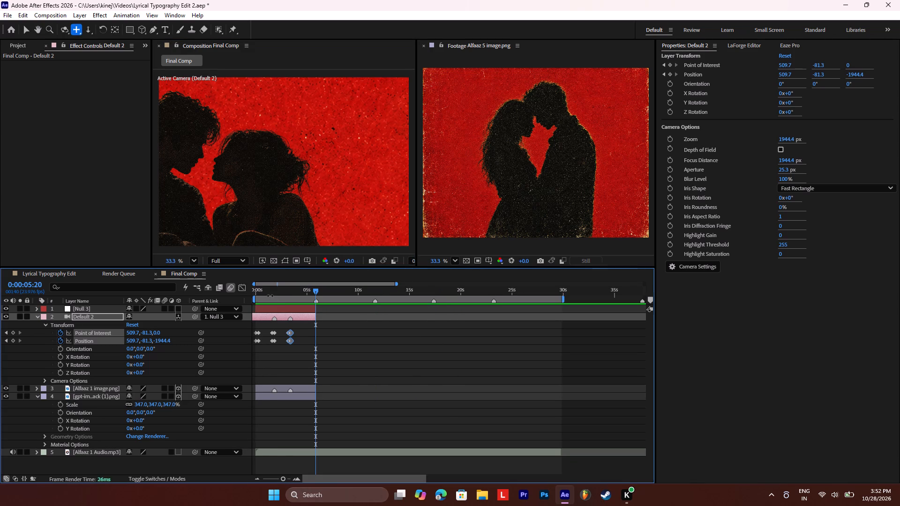
click(269, 295)
drag(267, 294, 217, 295)
key(space)
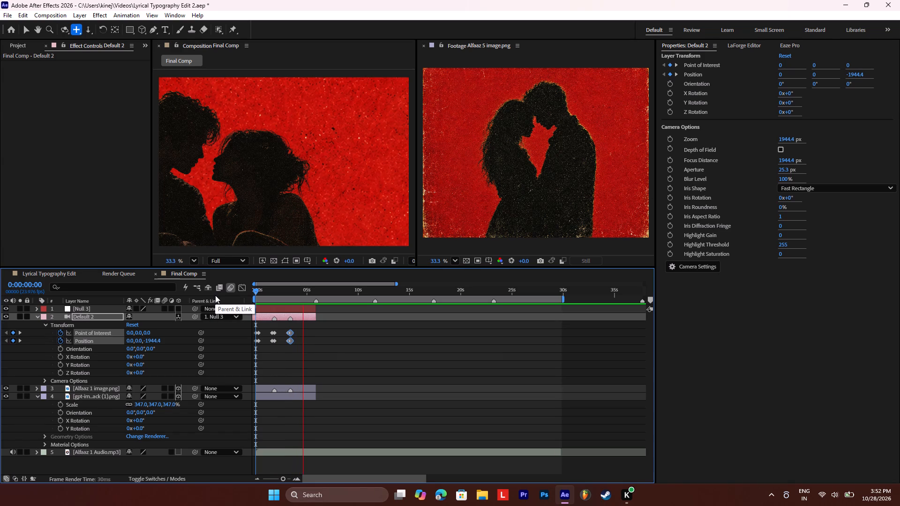
key(space)
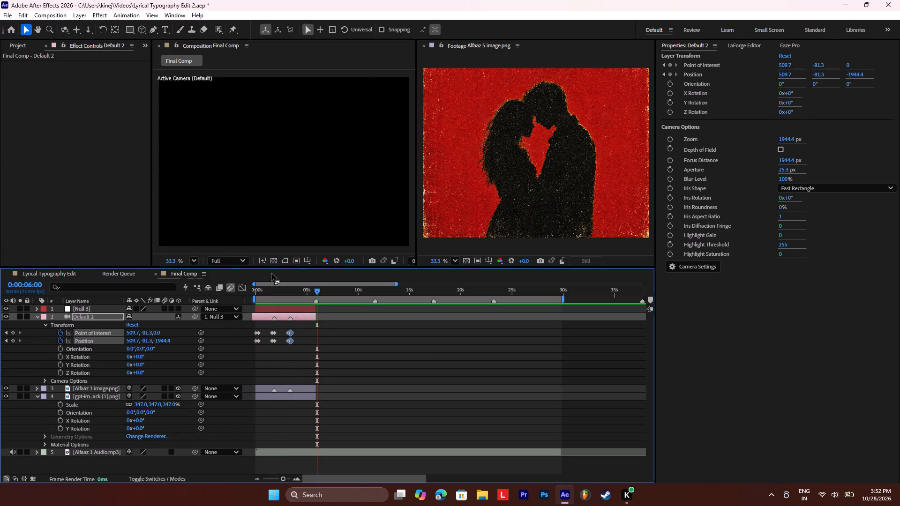
drag(274, 291, 202, 291)
key(space)
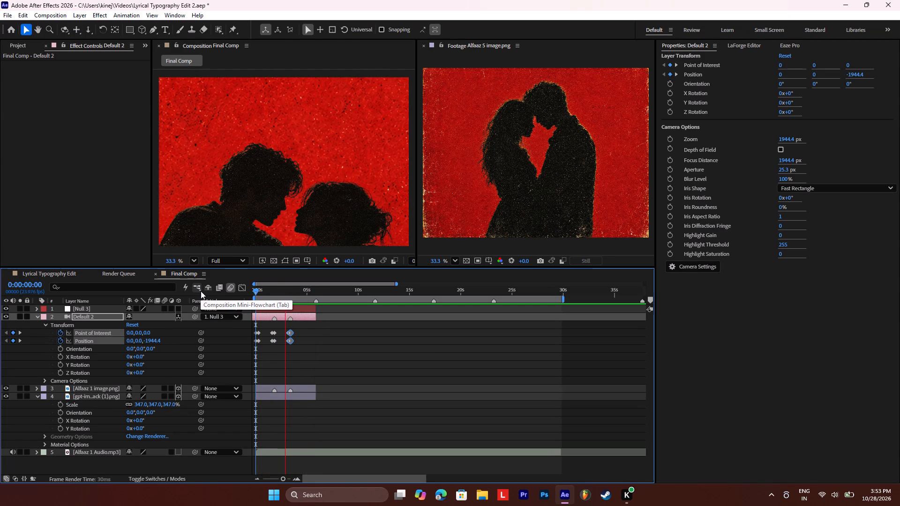
key(space)
key(space)
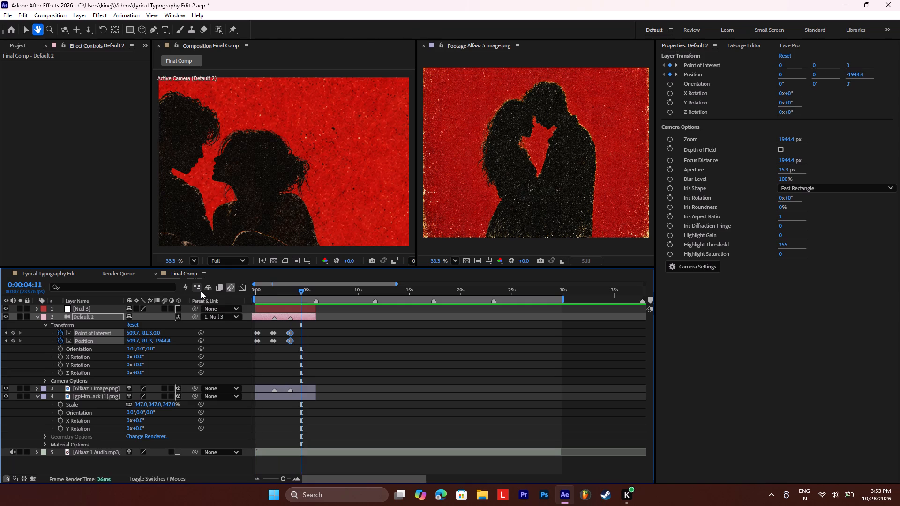
key(space)
Save the project.
key(ctrl+s)
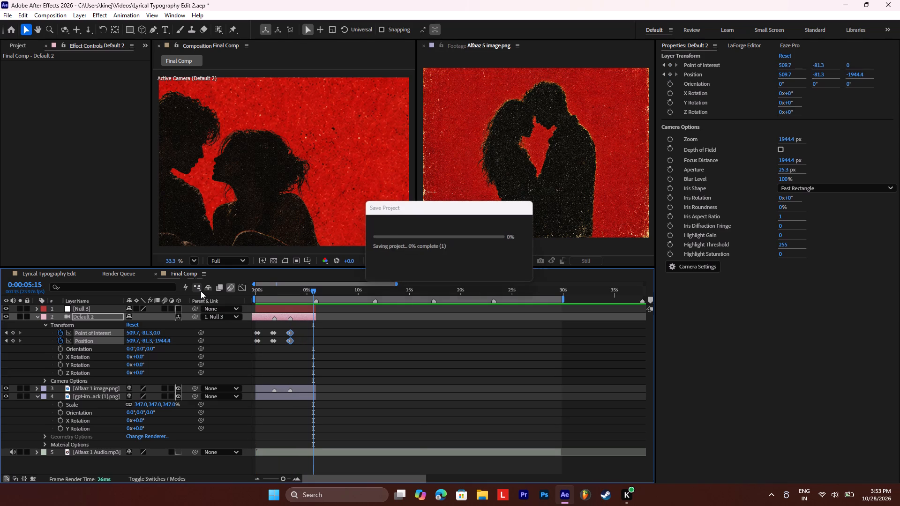
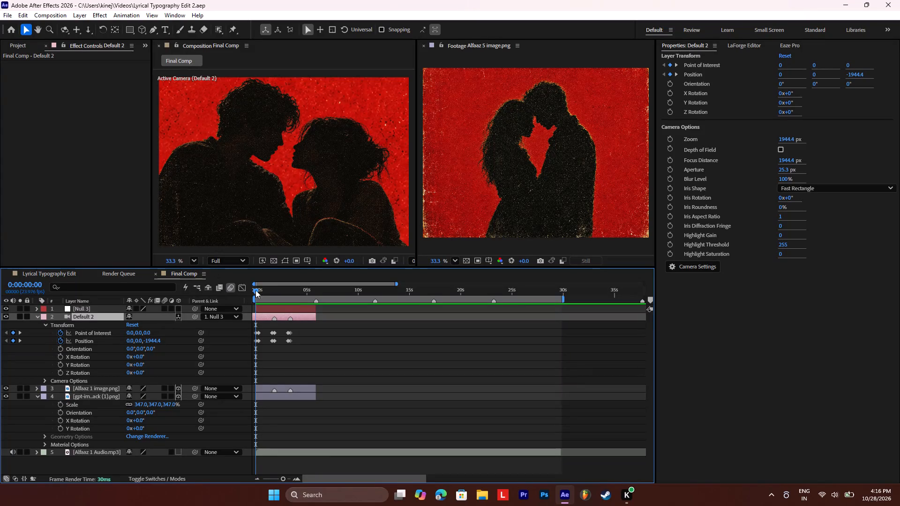
Replay the first section from the start to near the end of its image layers.
drag(255, 291, 237, 291)
key(space)
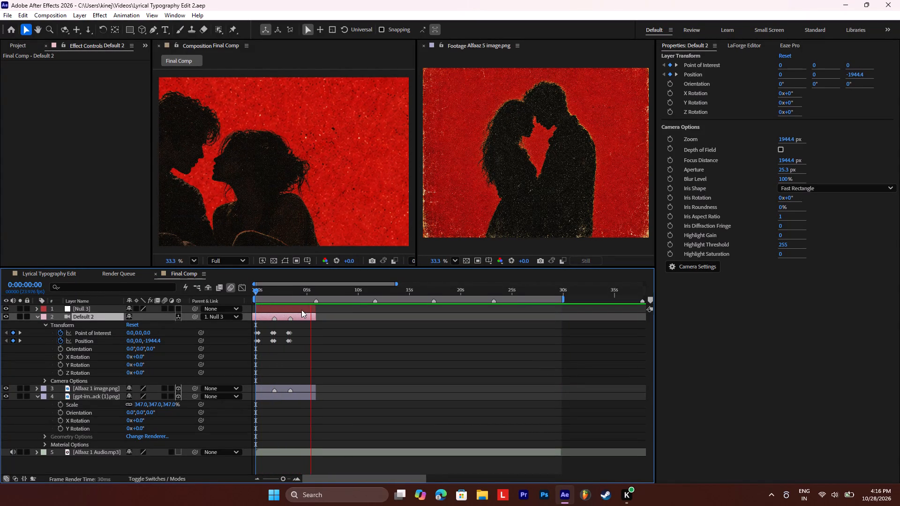
key(space)
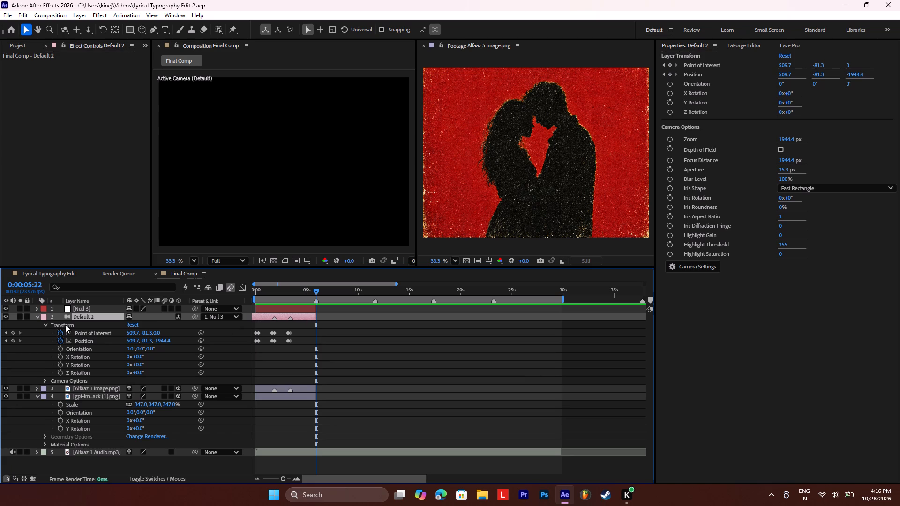
Save the project.
key(ctrl+s)
Collapse the expanded properties of the Default 2 camera and the red background image layer.
click(36, 318)
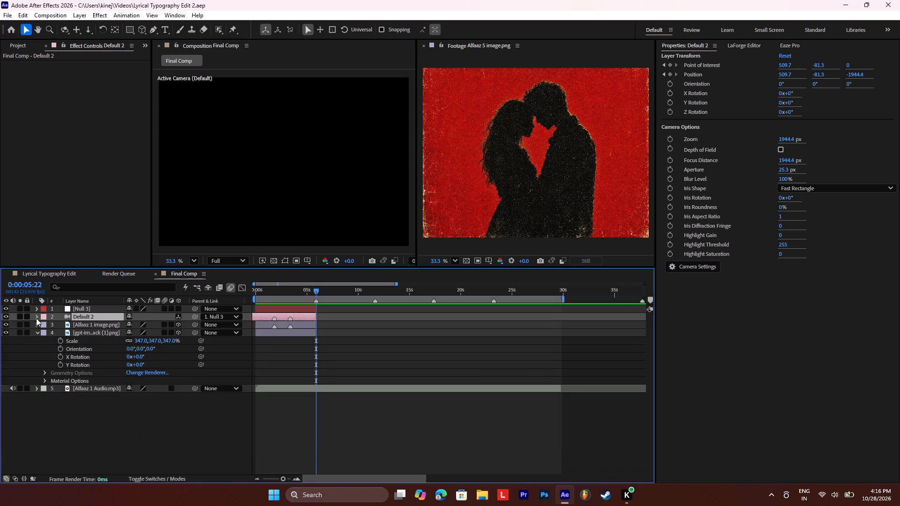
click(37, 334)
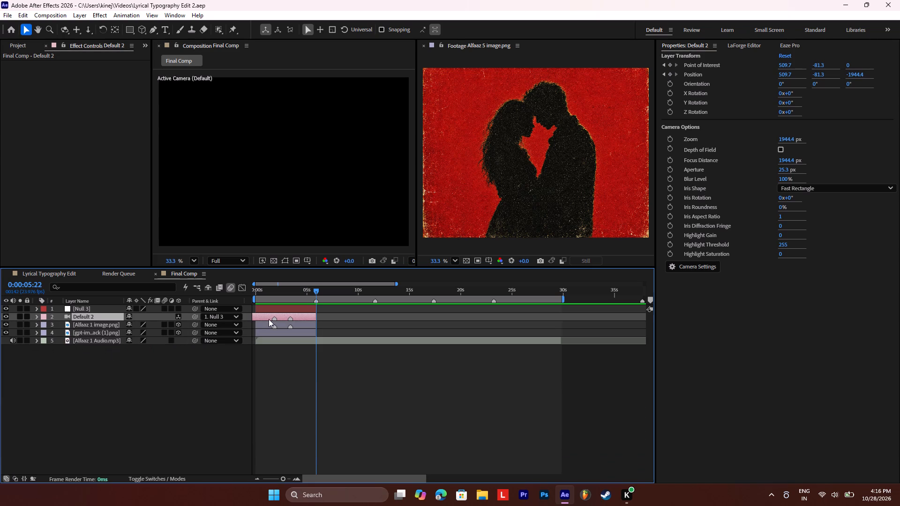
Add Alfaaz 2 image.png to Final Comp just above the audio layer, starting at 0:00:05:22 where the first section ends.
click(13, 44)
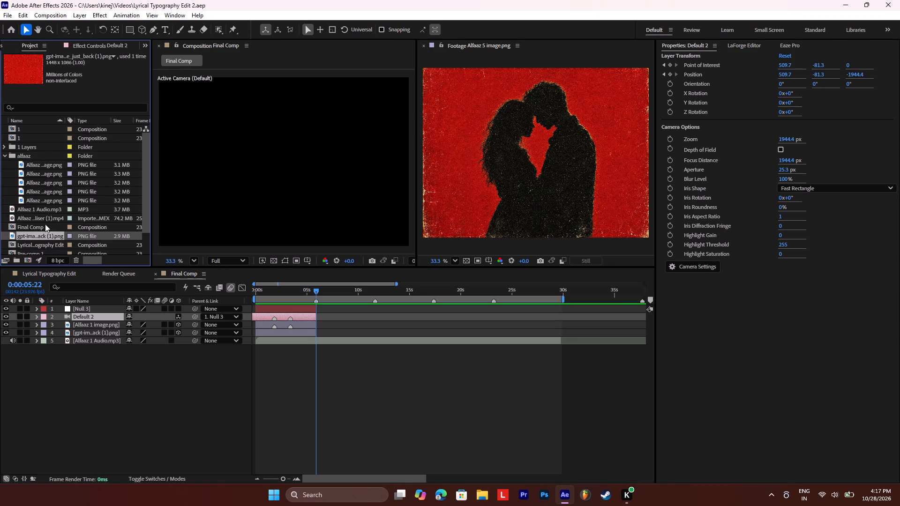
click(44, 166)
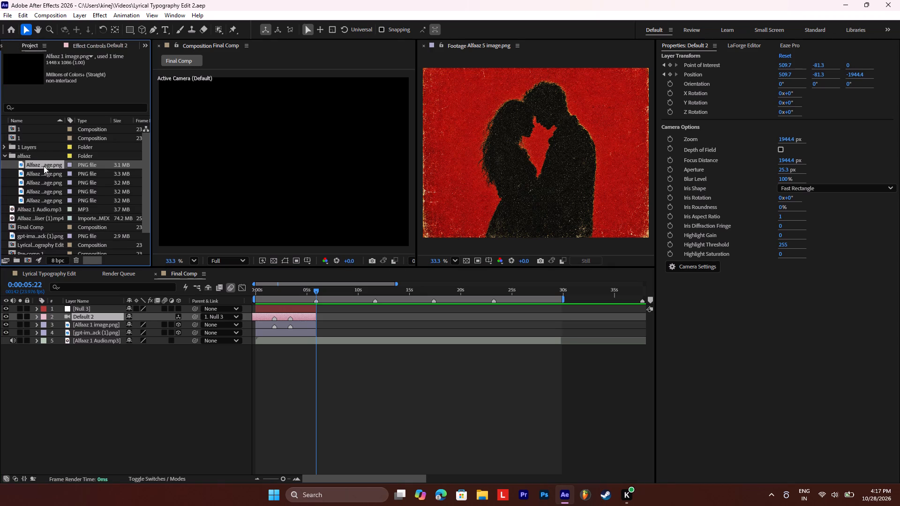
click(42, 174)
drag(38, 172, 53, 177)
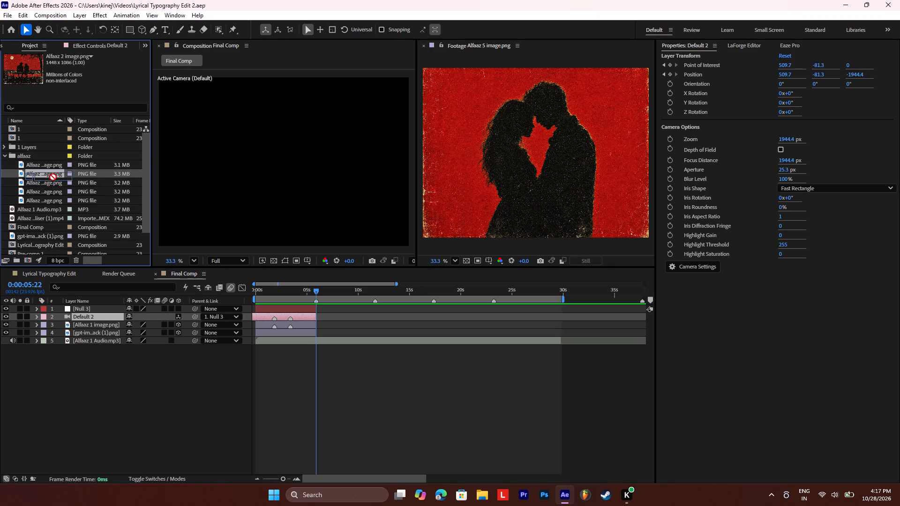
drag(53, 177, 325, 334)
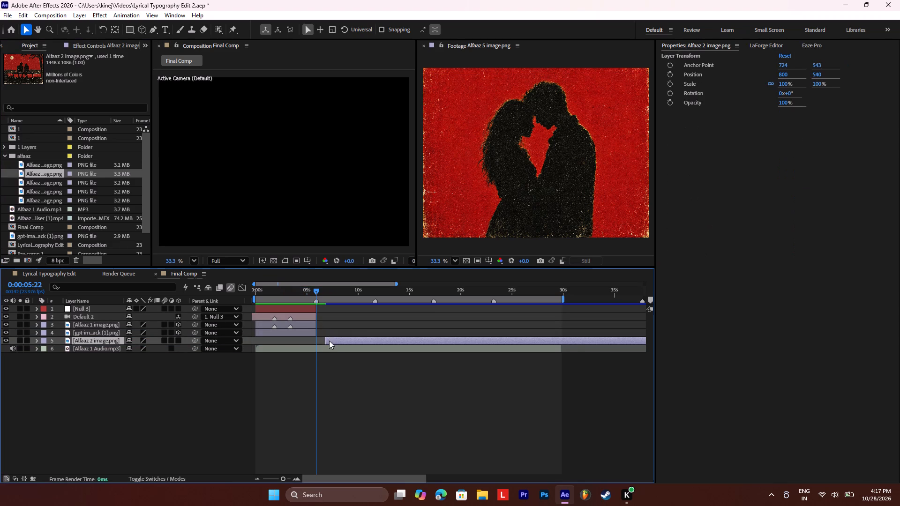
drag(329, 341, 319, 346)
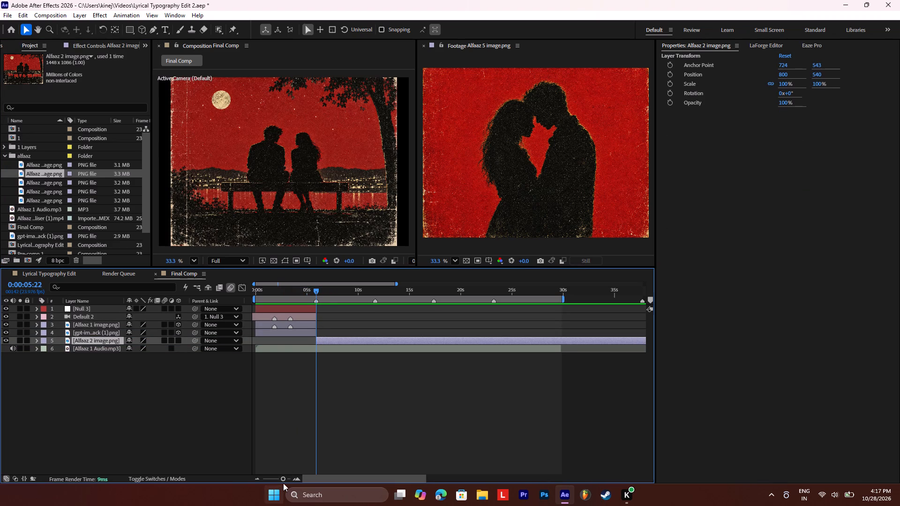
Scale the Alfaaz 2 image.png layer up to 121% so it fills the frame.
click(283, 478)
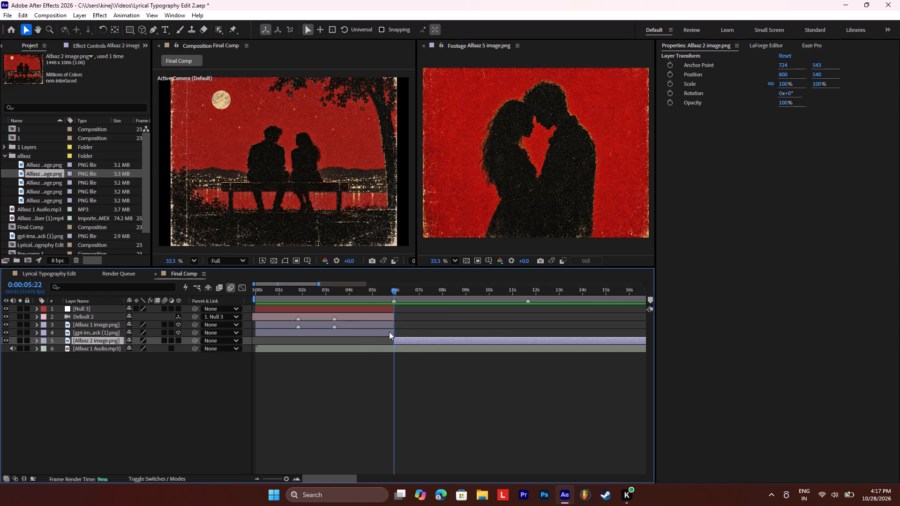
click(410, 341)
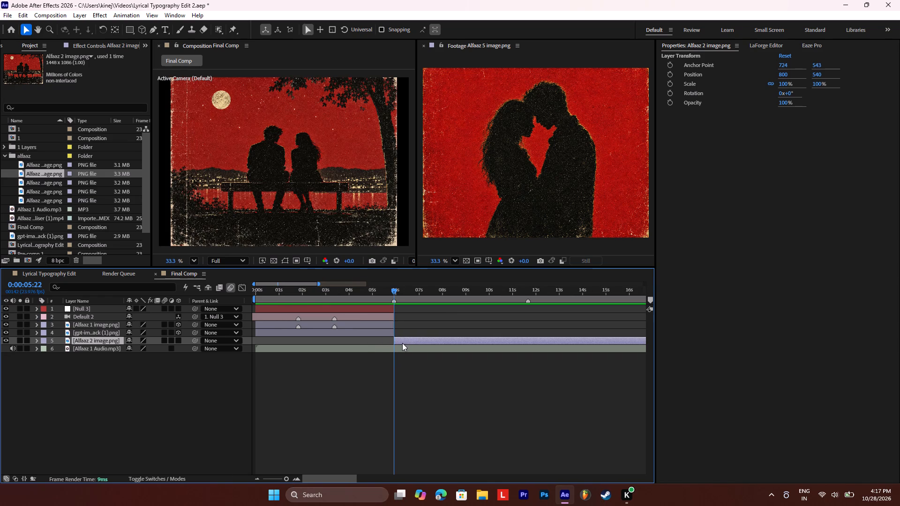
click(401, 340)
key(s)
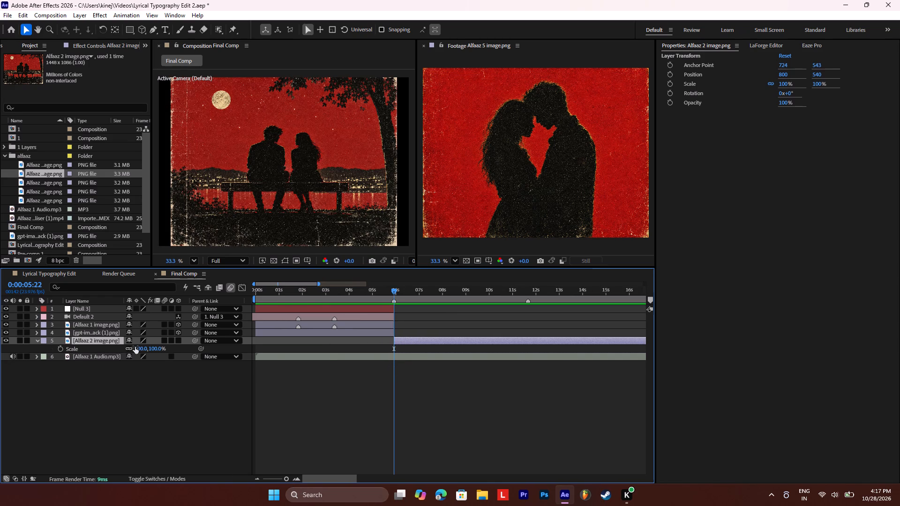
drag(140, 348, 145, 347)
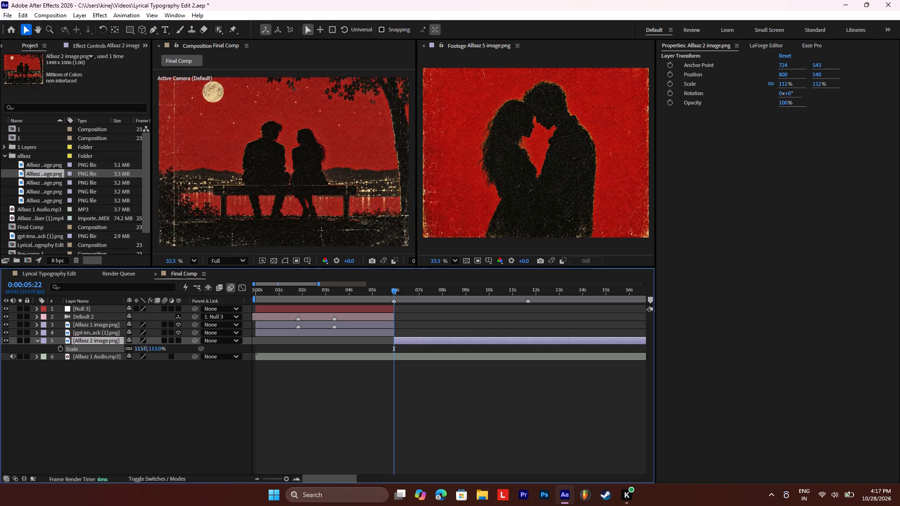
drag(145, 347, 146, 348)
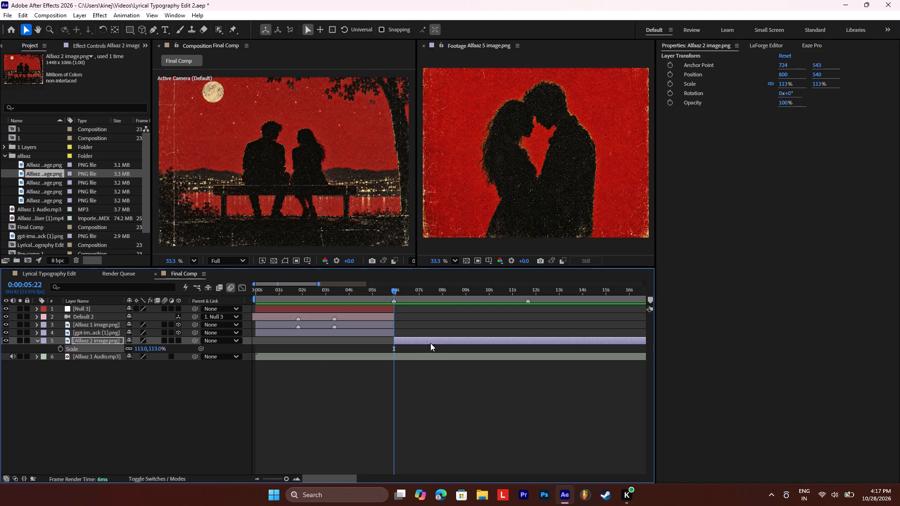
click(430, 342)
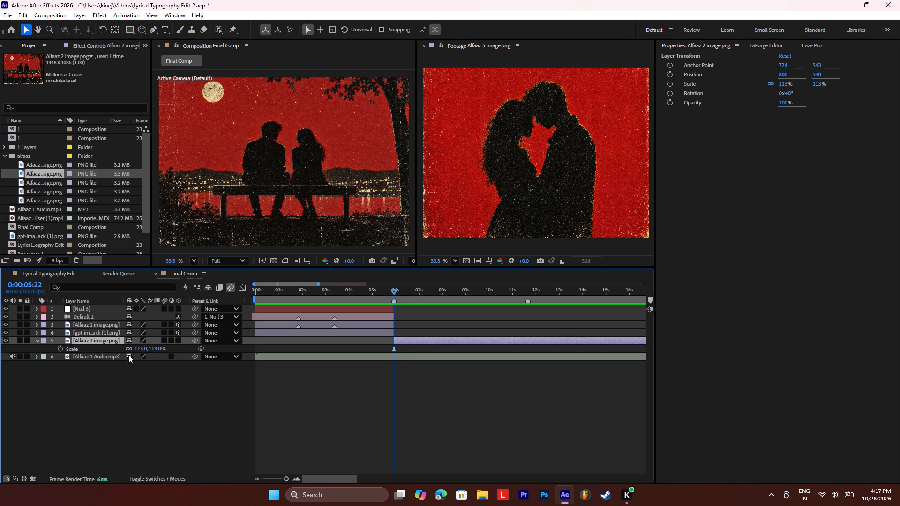
click(142, 350)
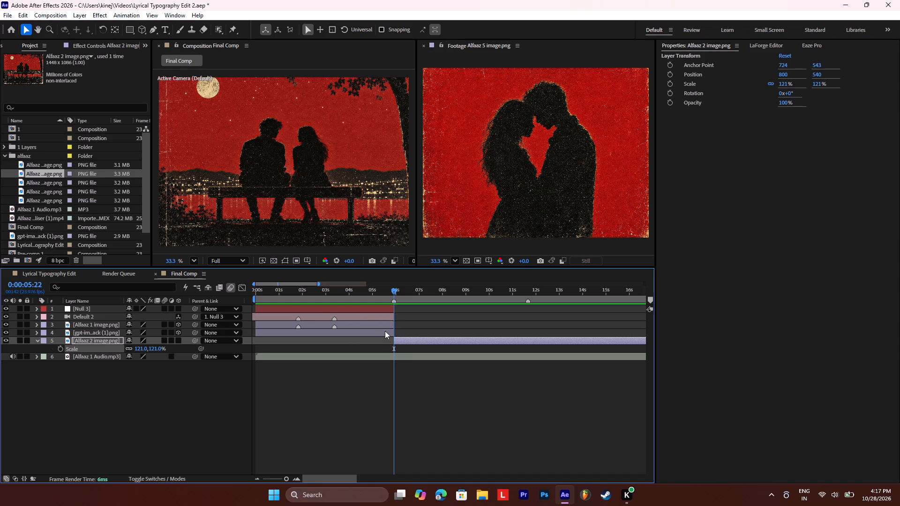
Make Alfaaz 2 image.png a 3D layer.
click(176, 340)
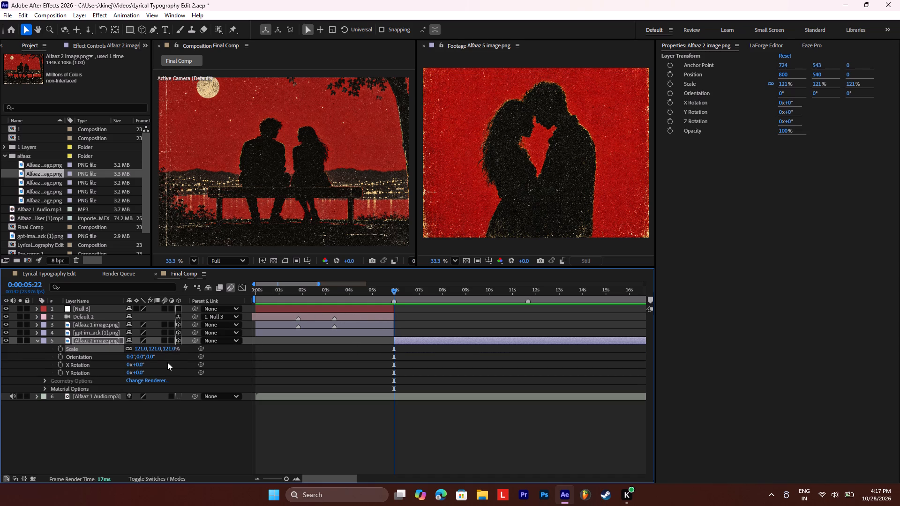
Play from 0:00:05:13 to check the cut from the first section to the second image against the audio.
click(385, 293)
key(space)
click(385, 293)
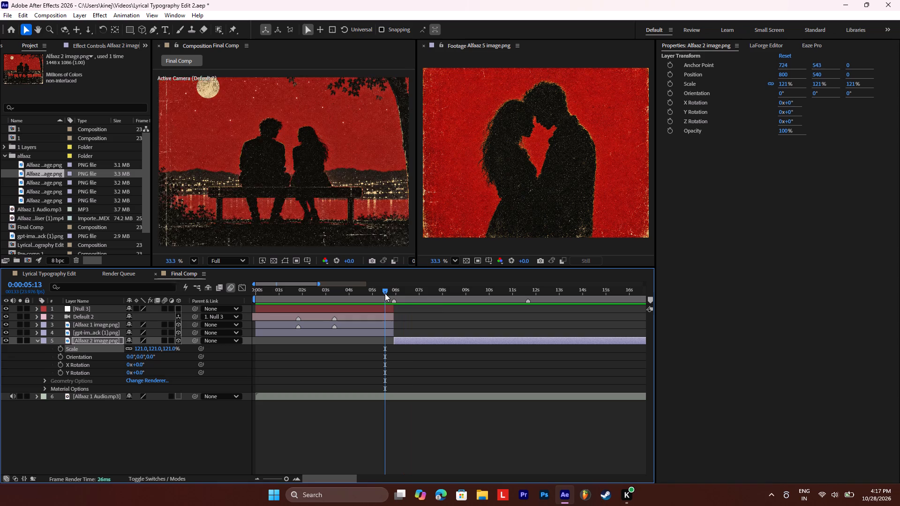
key(space)
click(385, 293)
key(space)
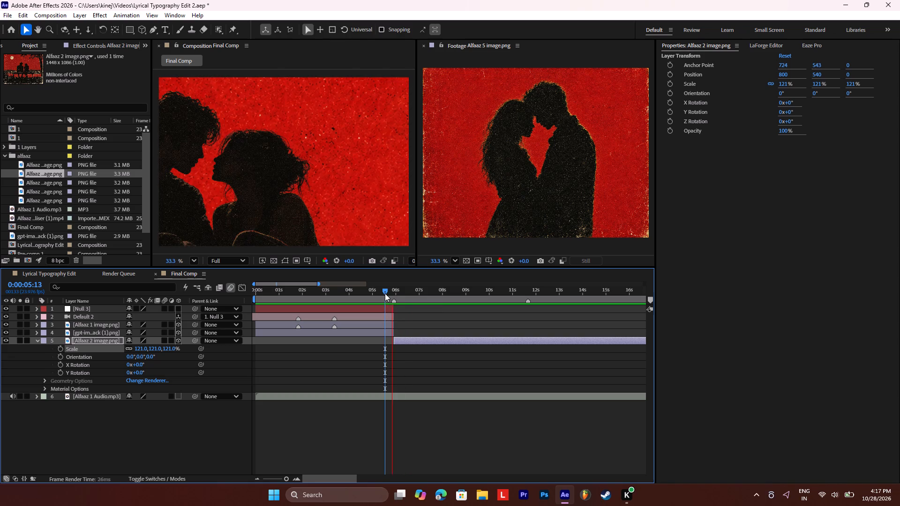
At 0:00:05:22, create a camera from the 3D view and place its layer directly above Alfaaz 2 image.png.
click(397, 290)
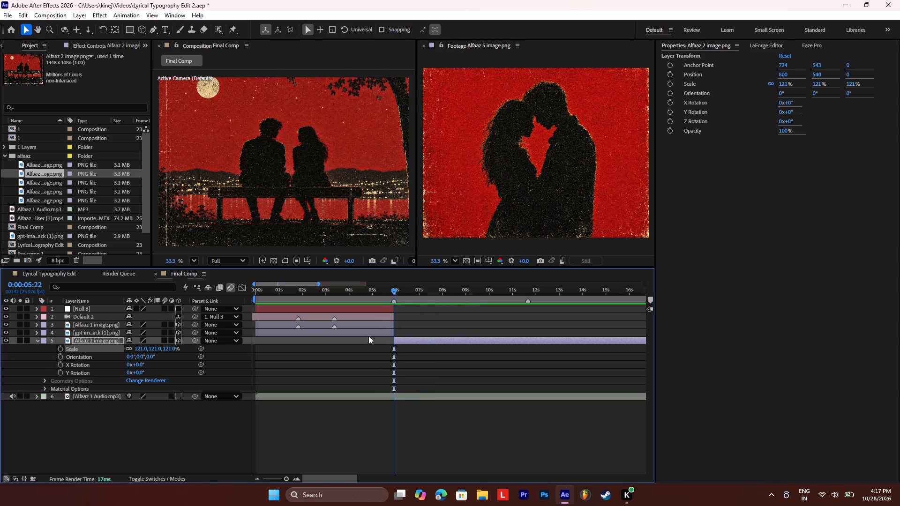
click(45, 16)
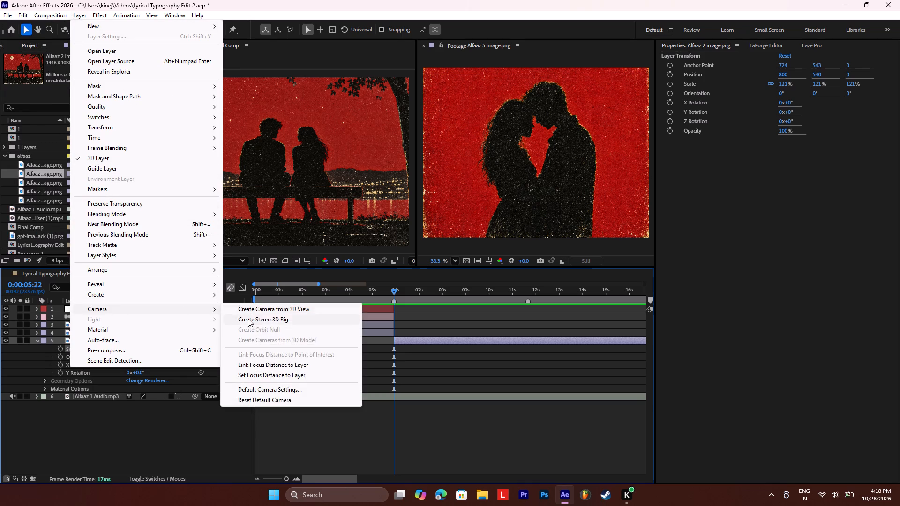
click(271, 310)
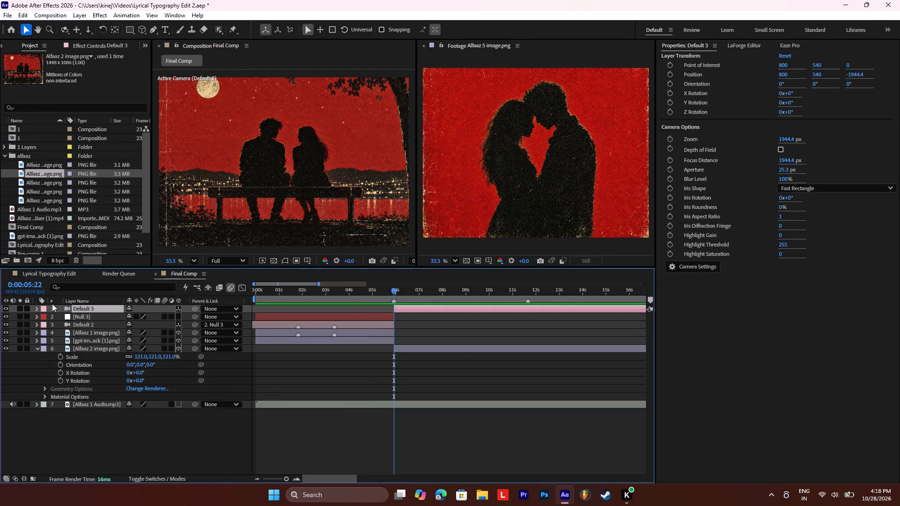
drag(90, 308, 95, 339)
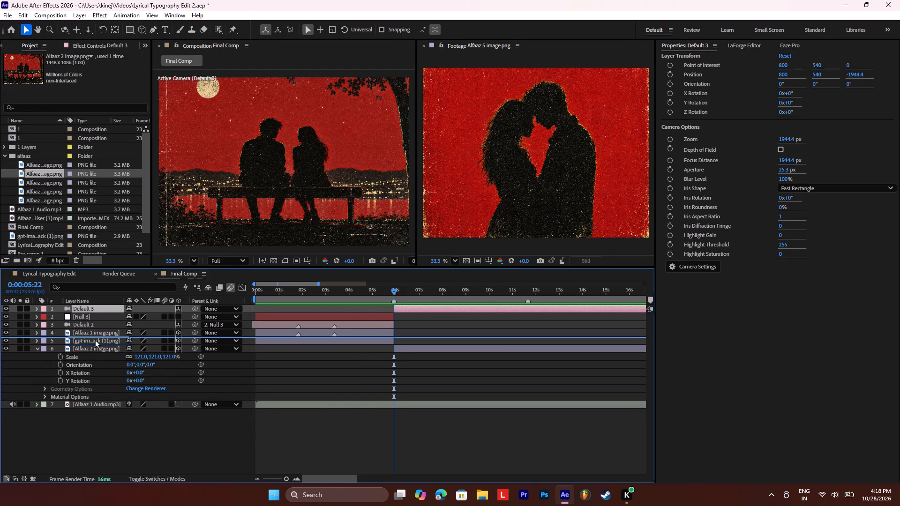
drag(95, 339, 95, 342)
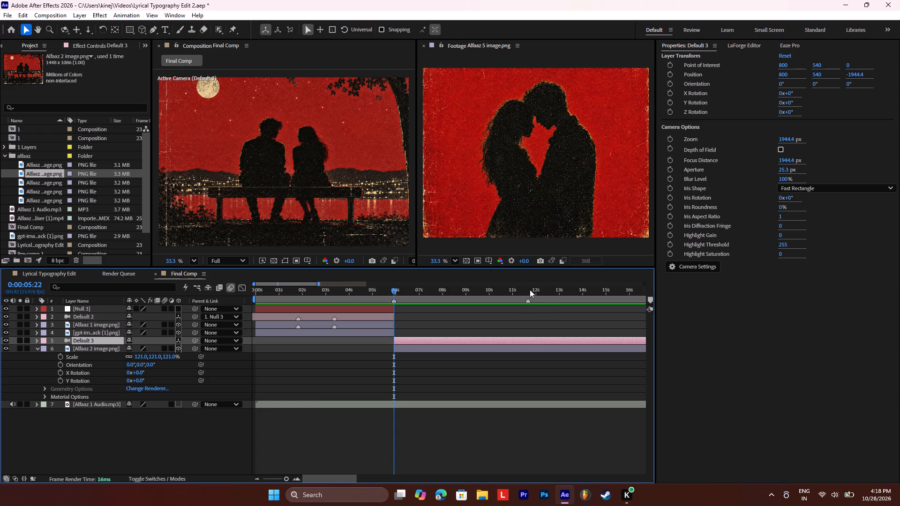
Split the Default 3 camera and Alfaaz 2 image.png at the 0:00:11:16 marker and delete the pieces after it.
click(530, 289)
ctrl+click(528, 346)
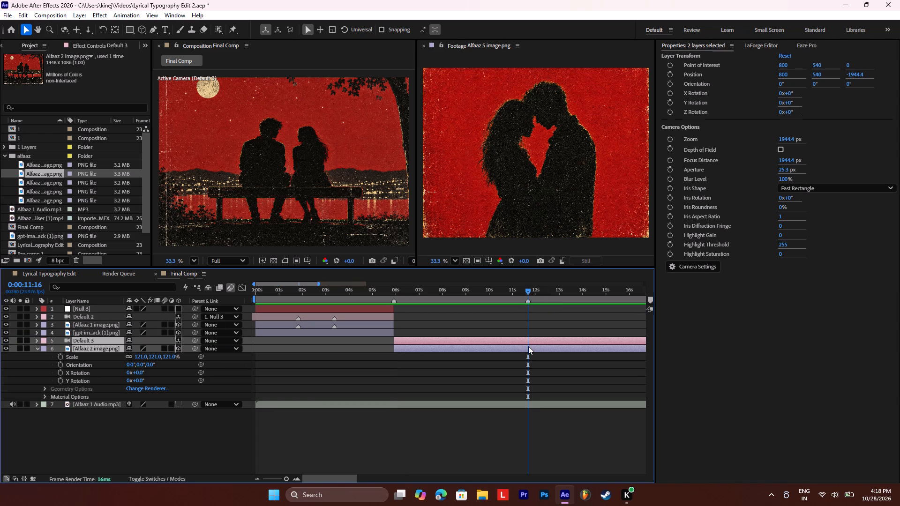
ctrl+click(530, 343)
ctrl+click(529, 343)
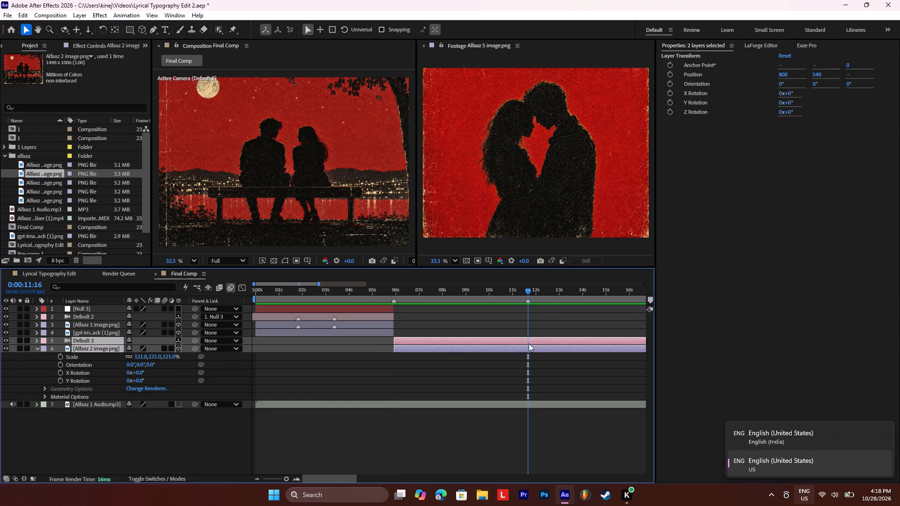
key(ctrl+shift+d)
key(BackSpace)
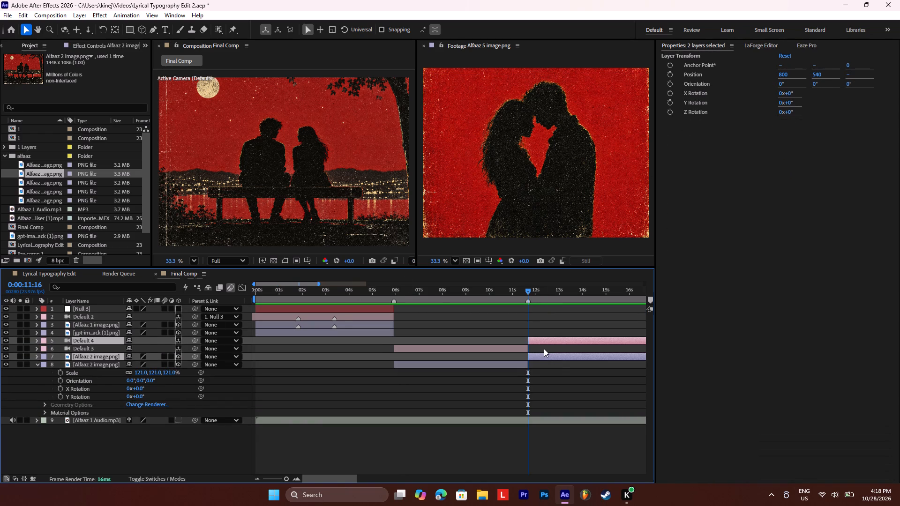
Move the current time back to the 0:00:05:22 marker where the second section starts.
drag(430, 287, 430, 287)
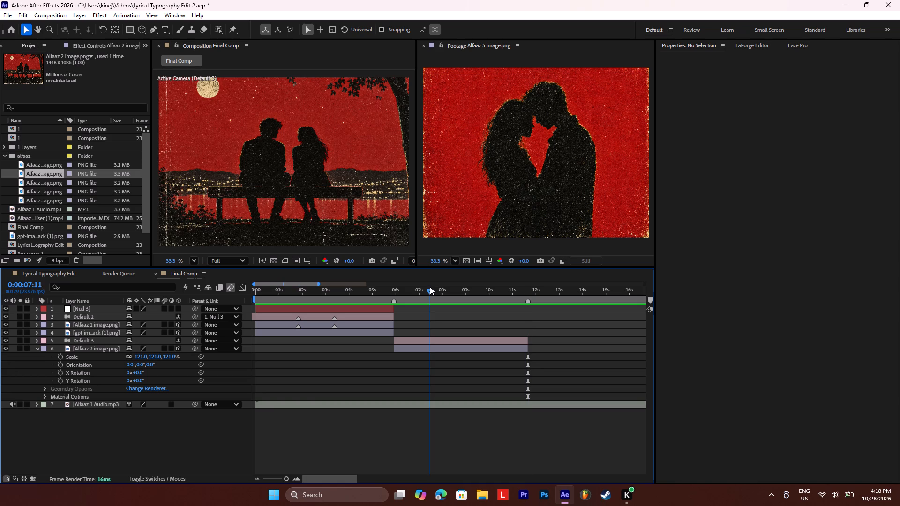
drag(430, 287, 394, 284)
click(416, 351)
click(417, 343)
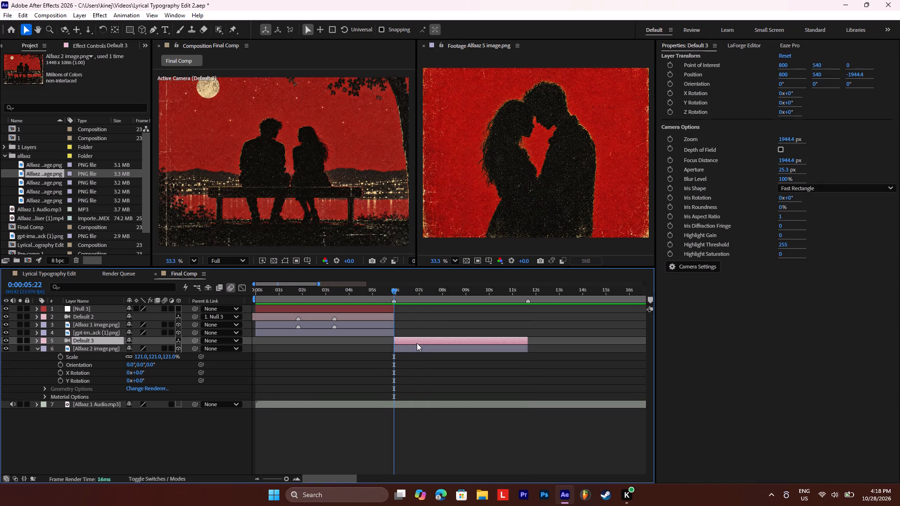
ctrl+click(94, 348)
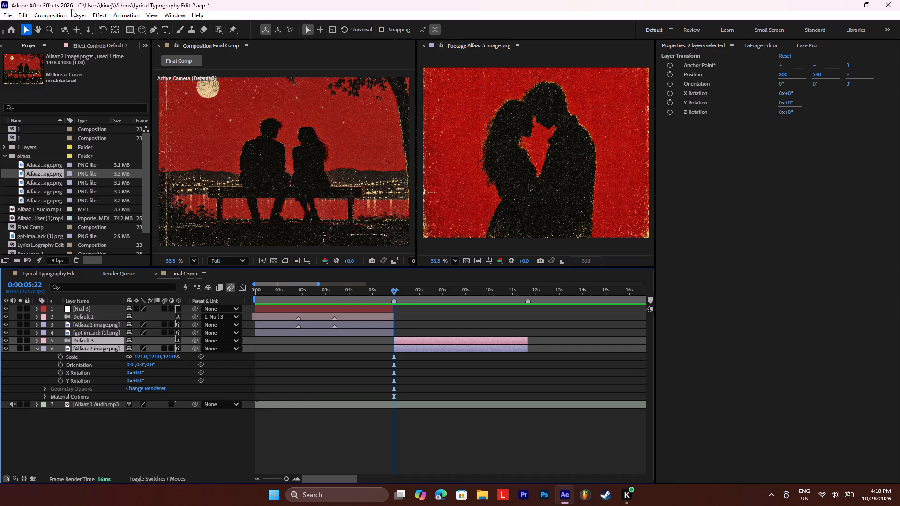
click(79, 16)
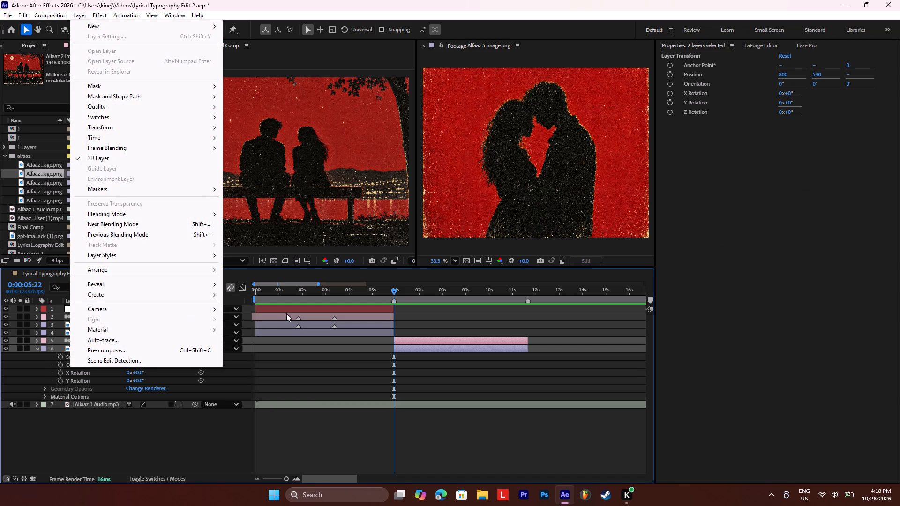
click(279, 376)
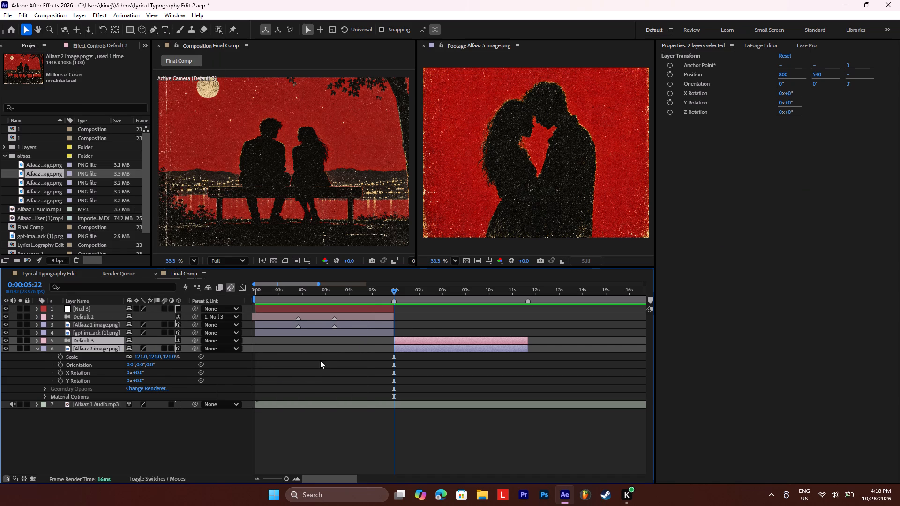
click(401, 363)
Start Point of Interest and Position keyframes on the Default 3 camera at 0:00:05:22.
click(403, 343)
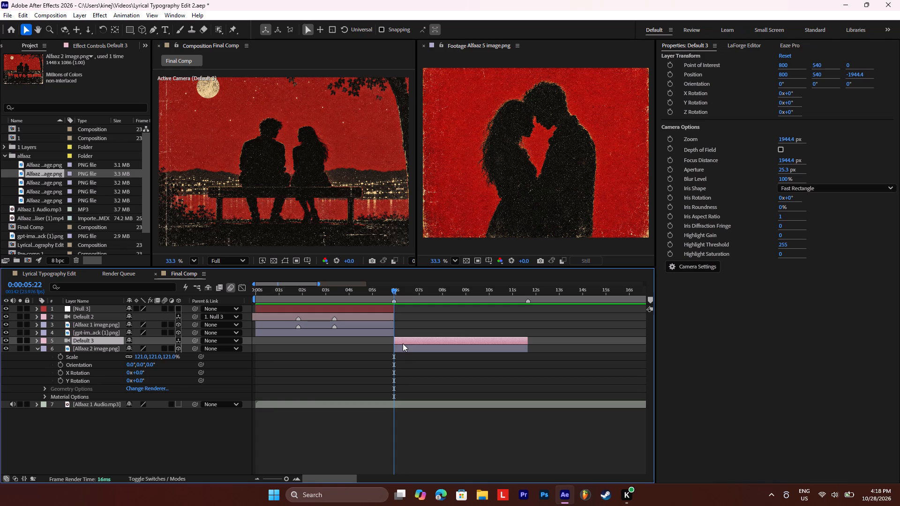
key(t)
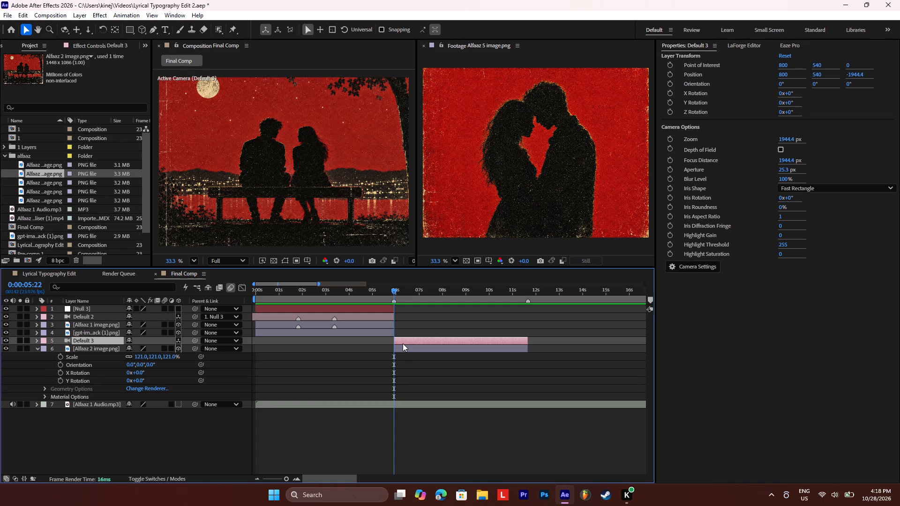
click(403, 343)
key(t)
key(u)
click(39, 339)
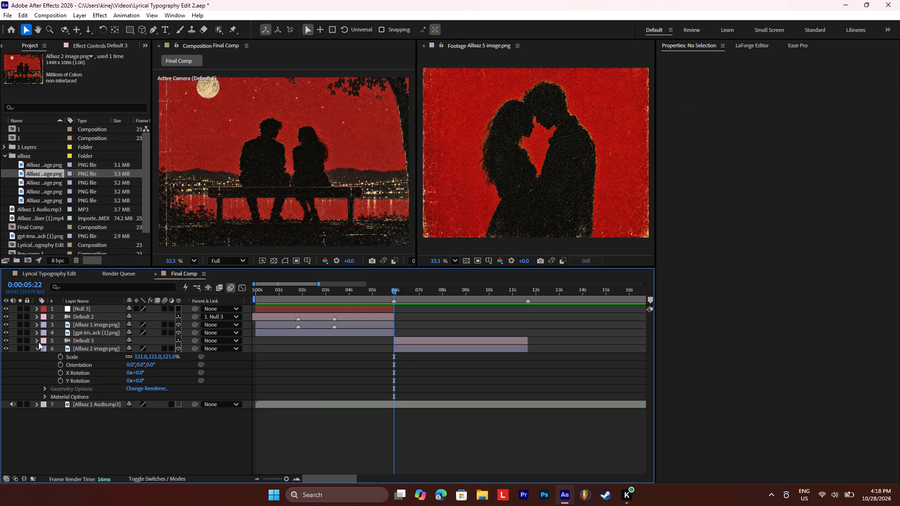
click(38, 342)
click(57, 349)
click(42, 352)
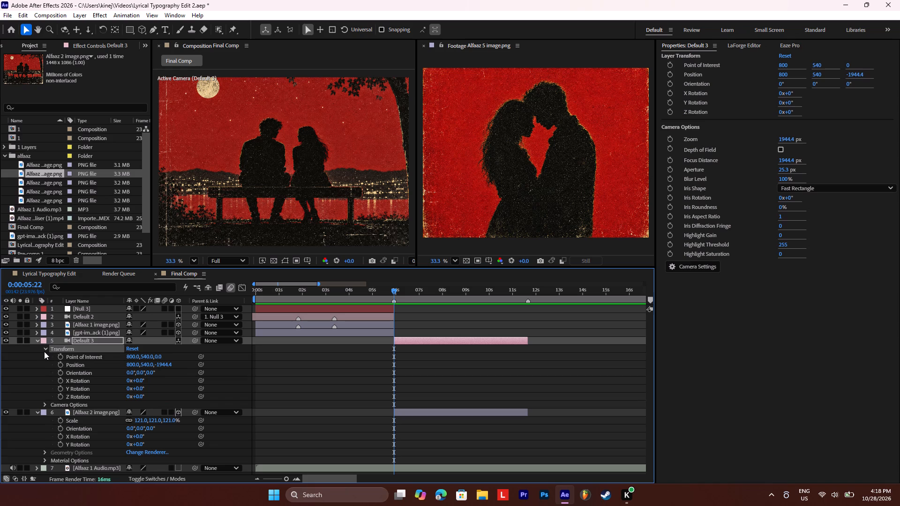
ctrl+click(63, 355)
ctrl+click(63, 362)
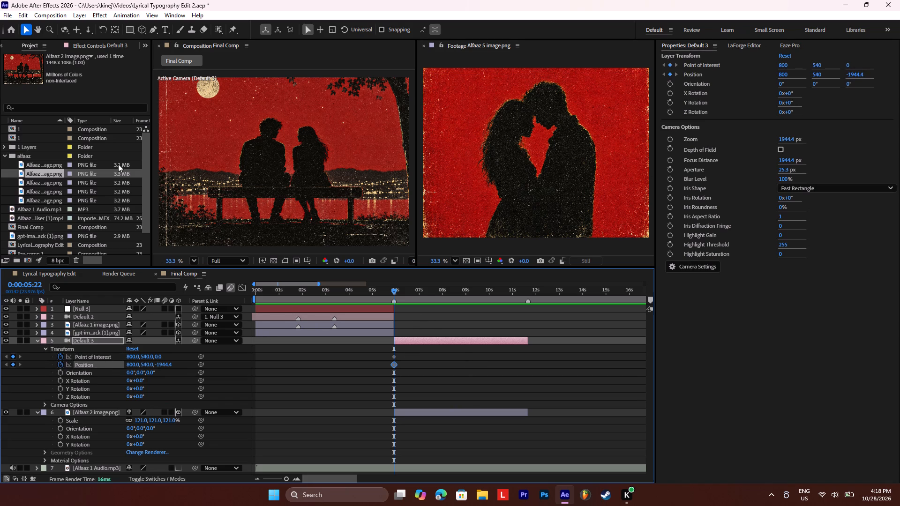
Dolly the Default 3 camera toward the couple and pan it to a position of about 992, 405, -1294.
click(86, 31)
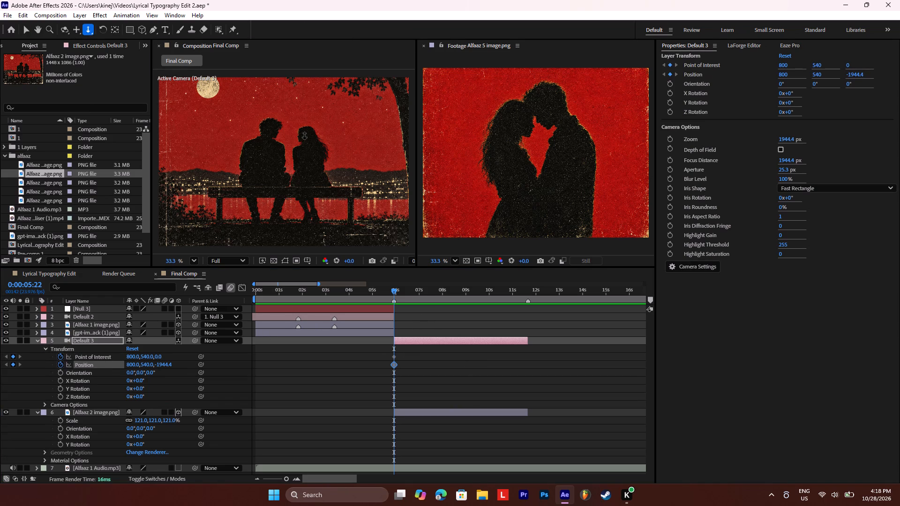
drag(304, 135, 309, 86)
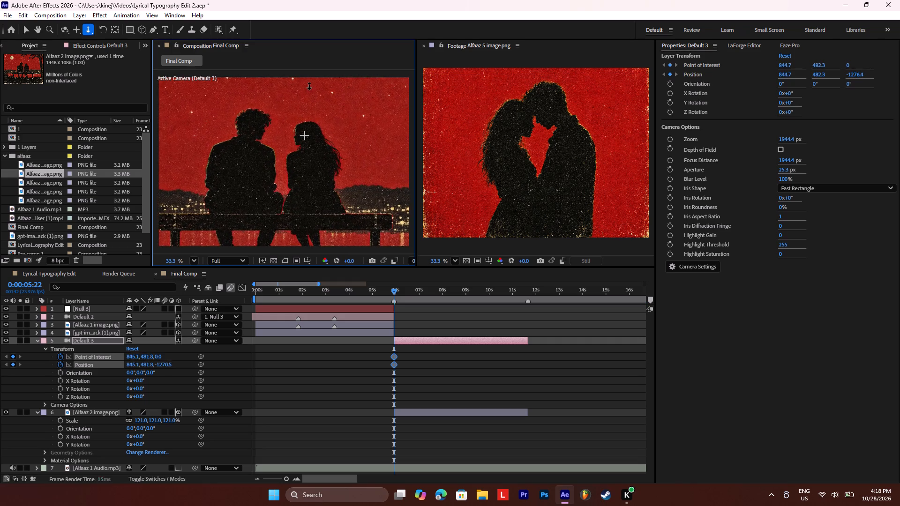
drag(309, 86, 309, 77)
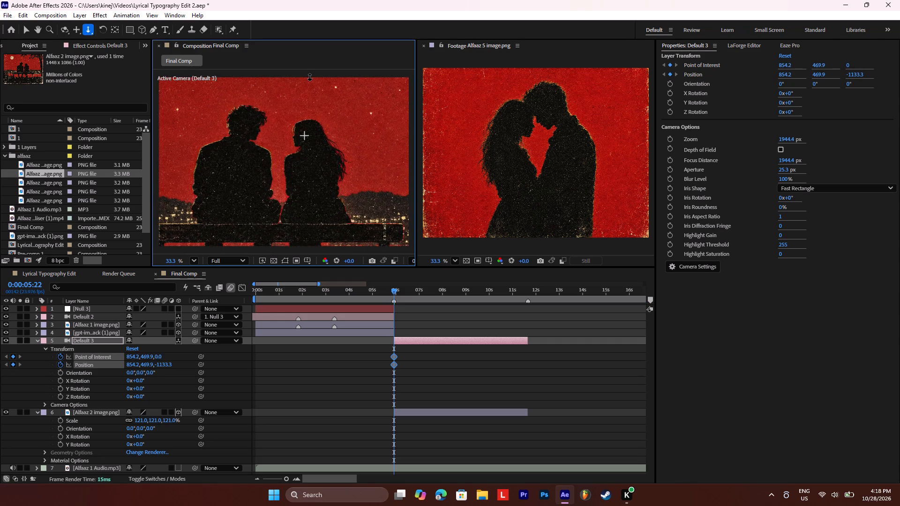
drag(309, 77, 311, 91)
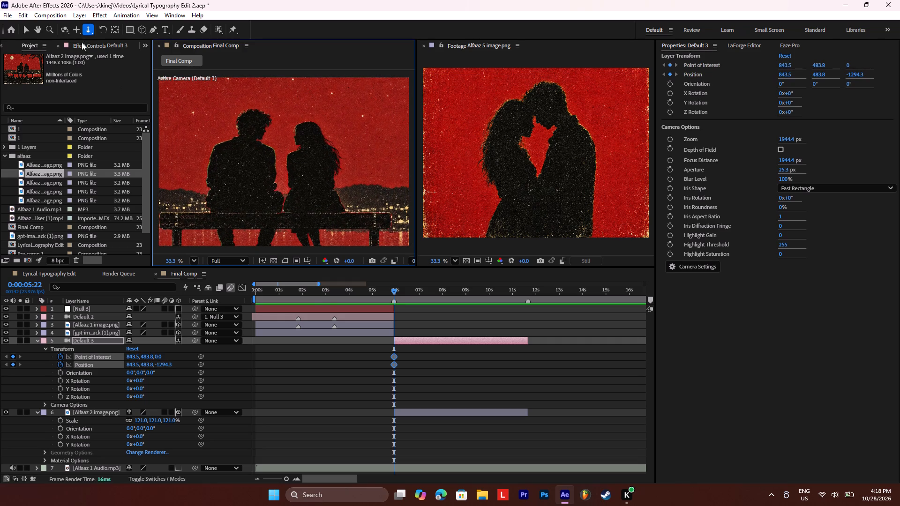
click(72, 29)
drag(247, 148, 273, 170)
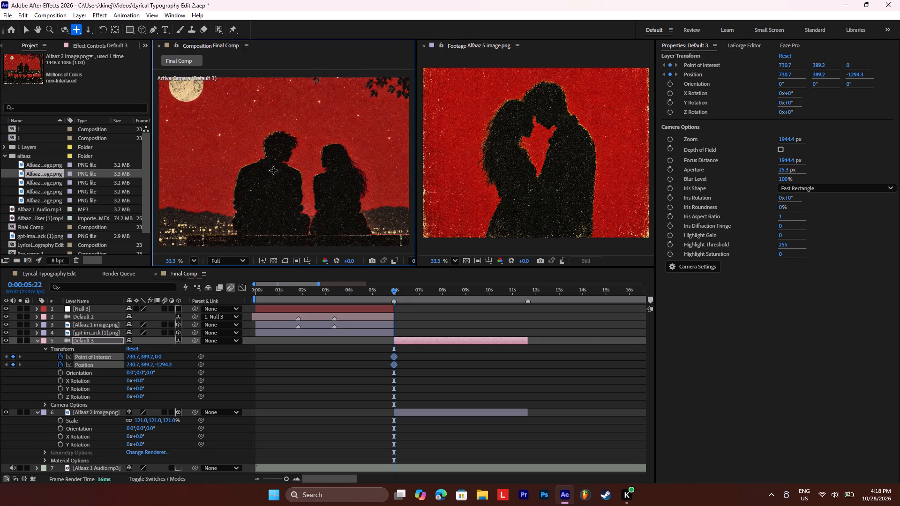
drag(273, 170, 225, 159)
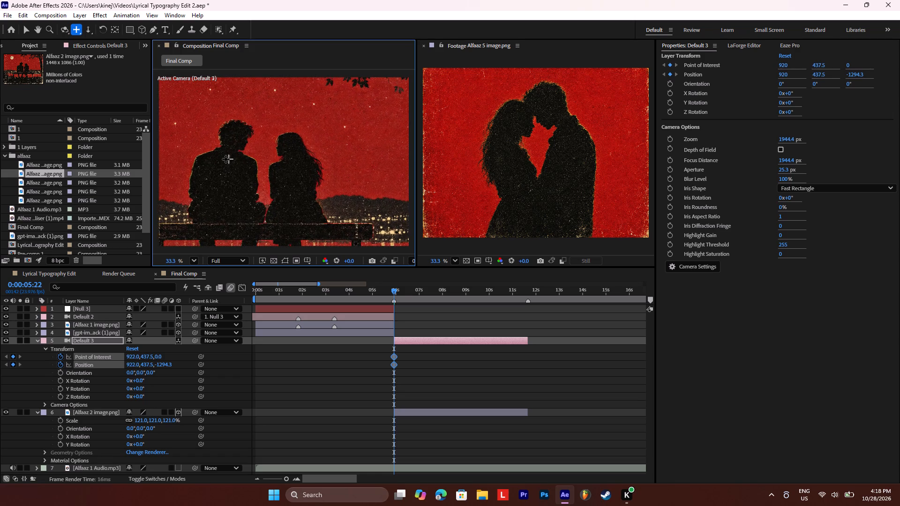
drag(225, 159, 222, 159)
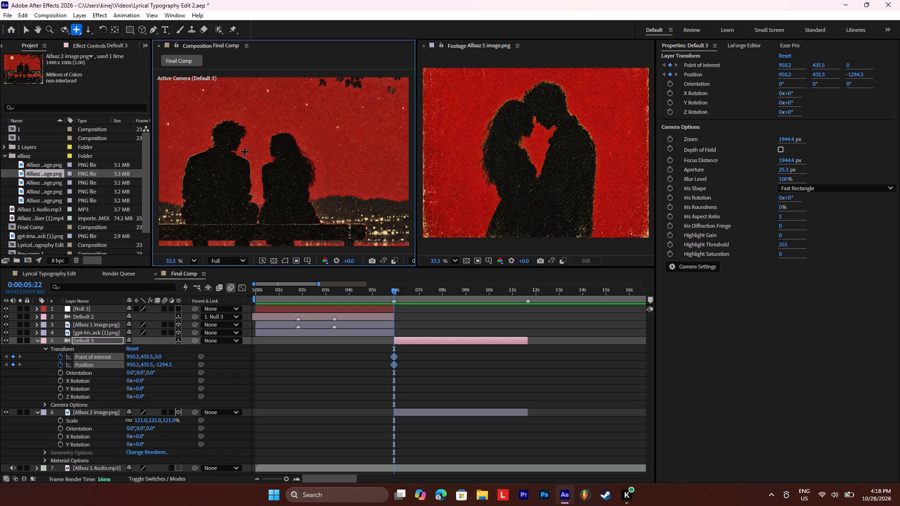
drag(255, 168, 231, 170)
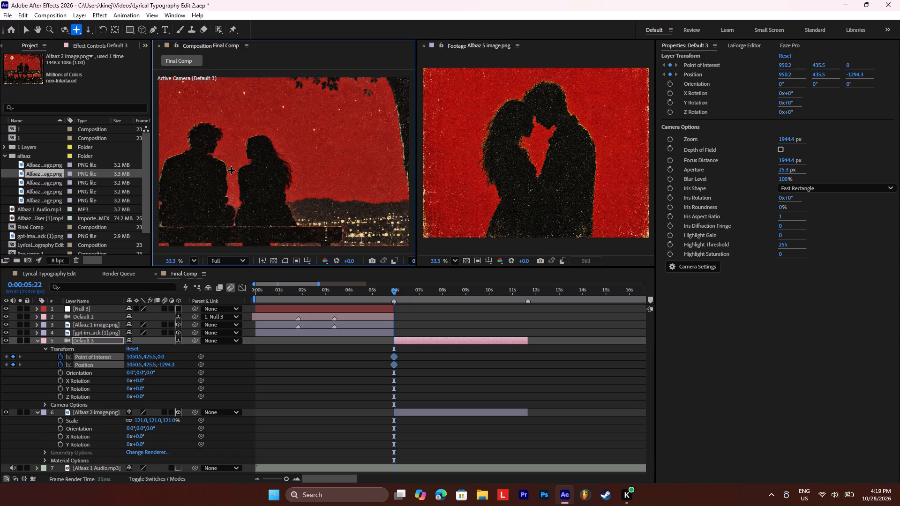
drag(231, 170, 245, 175)
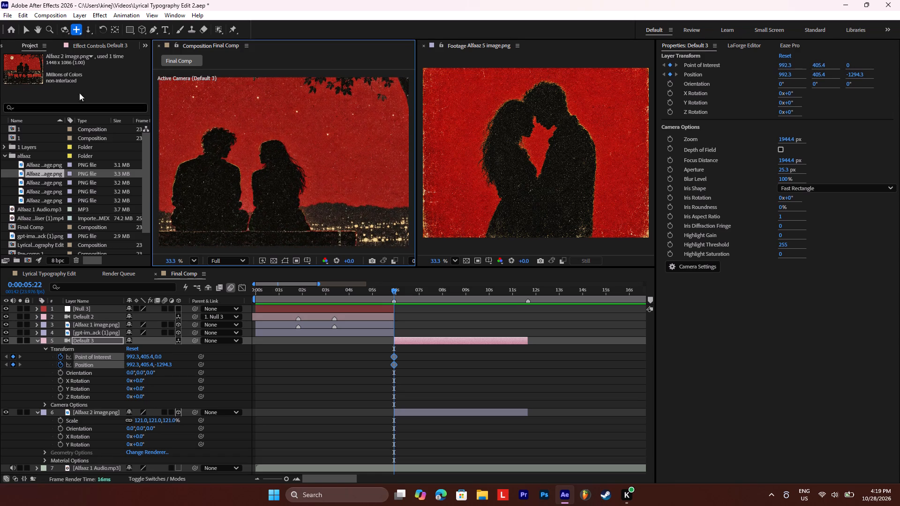
Dolly Default 3 closer to the couple and pan slightly, to a position of about 972, 396, -1072.
click(88, 31)
drag(217, 158, 217, 144)
drag(263, 164, 262, 150)
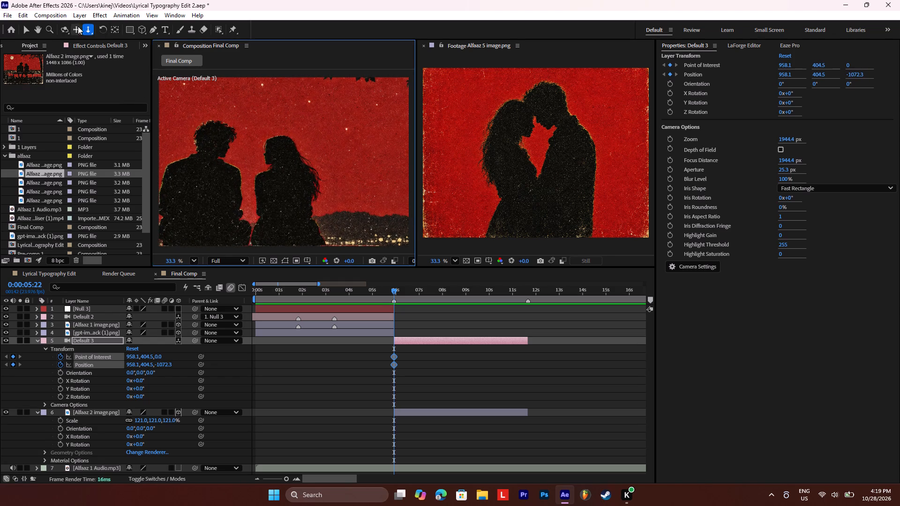
click(78, 26)
click(220, 149)
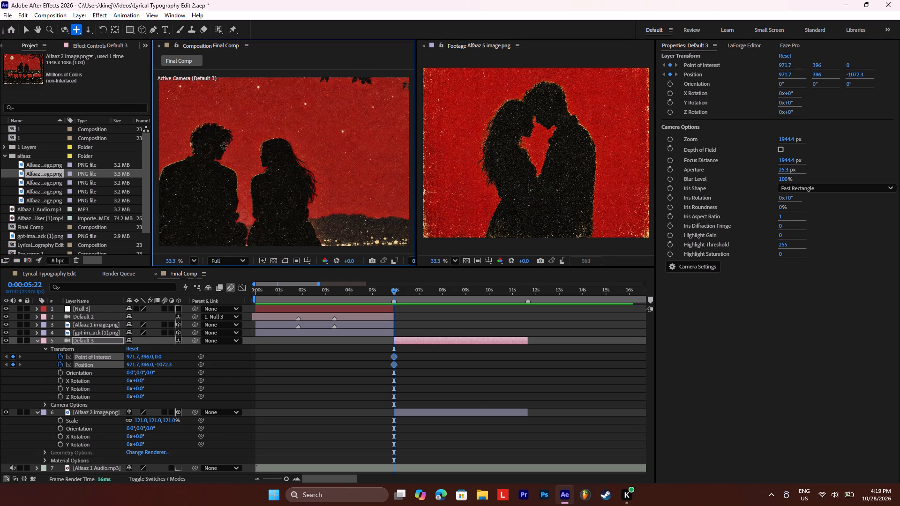
Play from 0:00:05:22 to 0:00:07:23, paste copies of the Default 3 Point of Interest and Position keyframes there, and shift them a few frames earlier.
click(393, 291)
key(space)
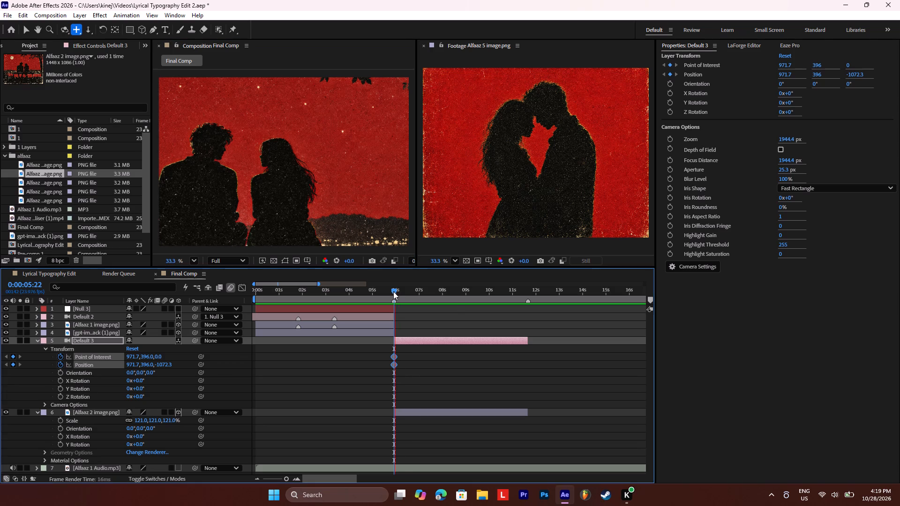
key(space)
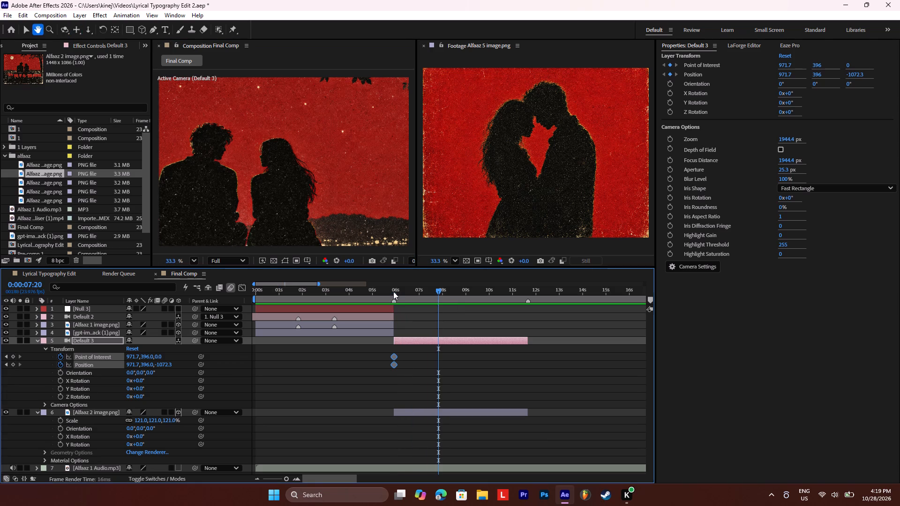
key(space)
key(space)
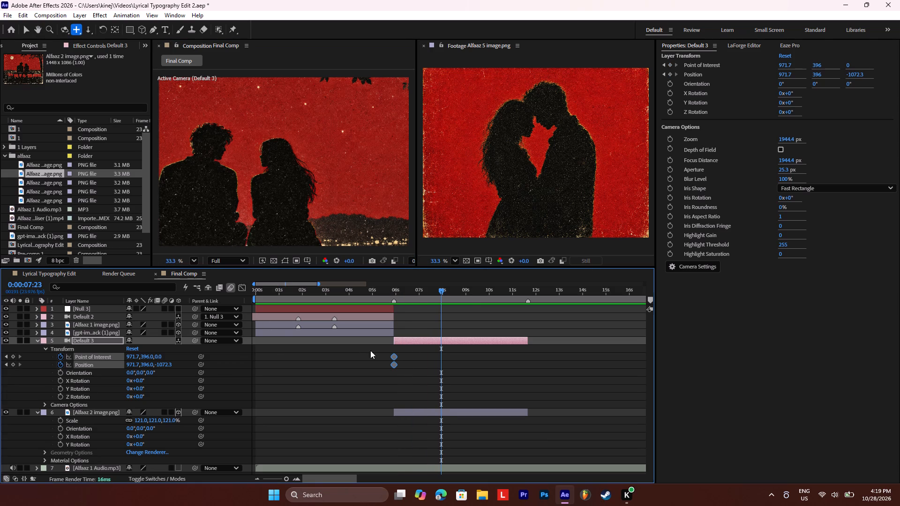
key(ctrl+c)
key(ctrl+v)
drag(440, 356, 440, 357)
drag(440, 357, 435, 365)
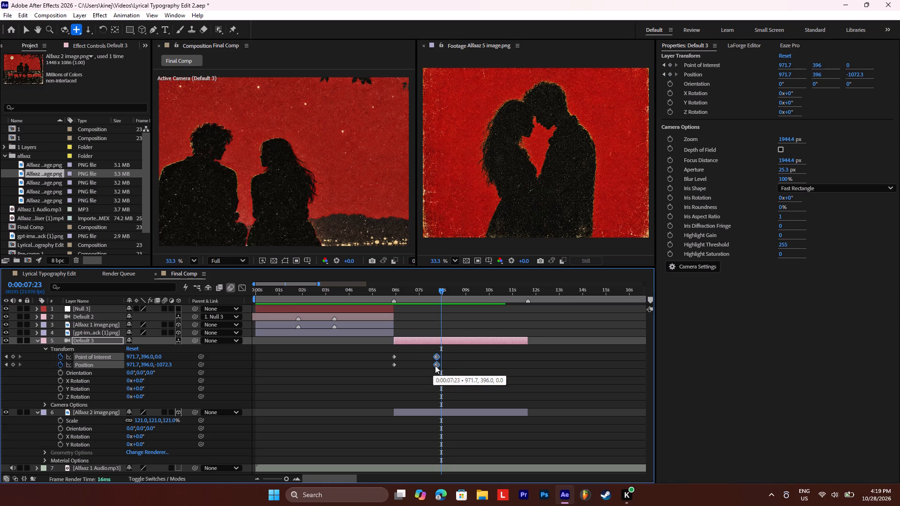
drag(435, 365, 436, 365)
drag(437, 357, 437, 358)
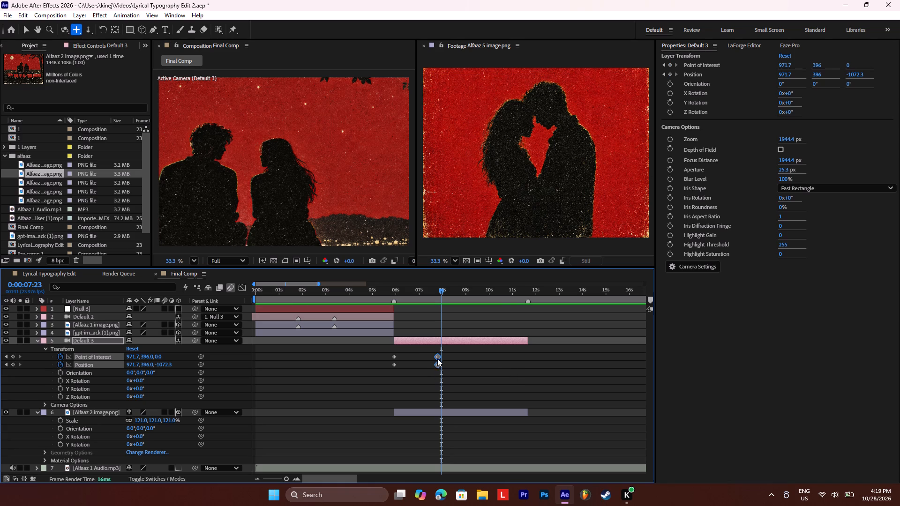
drag(437, 358, 438, 362)
At 0:00:07:23, pan the Default 3 camera sideways to about 635, 391 to keyframe a quick shift across the couple.
drag(201, 159, 288, 160)
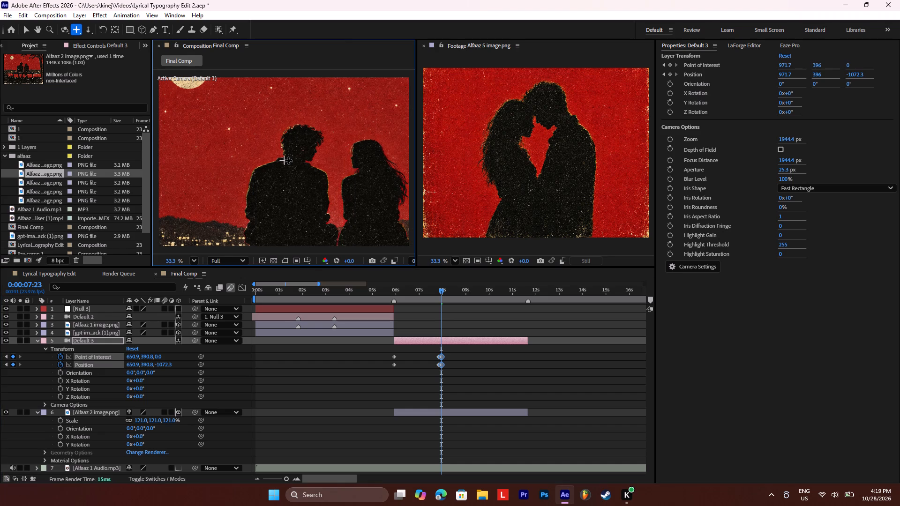
drag(288, 160, 292, 160)
Play on to 0:00:09:14, paste copies of the 0:00:07:23 camera keyframes there, and shift them a few frames earlier.
key(space)
key(space)
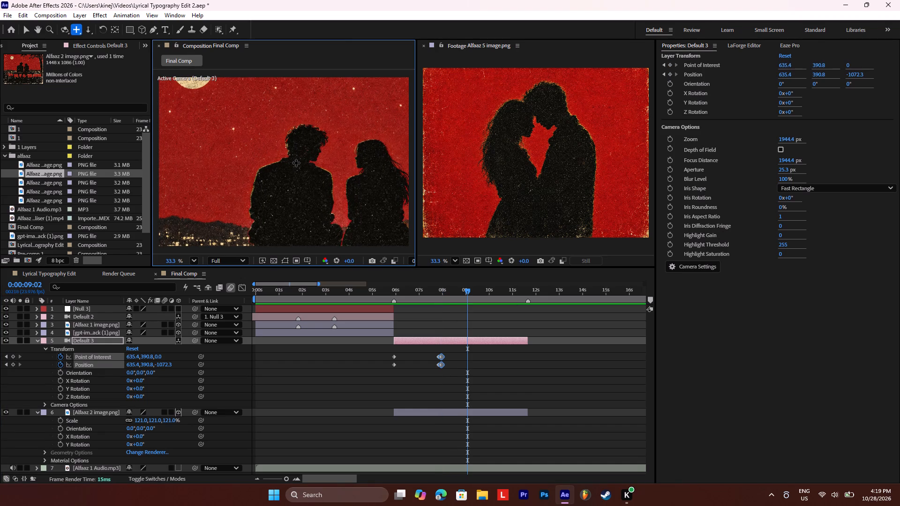
key(space)
key(space)
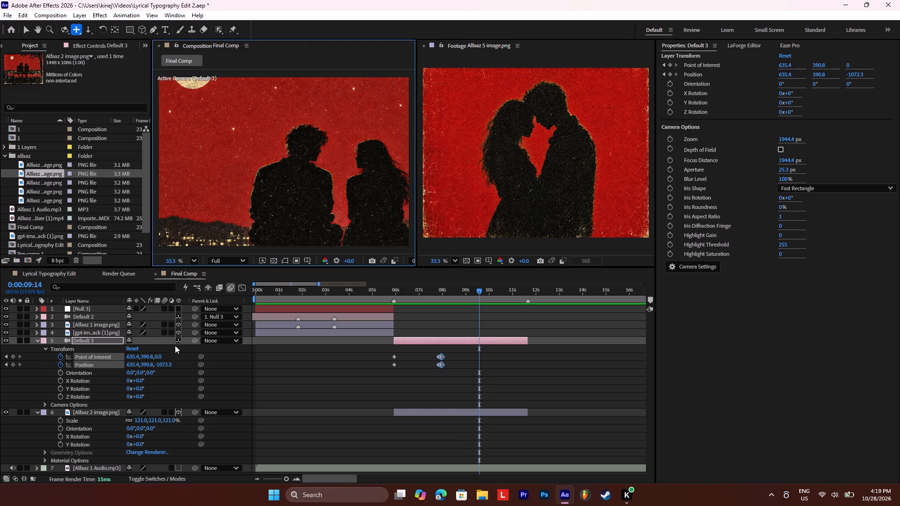
key(ctrl+c)
key(ctrl+v)
drag(480, 355, 474, 359)
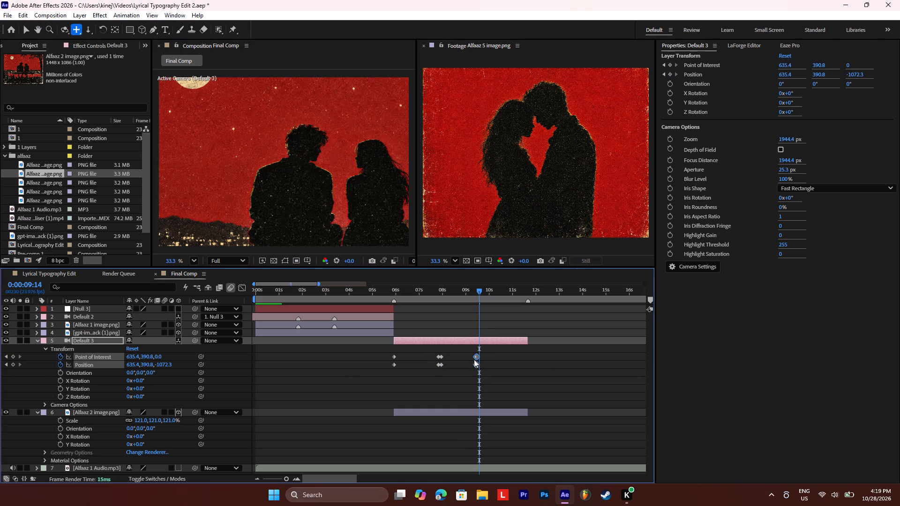
drag(474, 359, 476, 360)
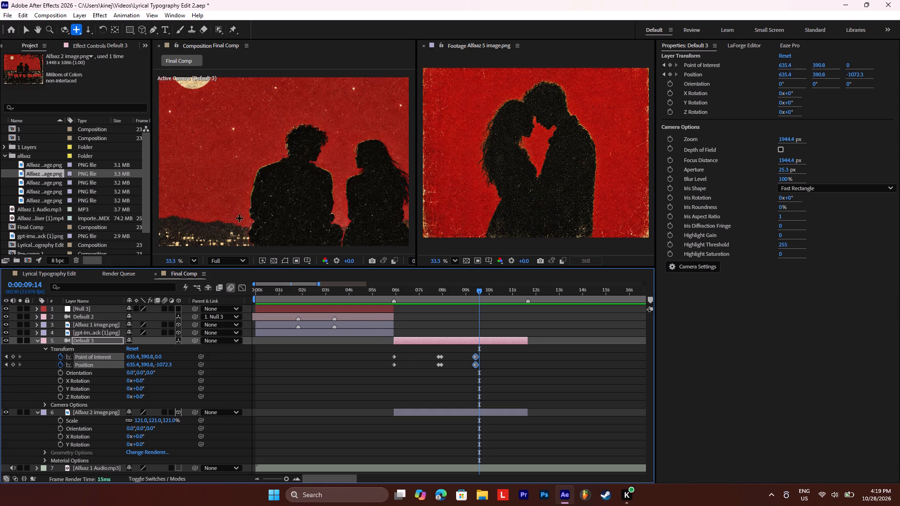
At 0:00:09:14, dolly the Default 3 camera back and pan it to keyframe a wider framing at about 711, 388, -1797.
click(90, 28)
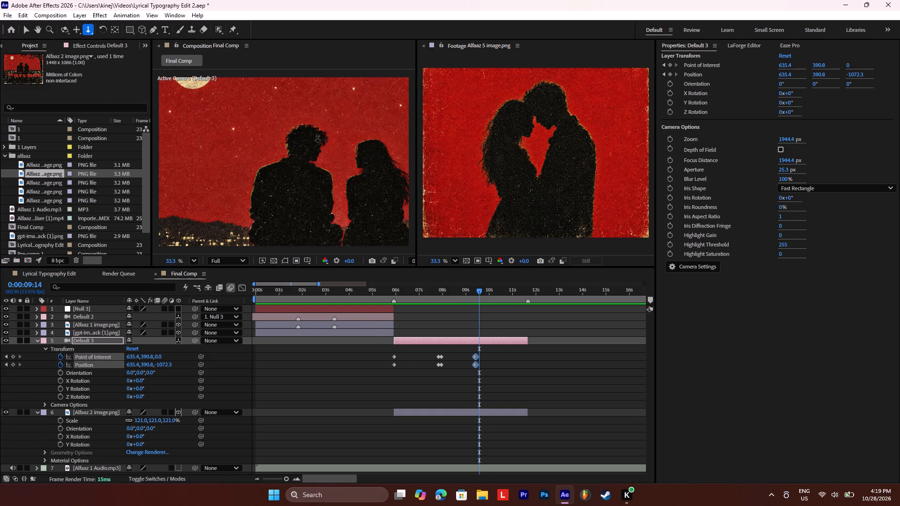
drag(323, 139, 316, 218)
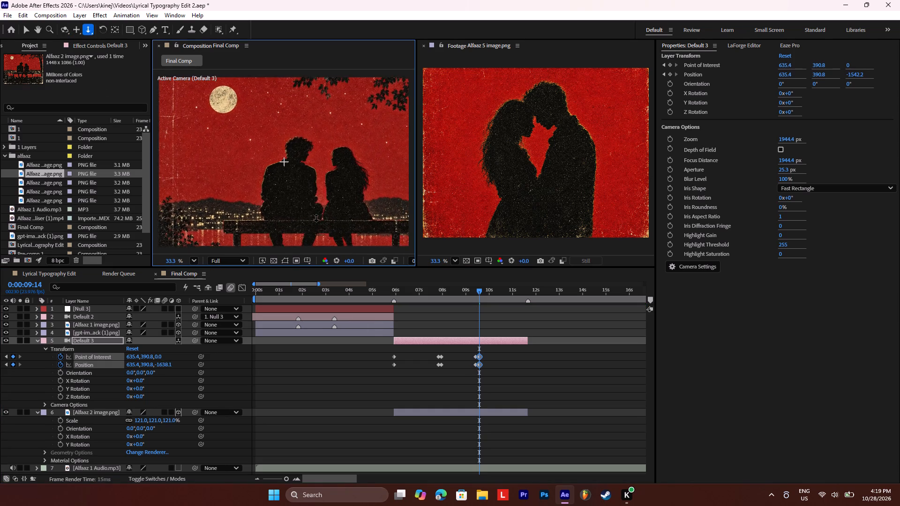
drag(316, 218, 324, 217)
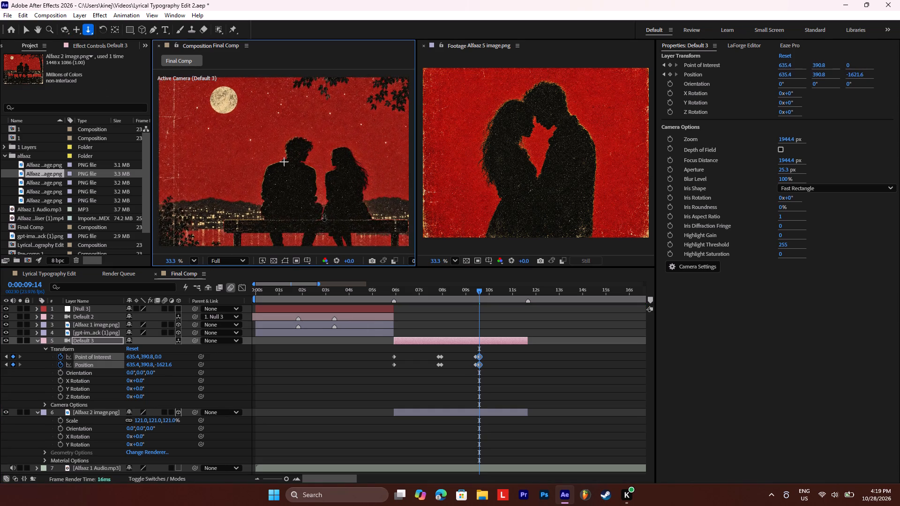
drag(324, 217, 326, 216)
click(72, 30)
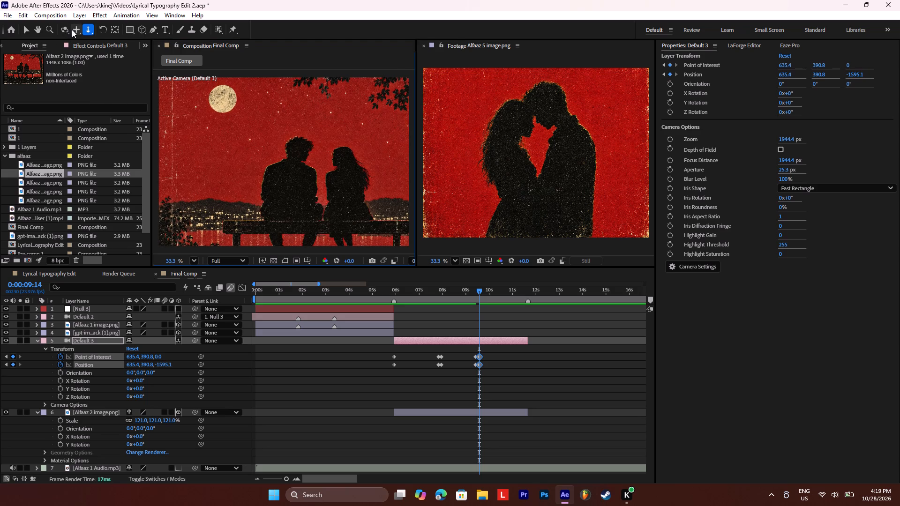
drag(301, 188, 259, 189)
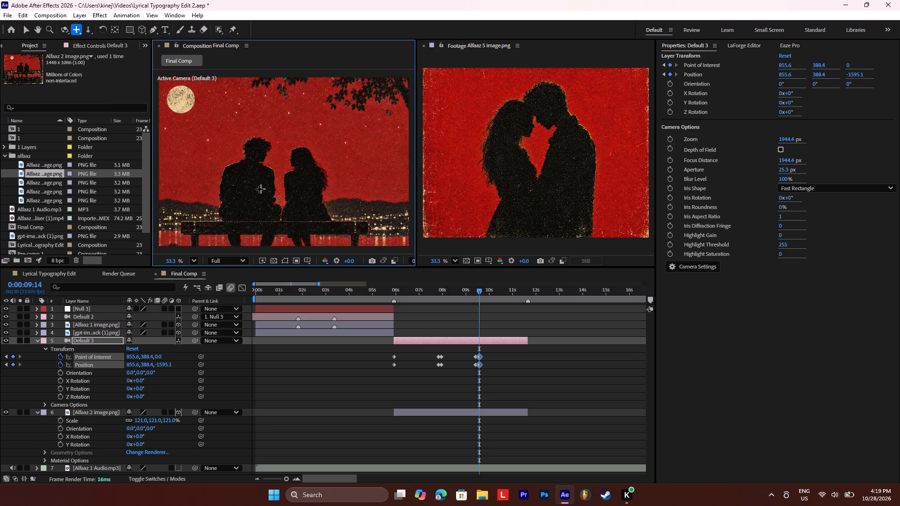
drag(259, 189, 261, 189)
click(83, 26)
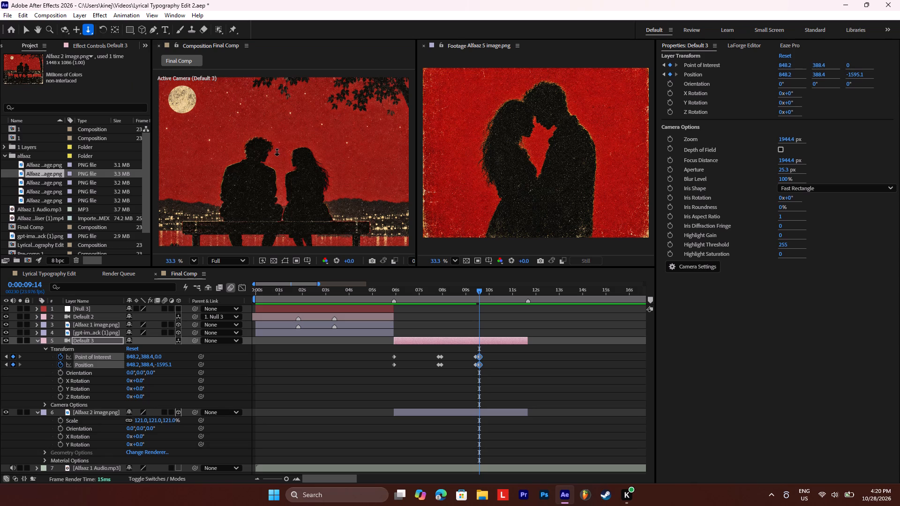
drag(277, 152, 286, 189)
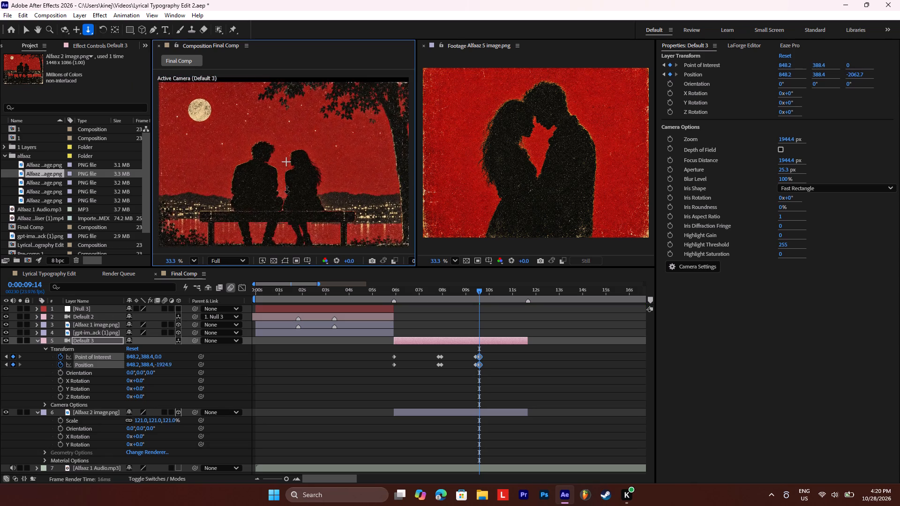
drag(286, 189, 290, 184)
click(72, 27)
drag(208, 173, 227, 173)
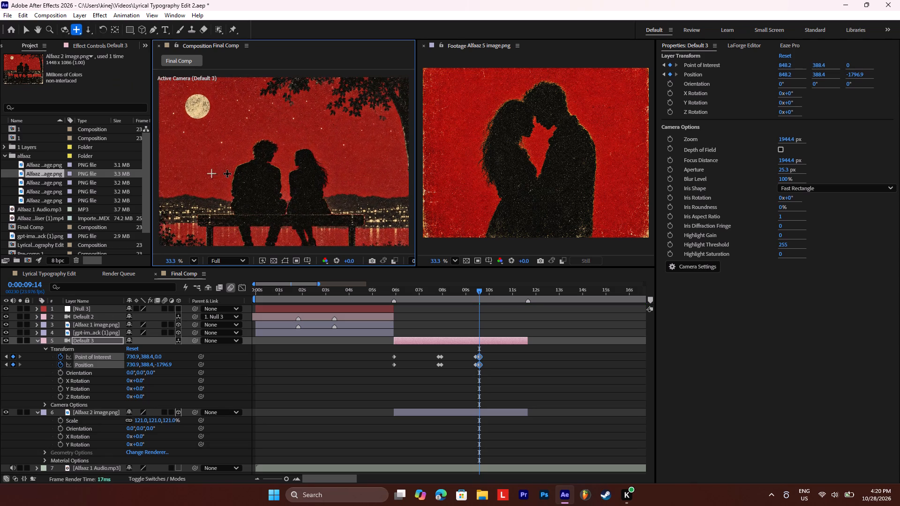
drag(227, 173, 241, 173)
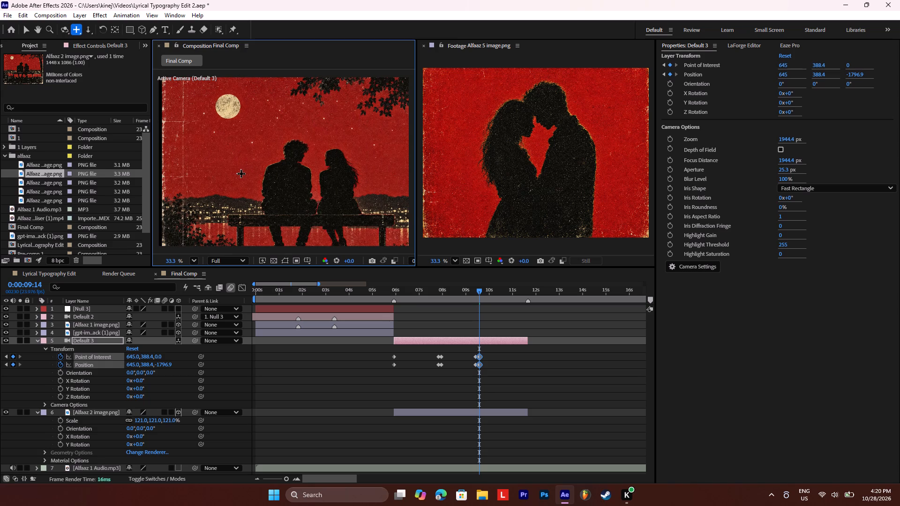
drag(241, 173, 230, 173)
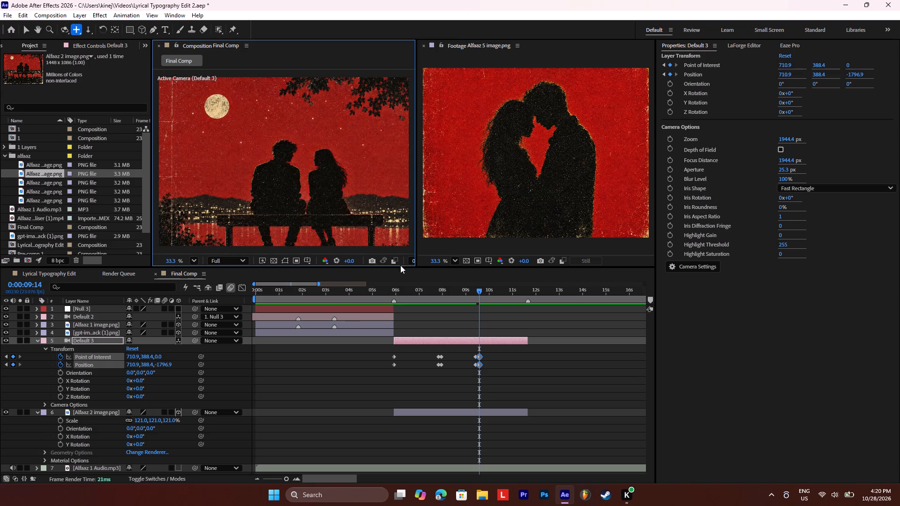
Play back the rest of the Alfaaz 2 section, and replay its camera moves from 0:00:05:23.
key(space)
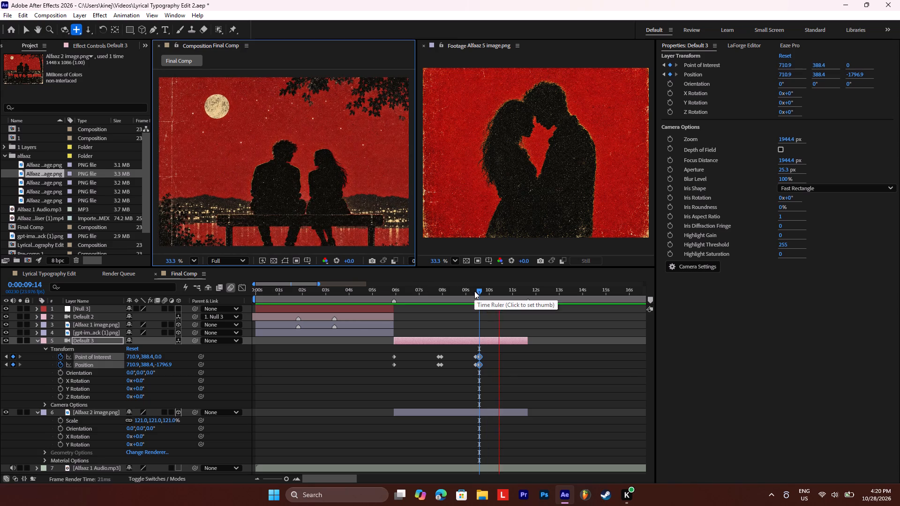
key(space)
key(space)
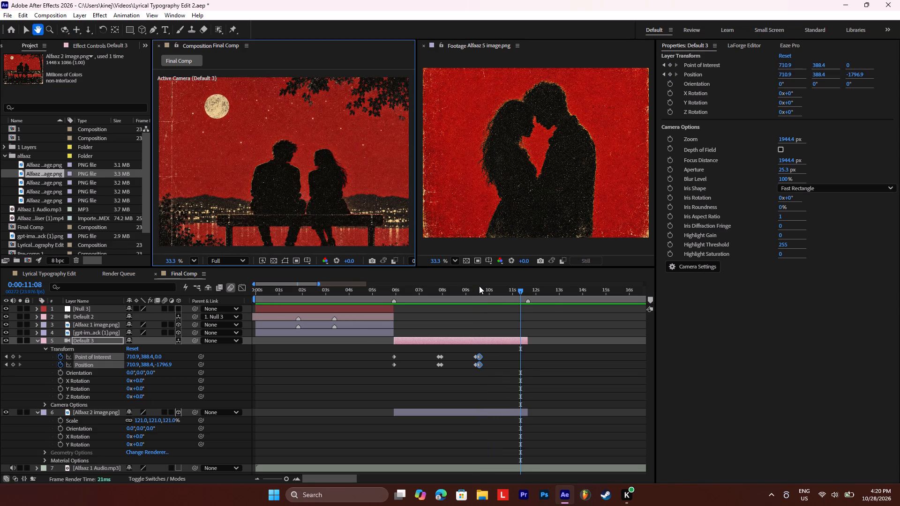
key(space)
click(394, 286)
key(space)
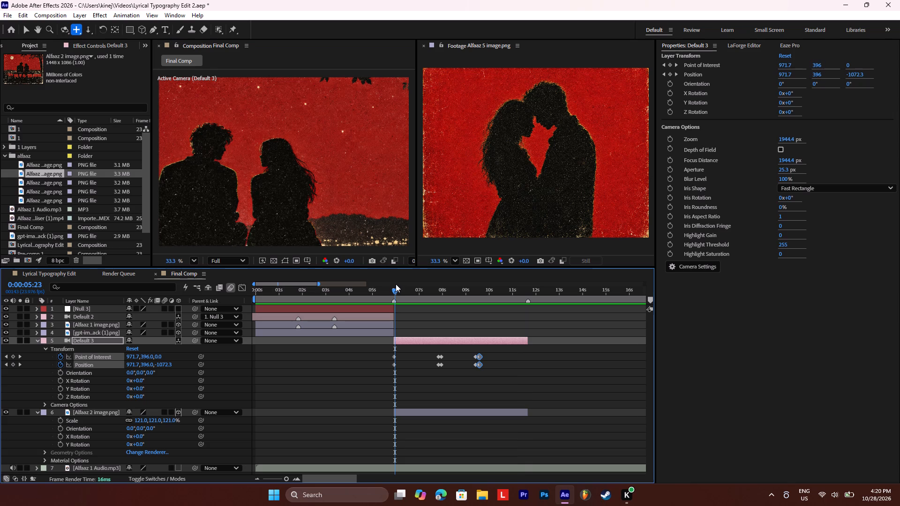
key(space)
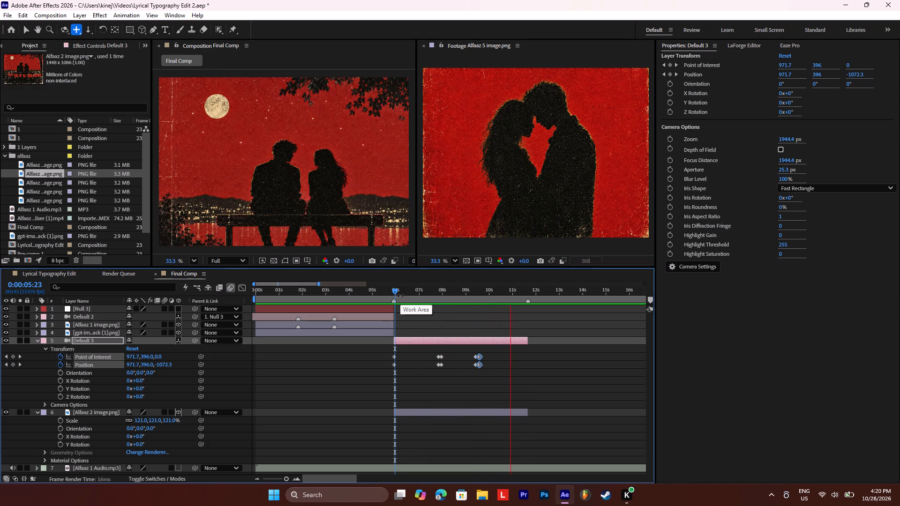
key(space)
Save the project and play Final Comp from the beginning through to the end of the Alfaaz 2 section.
drag(354, 290, 261, 283)
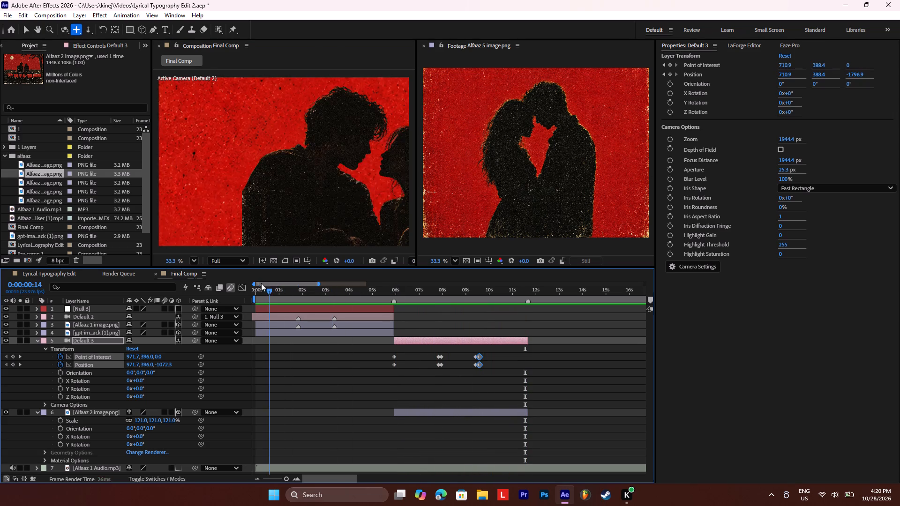
drag(261, 283, 241, 281)
key(ctrl+s)
key(space)
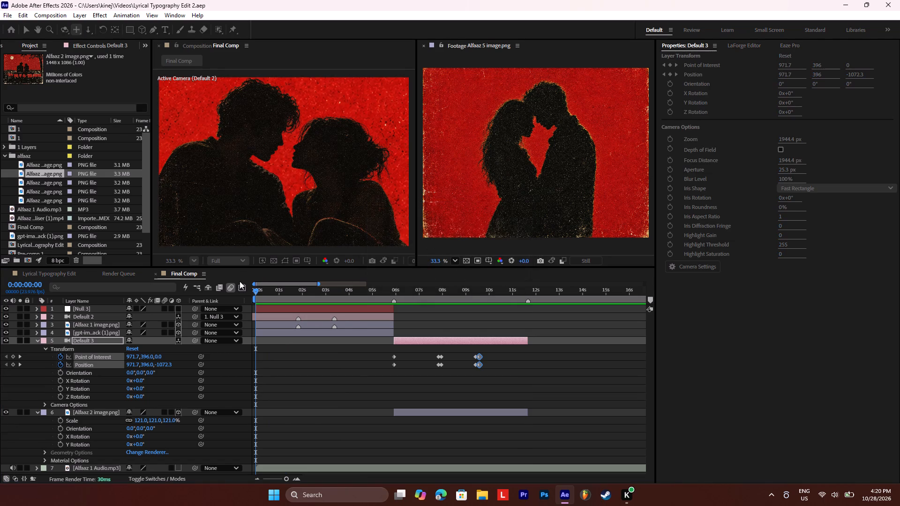
key(space)
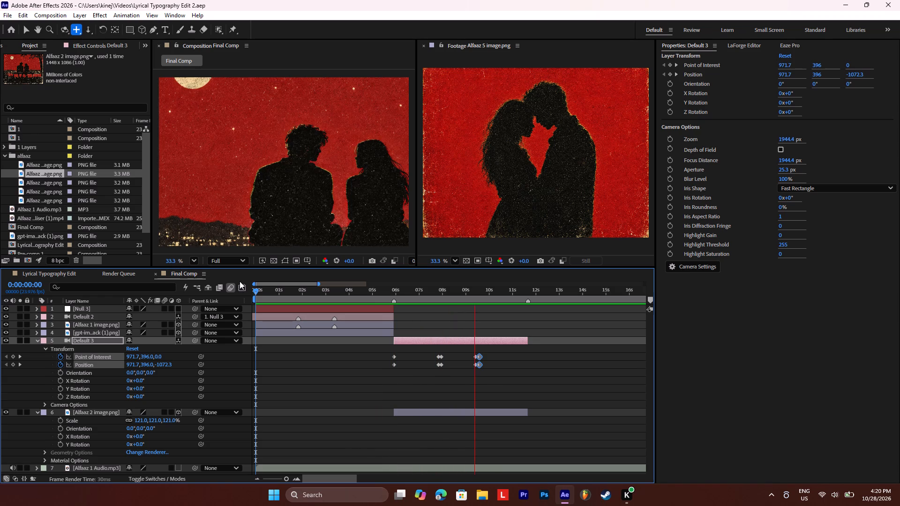
key(space)
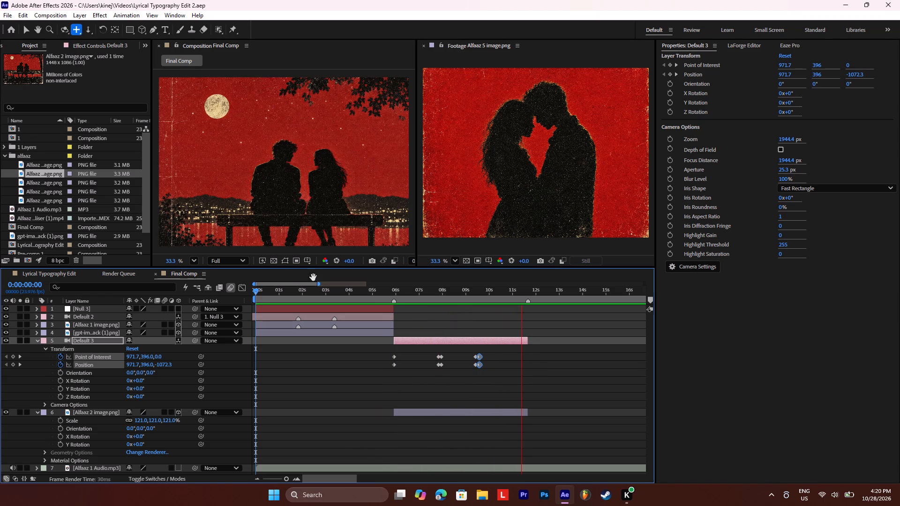
key(space)
key(space)
key(space)
key(space)
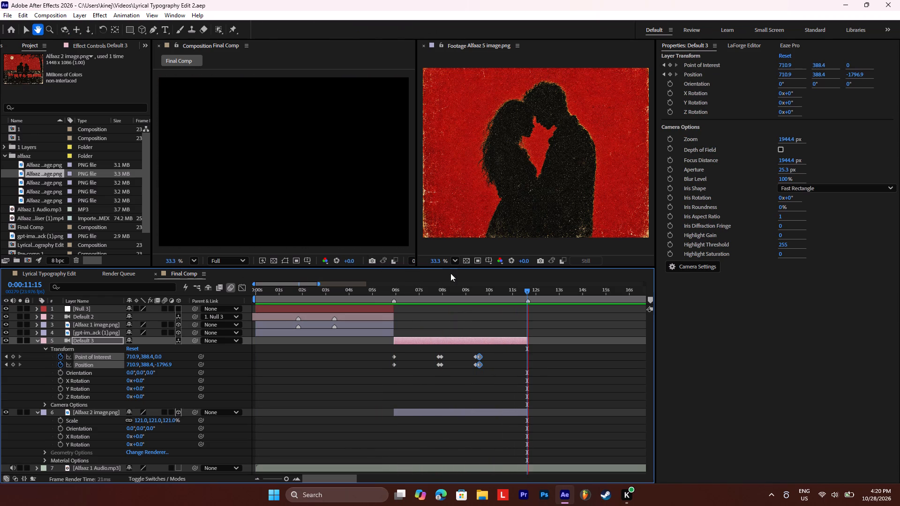
Collapse the Default 3 and Alfaaz 2 layers and add Alfaaz 3 image above the audio layer, starting at 0:00:11:15.
click(529, 290)
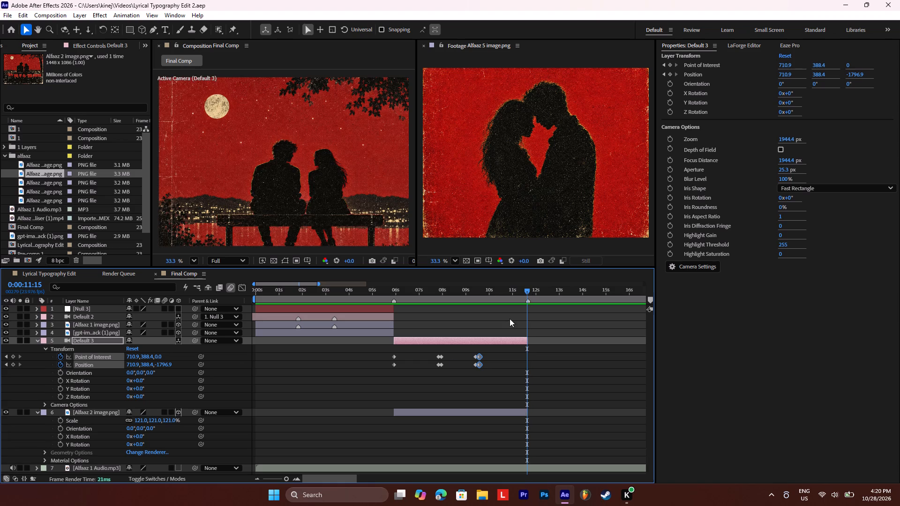
click(42, 340)
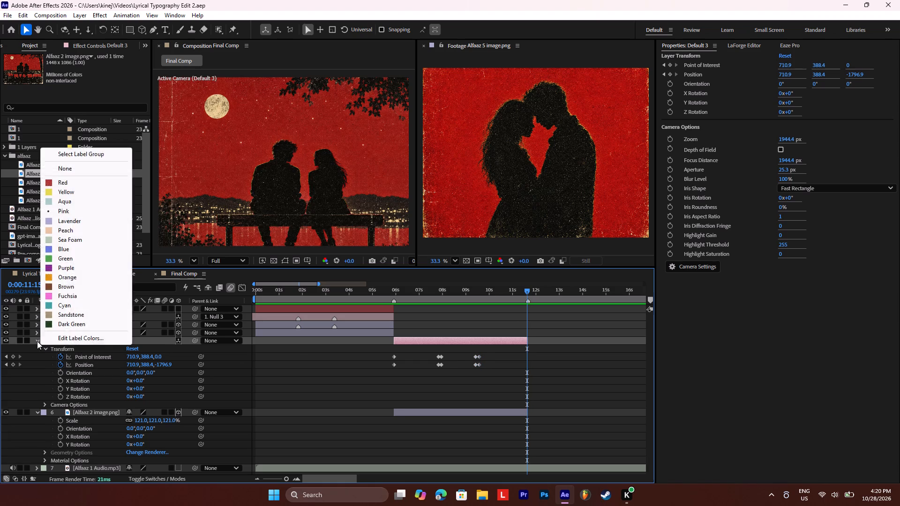
click(37, 341)
click(38, 349)
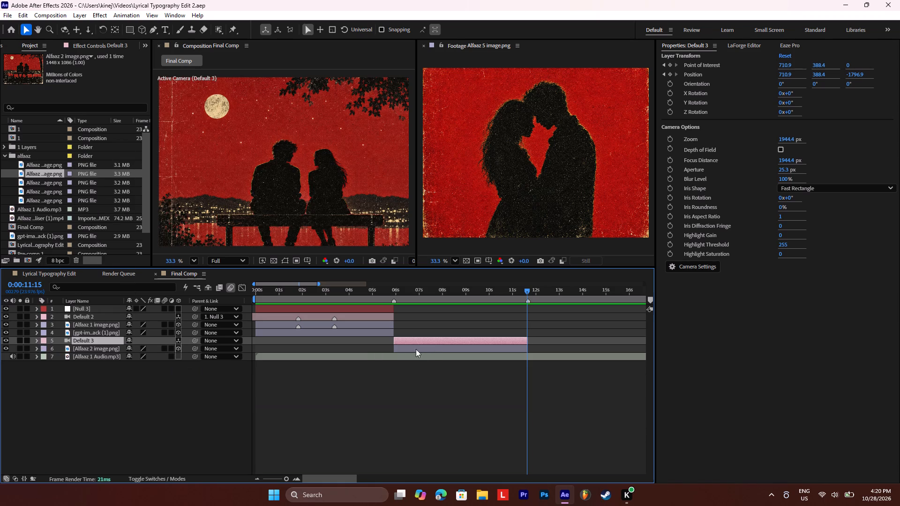
click(44, 183)
drag(38, 182, 539, 349)
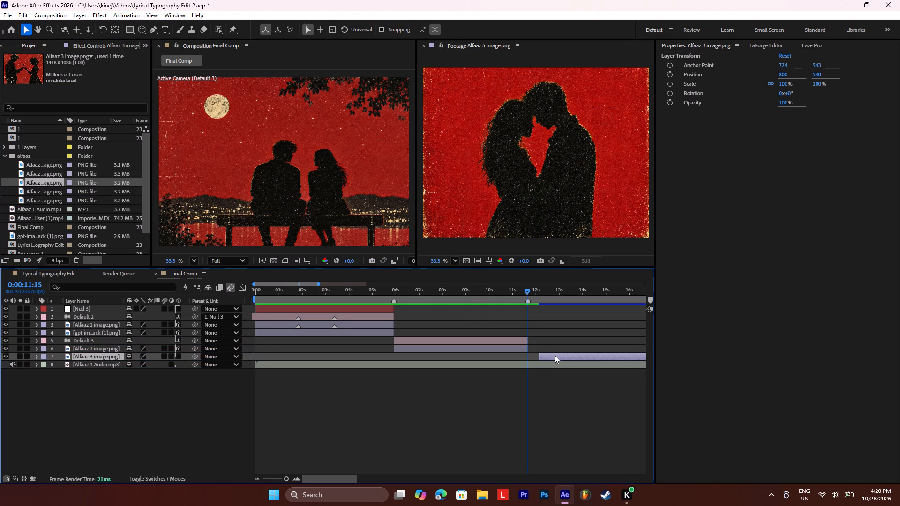
drag(553, 356, 542, 356)
Split the Alfaaz 3 image layer at the 0:00:17:09 marker and delete the part after it.
drag(326, 476, 347, 477)
click(515, 293)
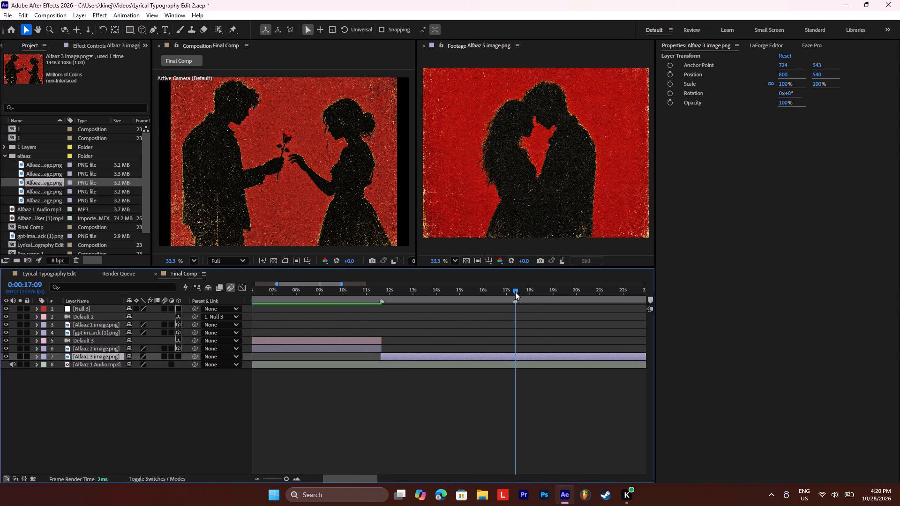
key(ctrl+shift+d)
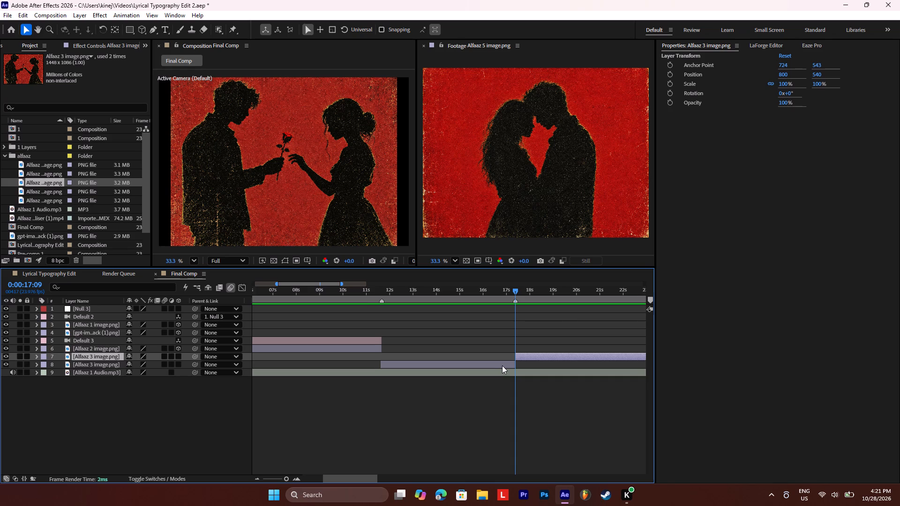
key(BackSpace)
Play from 0:00:11:16, add markers at 0:00:14:11 to the composition and the Alfaaz 3 image layer, and play on to 0:00:17:07.
click(382, 293)
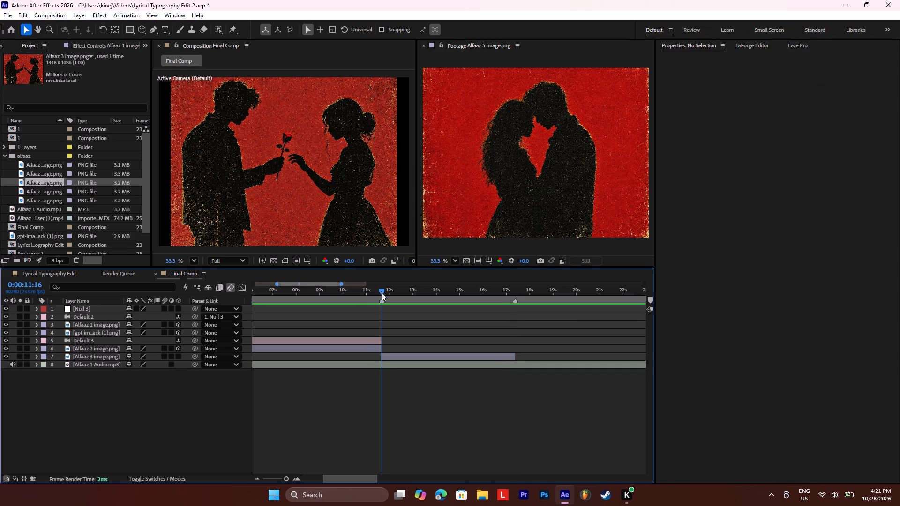
key(space)
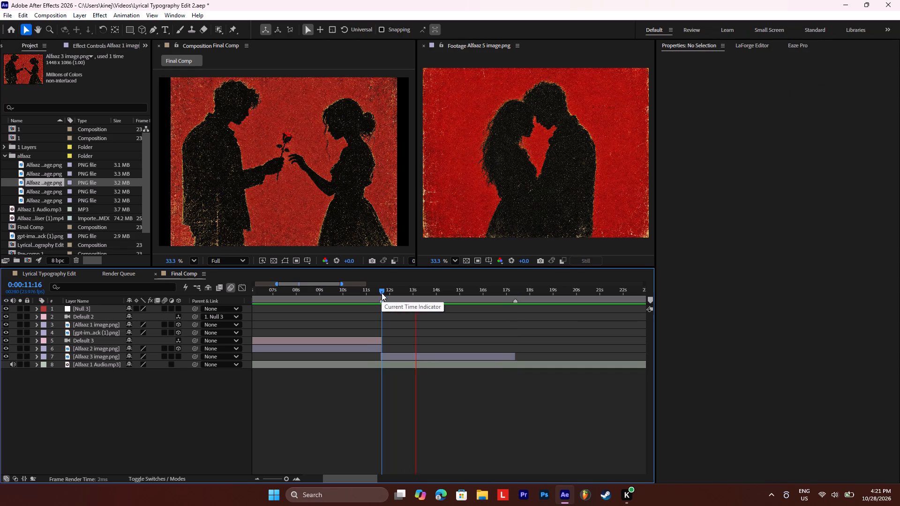
key(space)
text(*)
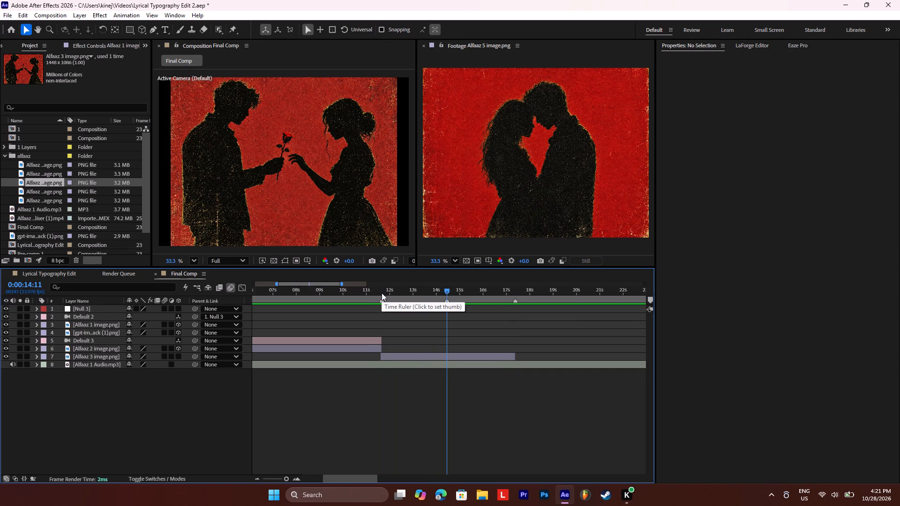
click(434, 354)
text(*)
key(space)
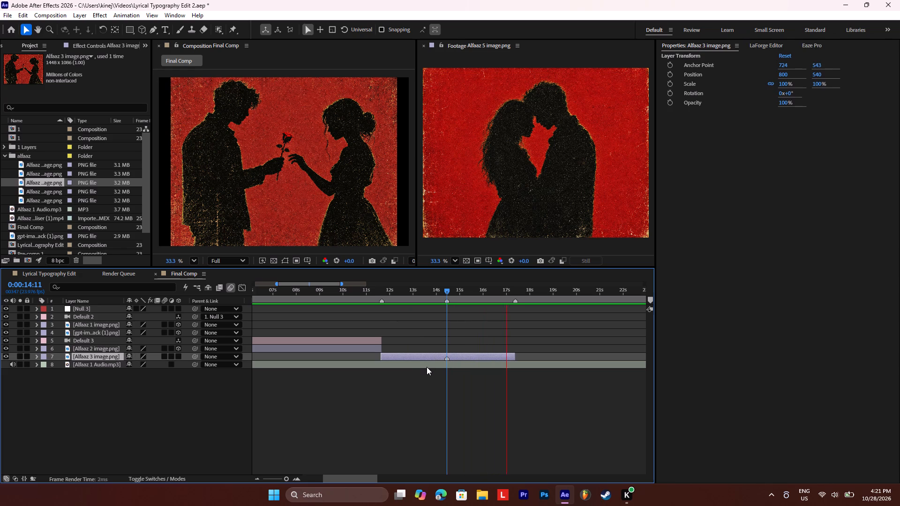
key(space)
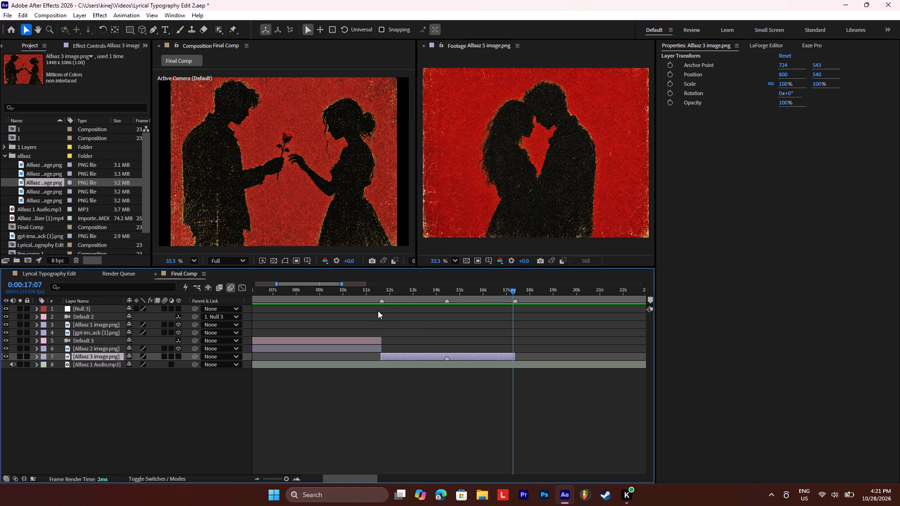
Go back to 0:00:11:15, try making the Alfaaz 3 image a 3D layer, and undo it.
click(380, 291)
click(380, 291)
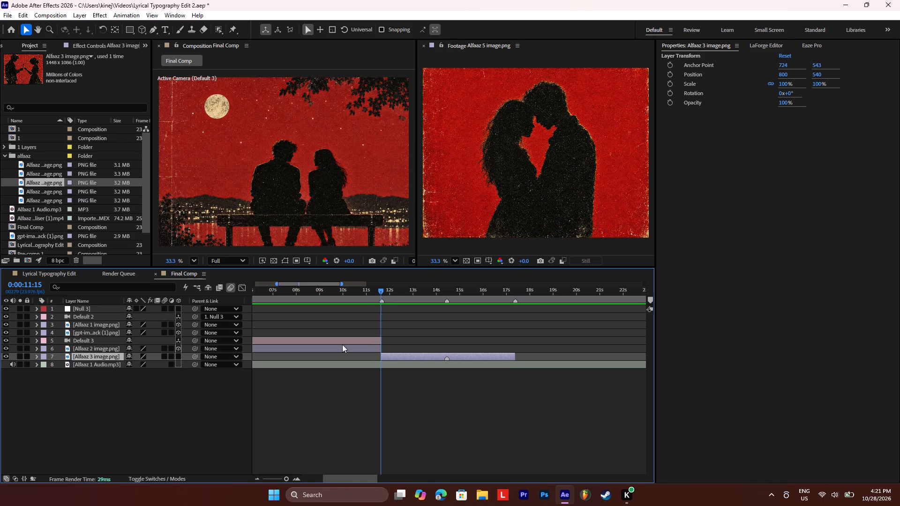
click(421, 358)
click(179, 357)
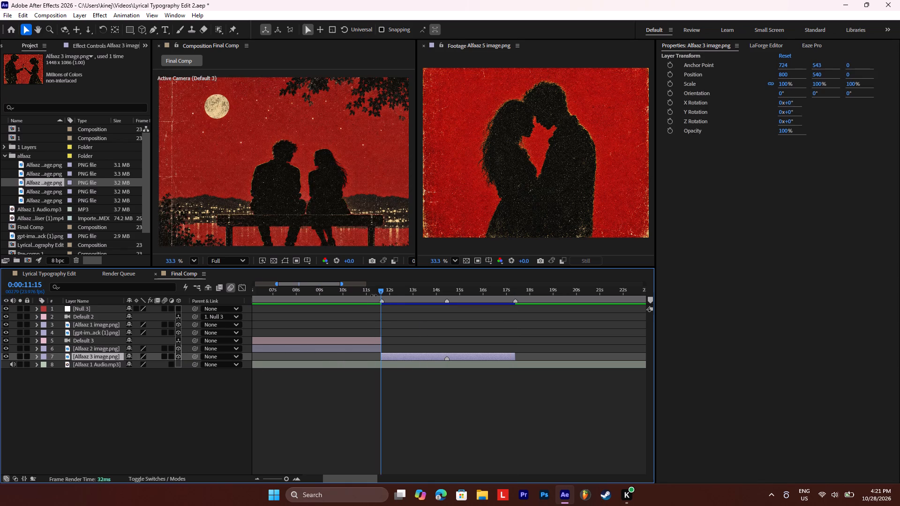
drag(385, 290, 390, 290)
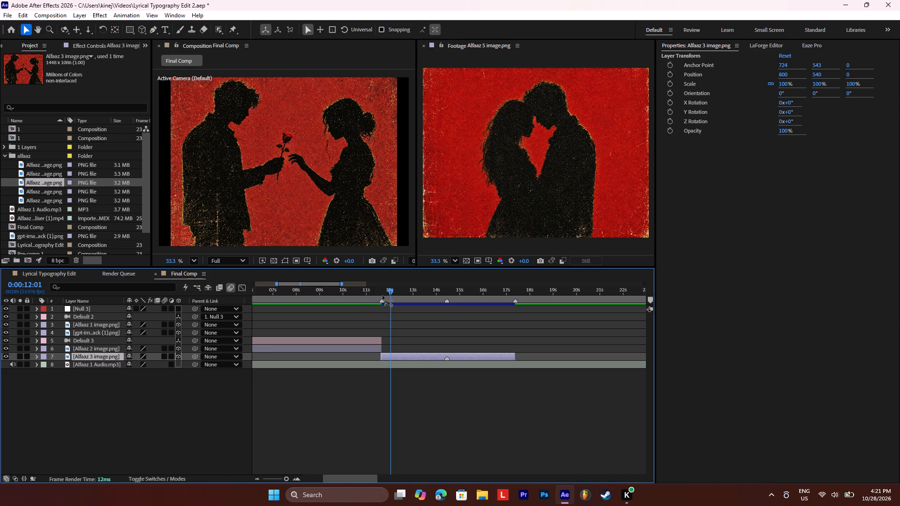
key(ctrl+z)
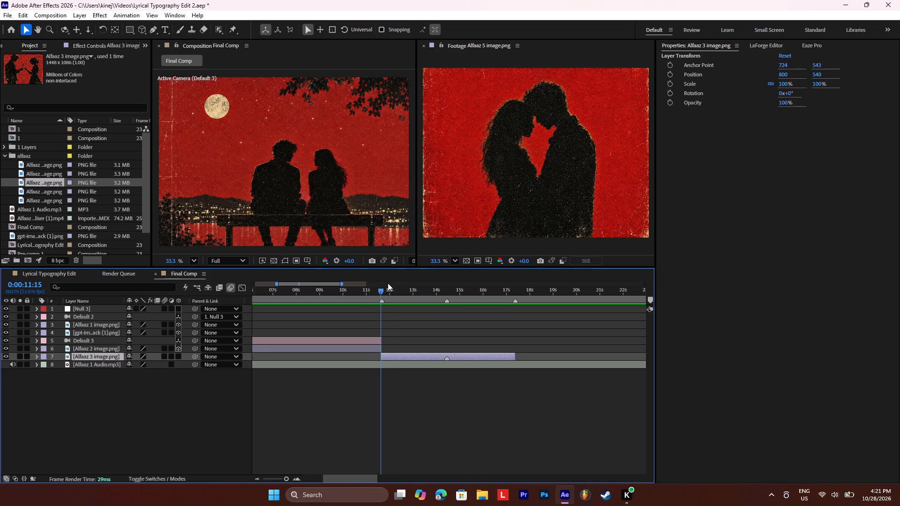
Scale the Alfaaz 3 image layer to 112% and set its position to 800, 600 so it fills the frame.
click(388, 283)
click(386, 290)
key(s)
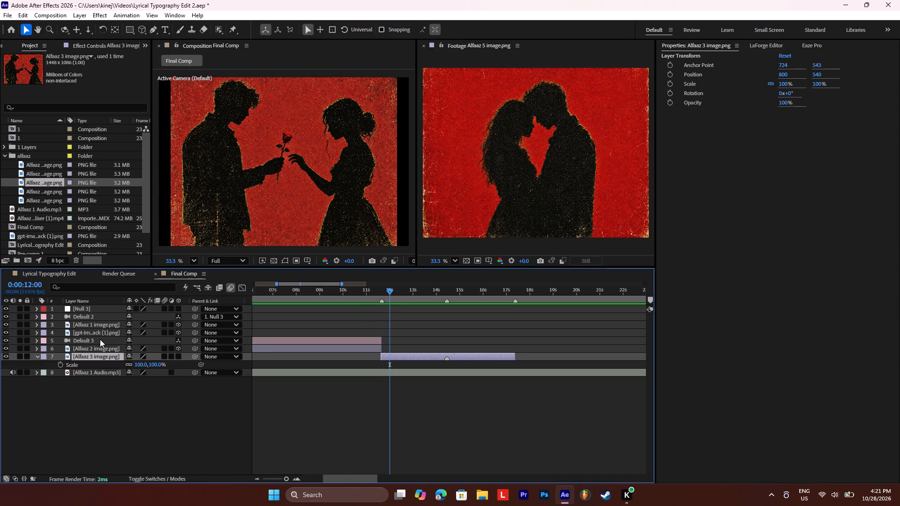
drag(140, 365, 135, 370)
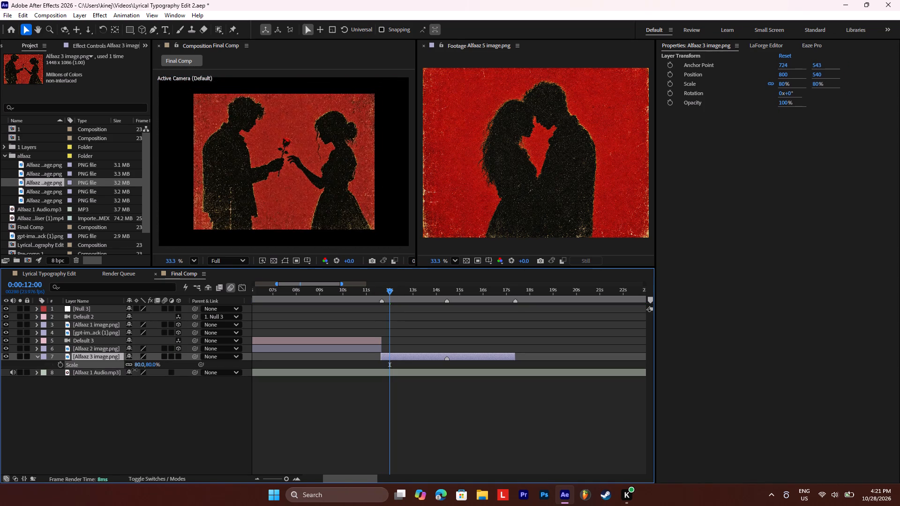
drag(135, 370, 147, 367)
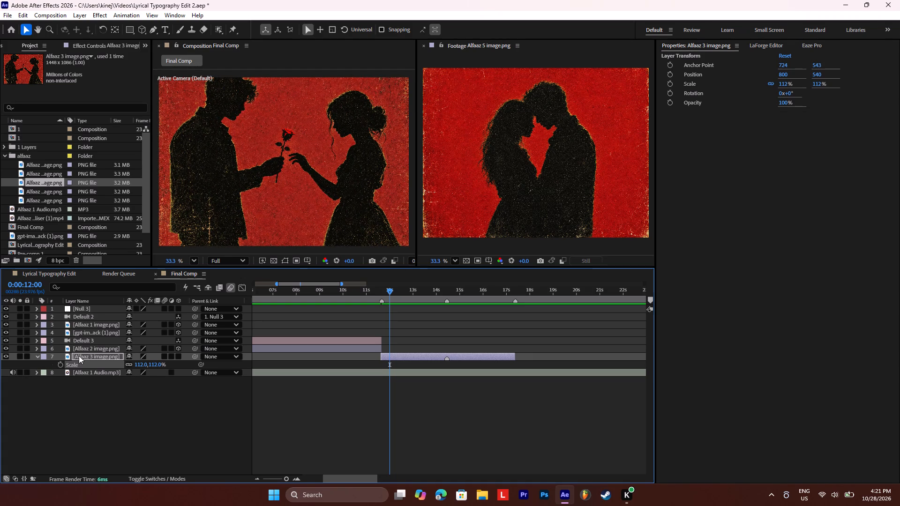
click(79, 356)
key(p)
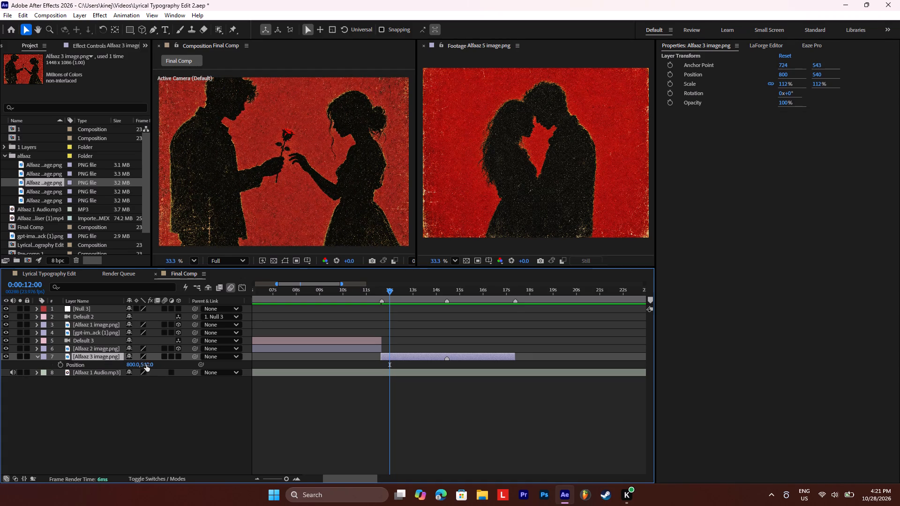
drag(148, 364, 177, 363)
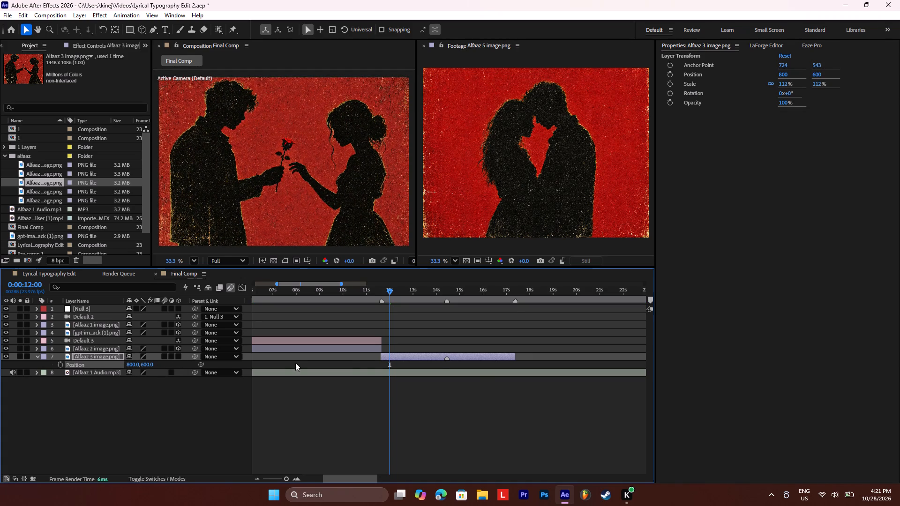
click(444, 400)
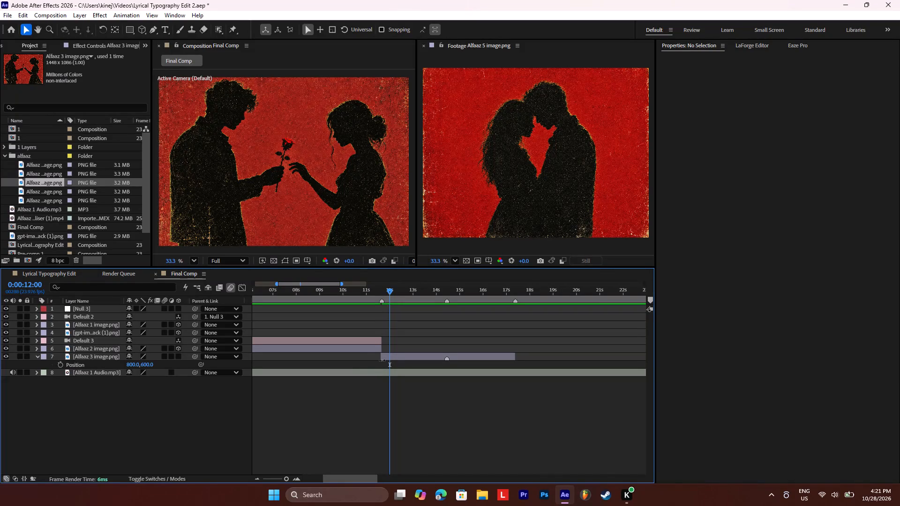
Go back to 0:00:11:16 and make the Alfaaz 3 image a 3D layer.
click(384, 291)
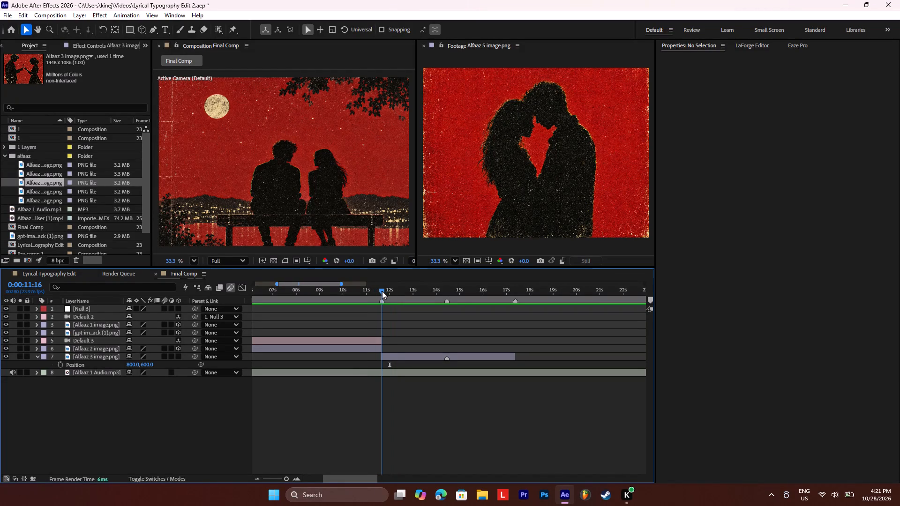
click(386, 357)
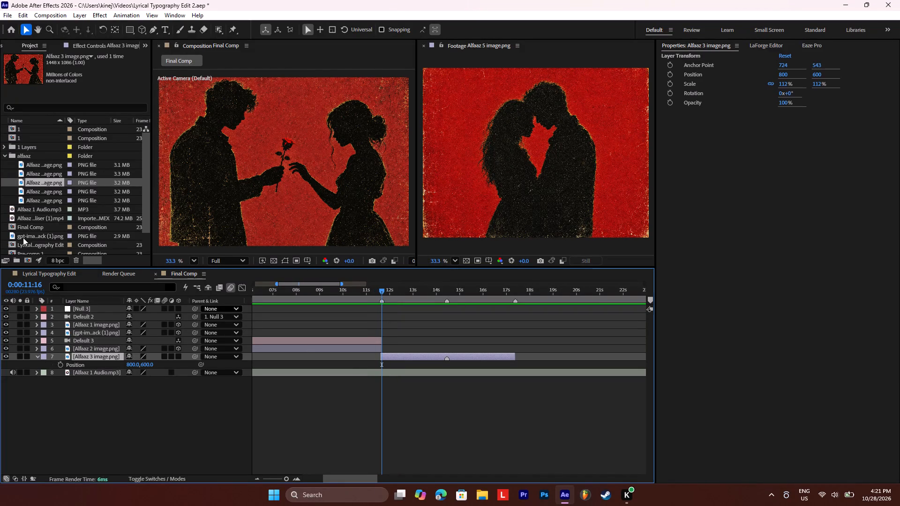
click(76, 18)
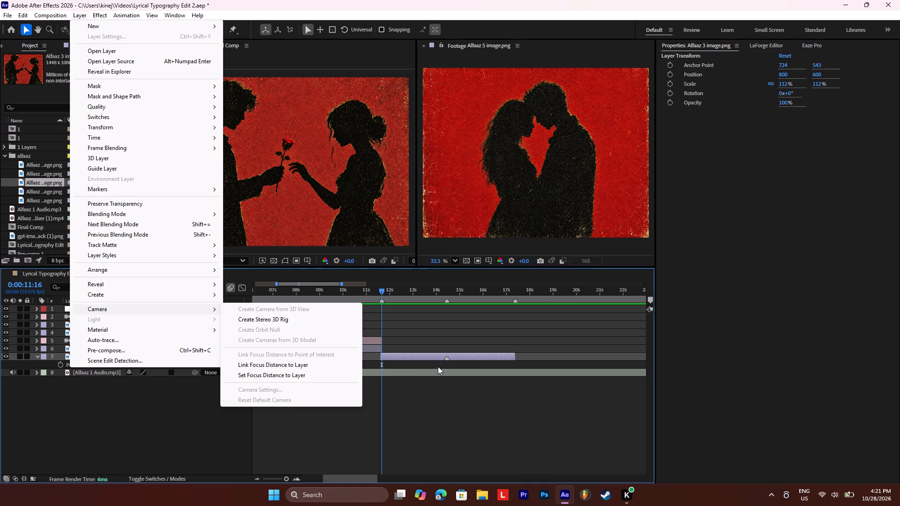
click(379, 432)
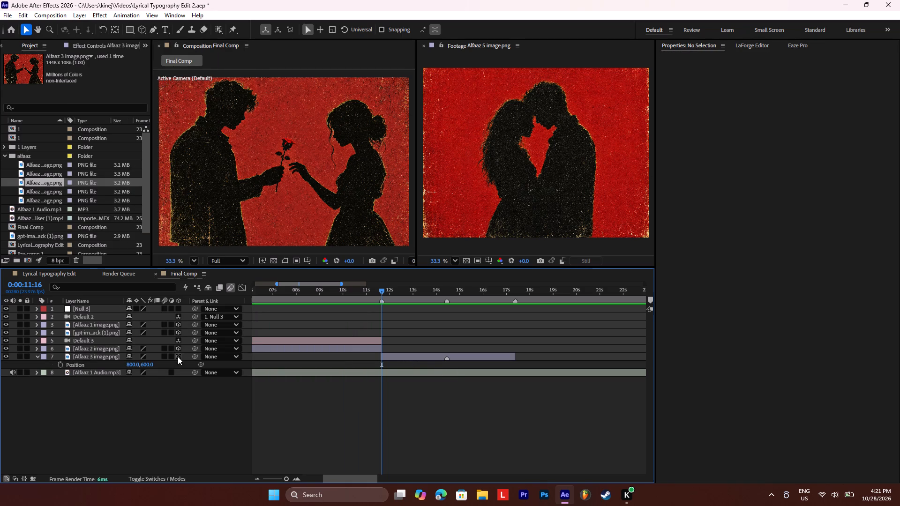
click(178, 357)
Create a camera from the 3D view at 0:00:11:16 and place it directly above the Alfaaz 3 image layer.
click(74, 15)
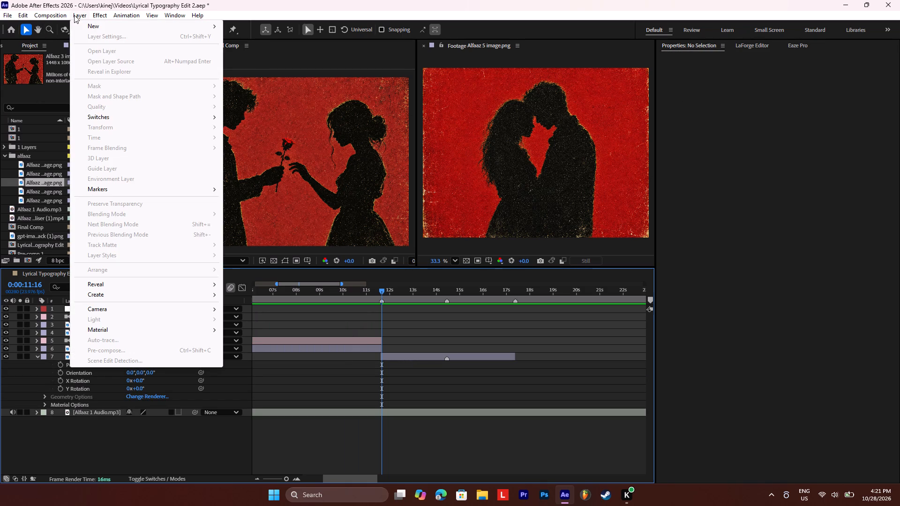
click(257, 305)
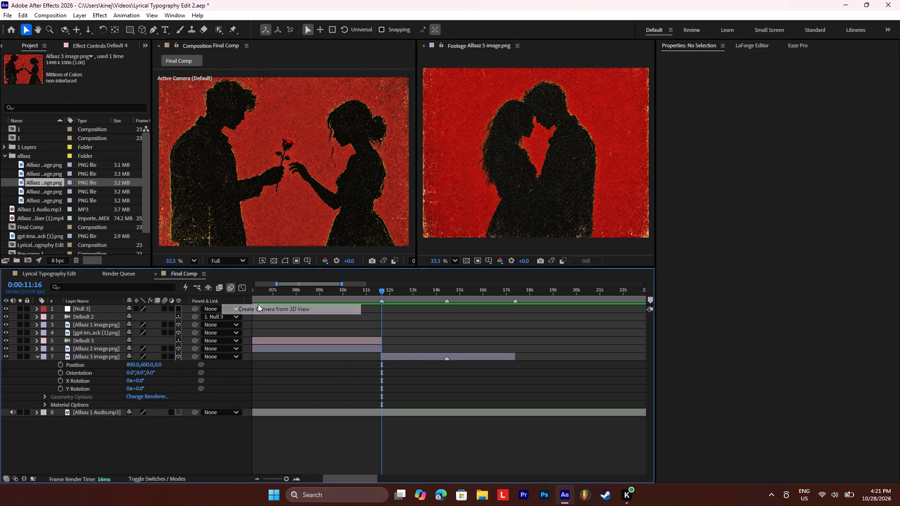
drag(97, 308, 94, 356)
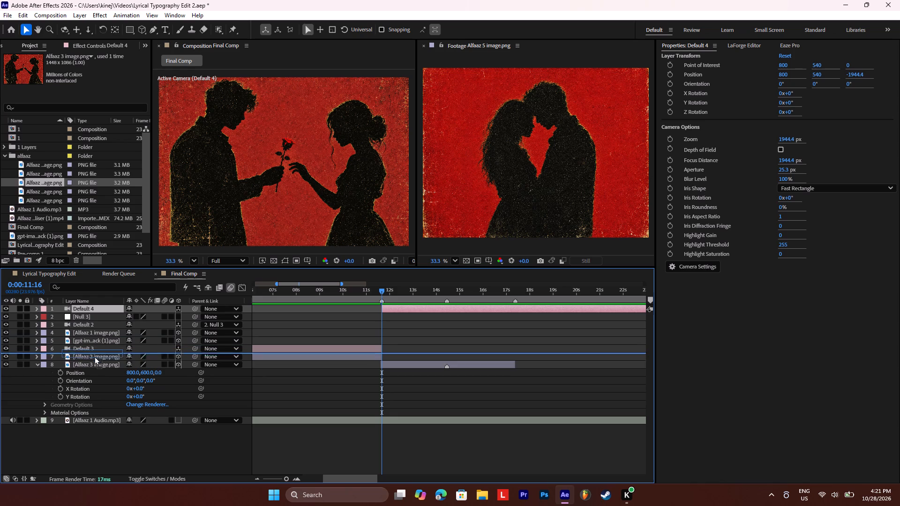
drag(94, 356, 93, 358)
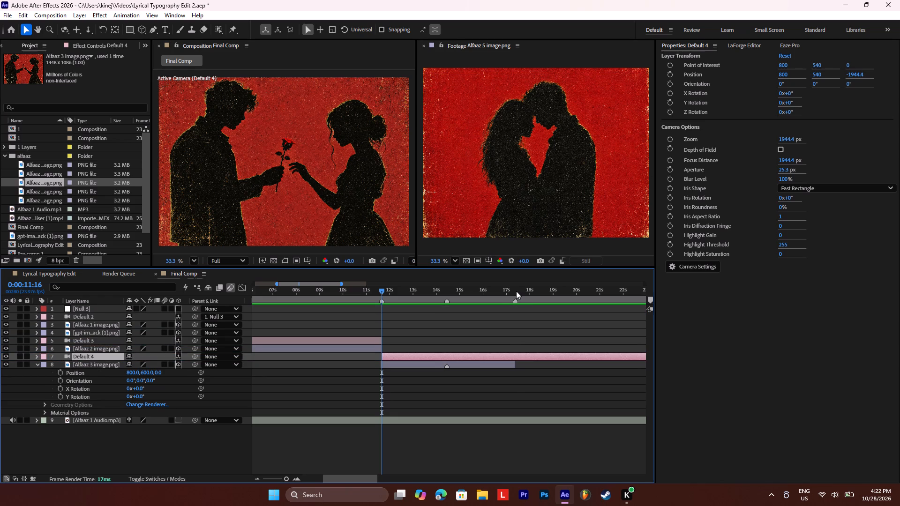
Split the Default 4 camera at the 0:00:17:09 marker and delete the part after it.
drag(516, 291, 515, 284)
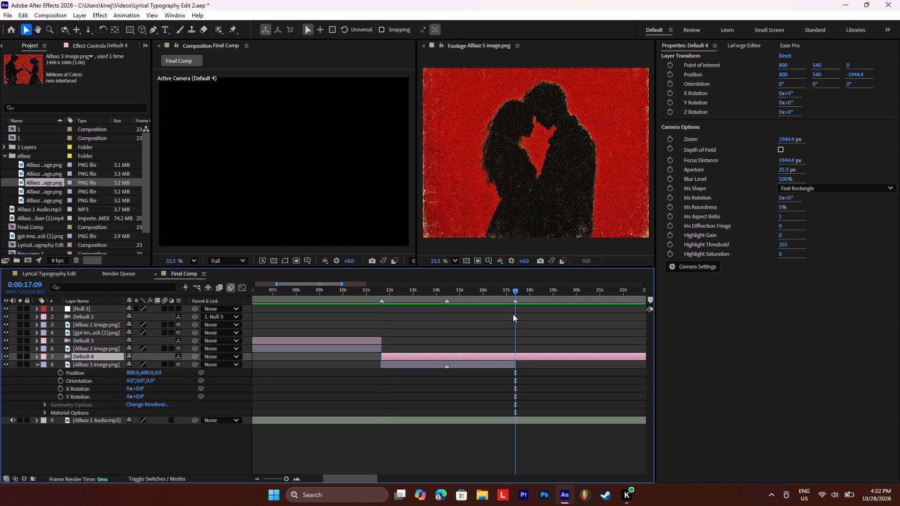
key(ctrl+shift+d)
key(BackSpace)
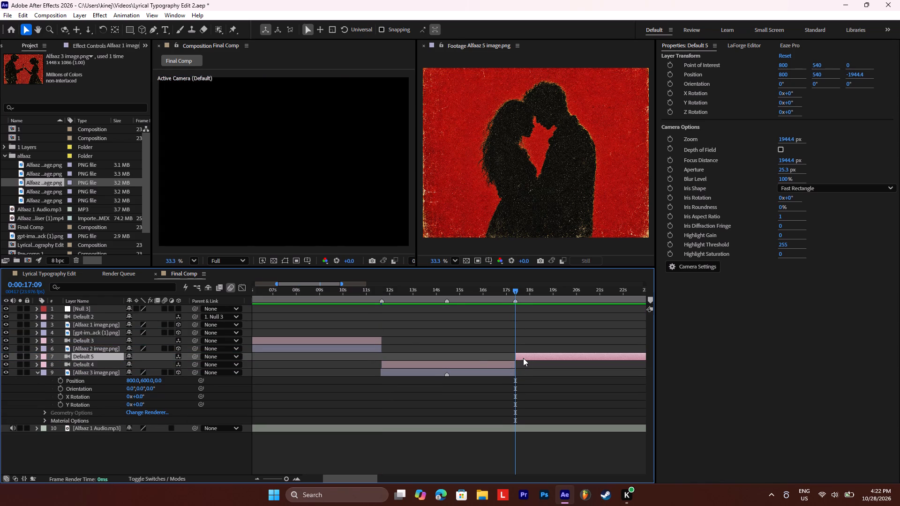
click(402, 286)
Set starting keyframes for the Default 4 camera's Point of Interest and Position at 0:00:11:16.
click(395, 357)
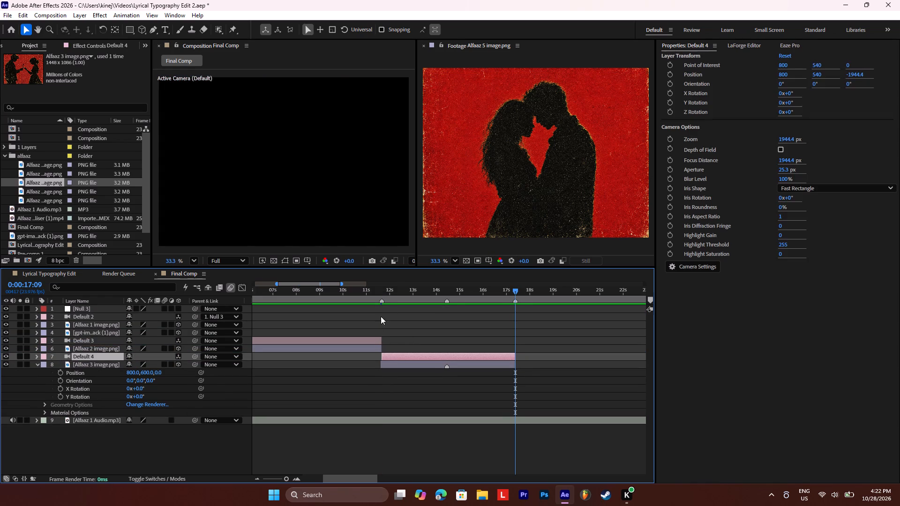
click(380, 290)
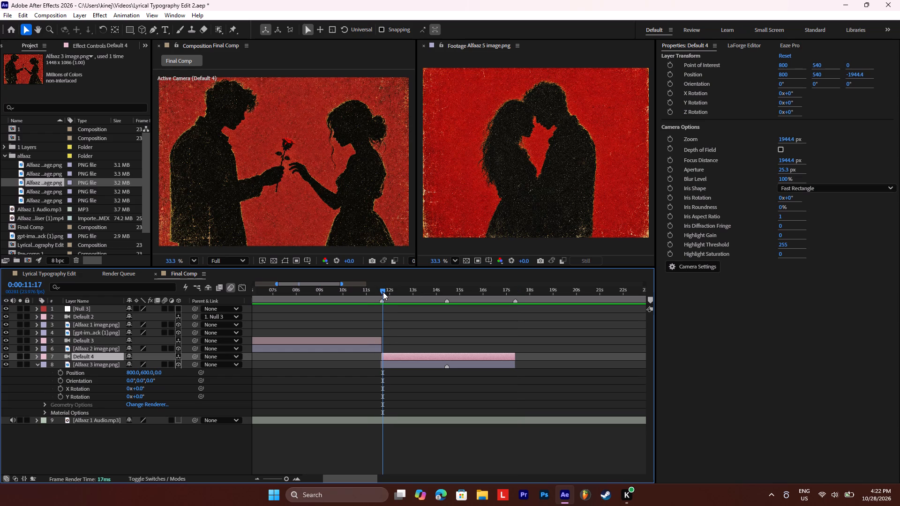
click(383, 292)
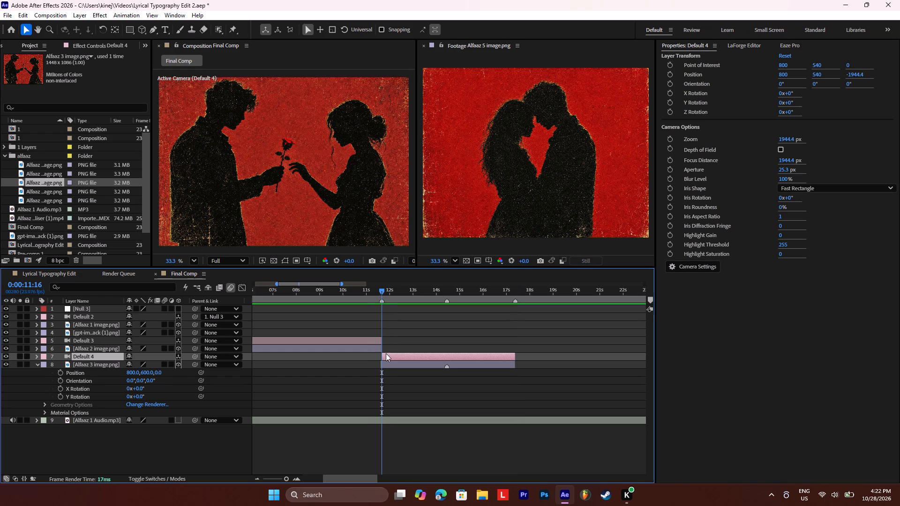
click(390, 357)
ctrl+click(98, 365)
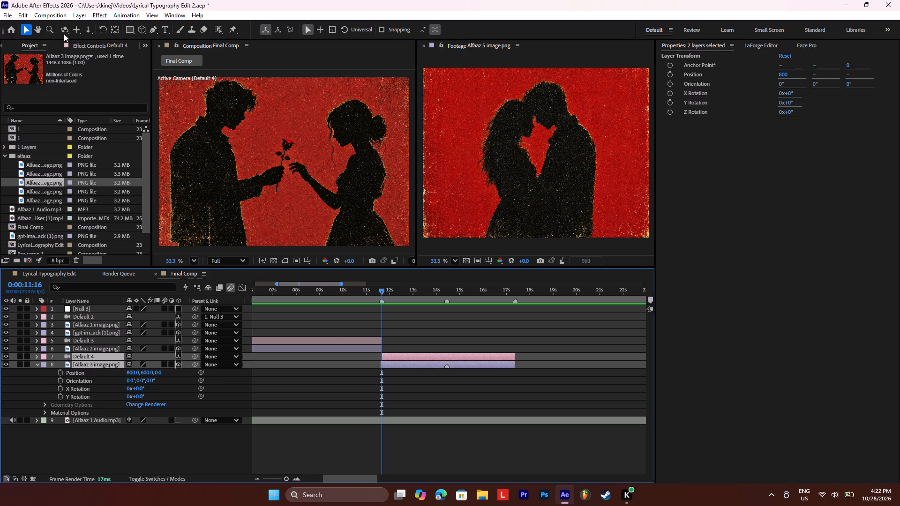
click(78, 18)
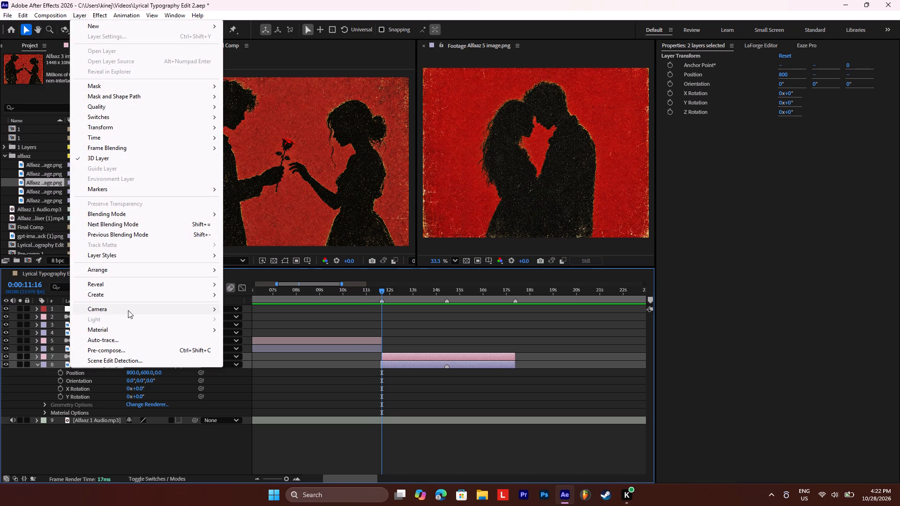
click(286, 374)
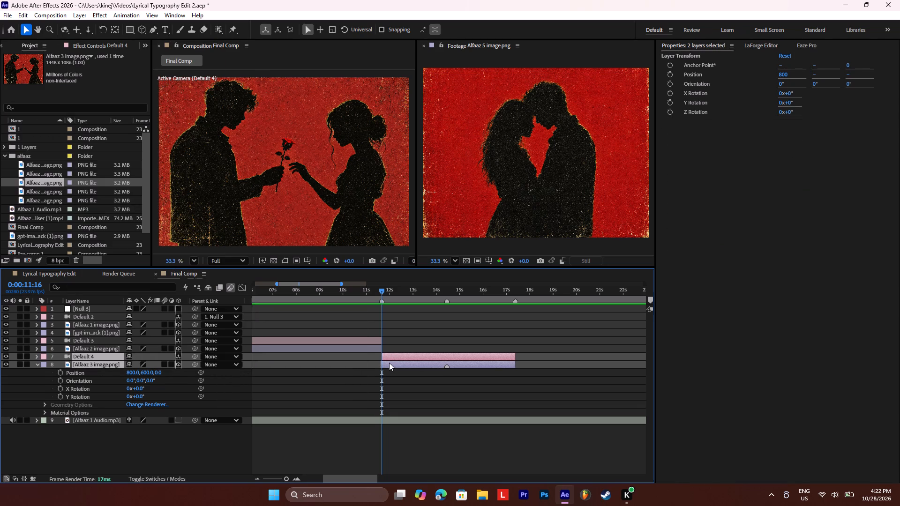
click(35, 355)
click(45, 363)
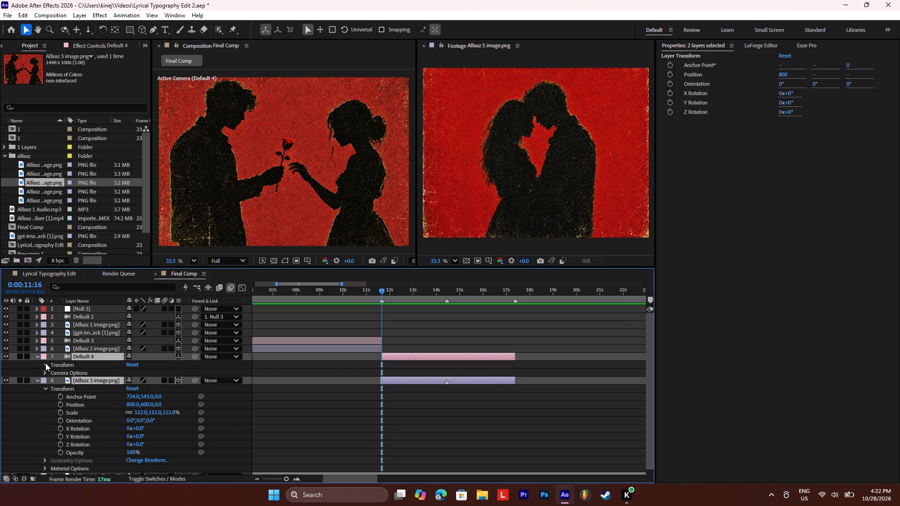
ctrl+click(92, 370)
ctrl+click(84, 382)
click(60, 372)
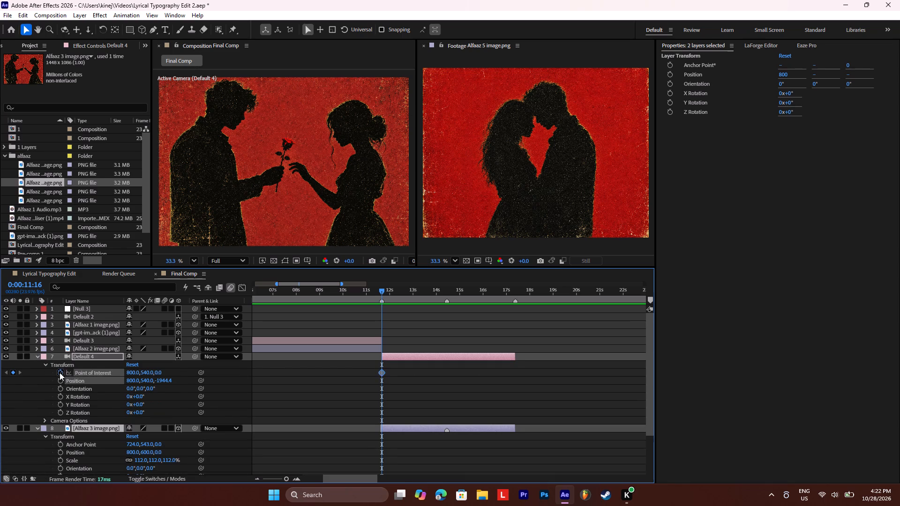
At 0:00:11:16, pan and dolly the Default 4 camera in on the man and the rose, to position about 595, 332, -1078.
key(space)
key(space)
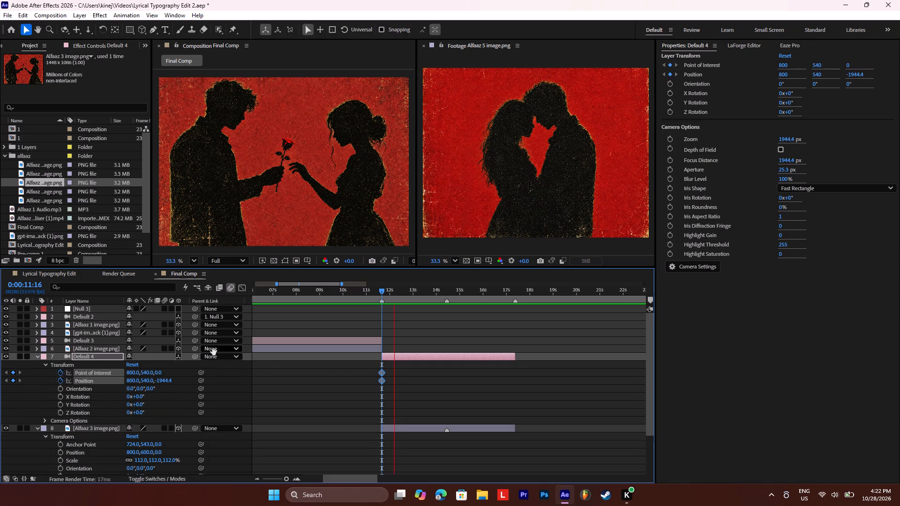
drag(384, 290, 384, 290)
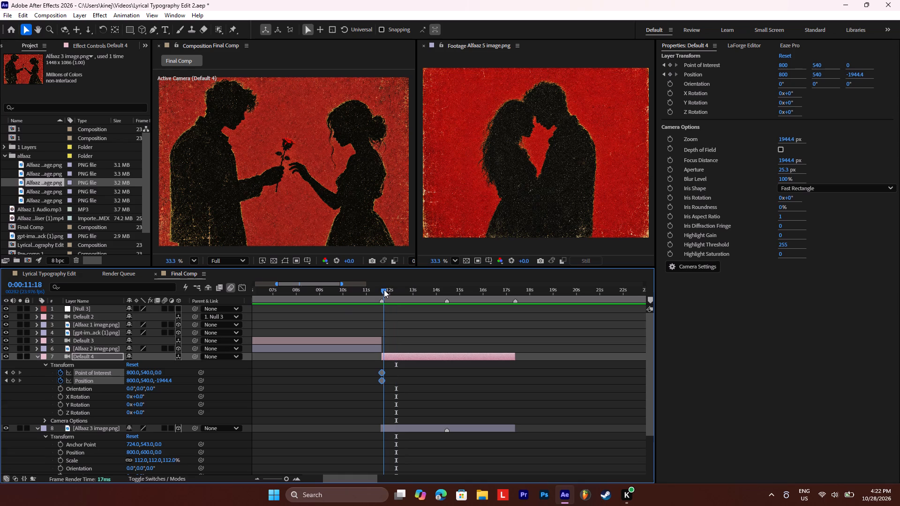
drag(384, 290, 382, 285)
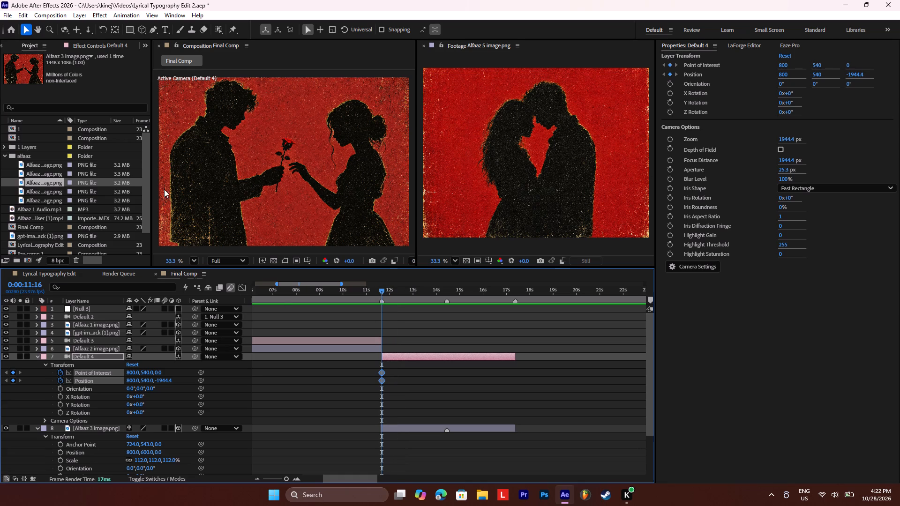
click(76, 33)
drag(241, 136, 251, 159)
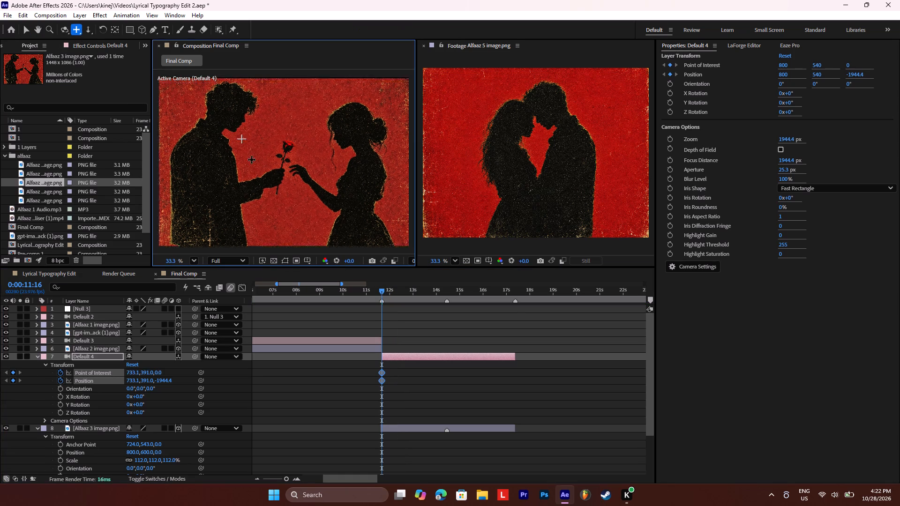
drag(251, 159, 270, 157)
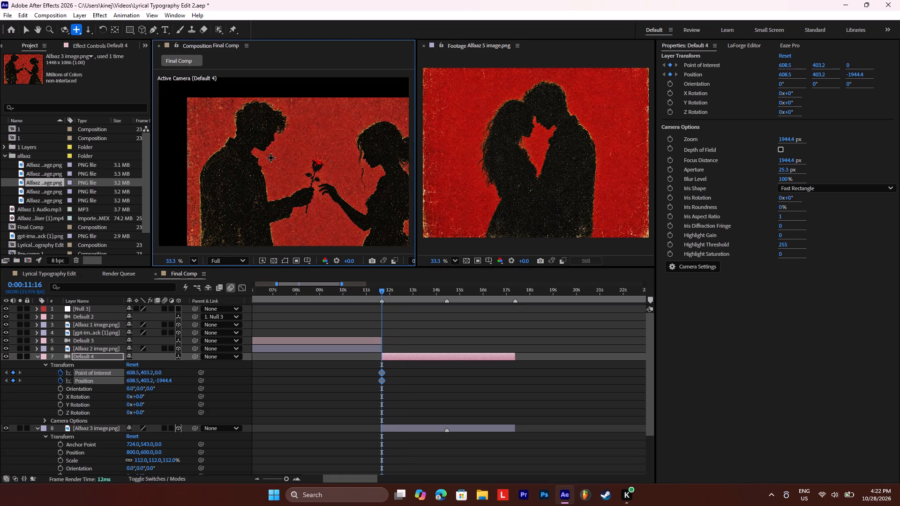
drag(270, 157, 290, 155)
click(83, 28)
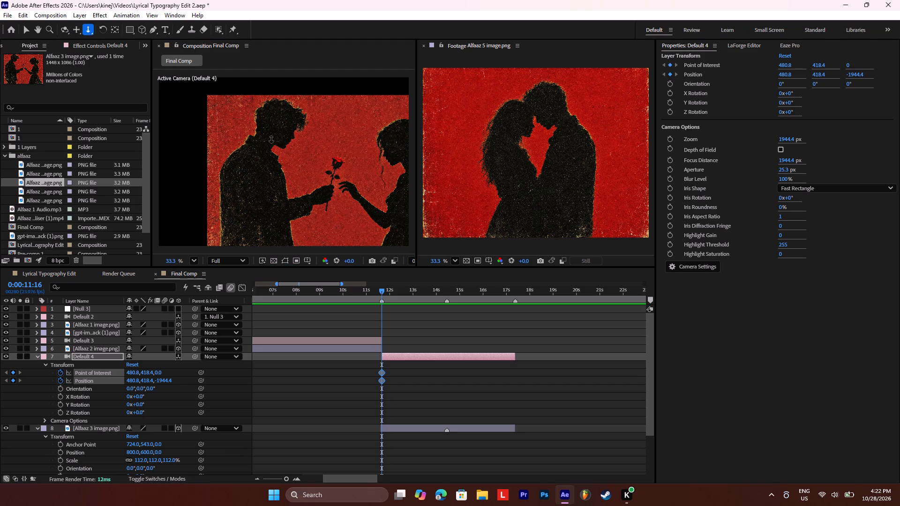
drag(271, 140, 277, 84)
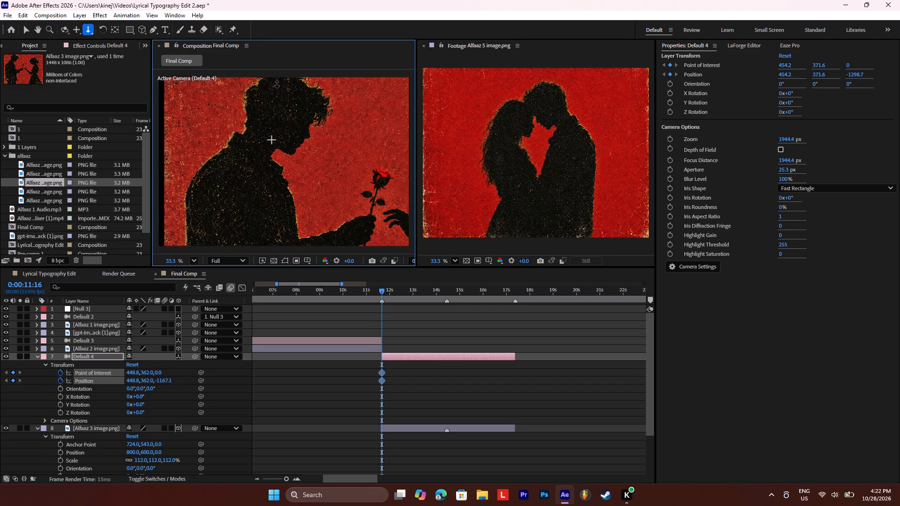
drag(277, 84, 277, 77)
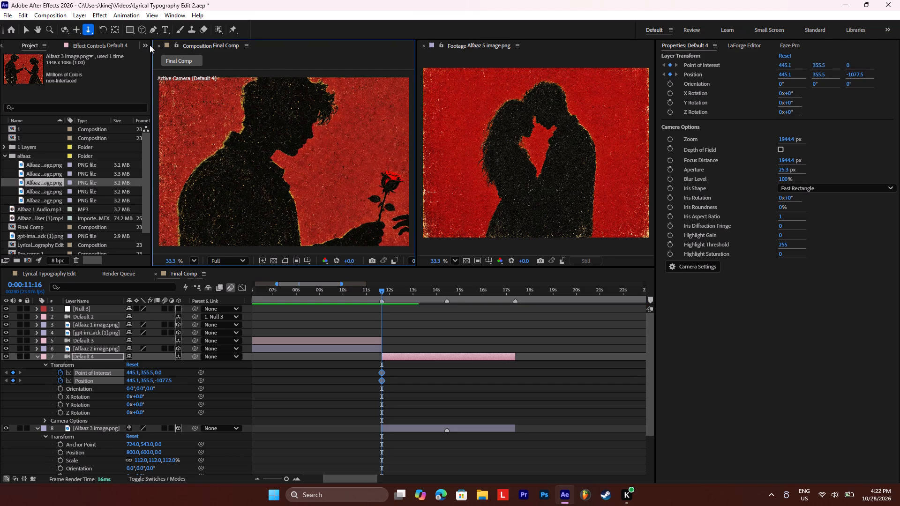
click(75, 29)
drag(260, 141, 201, 162)
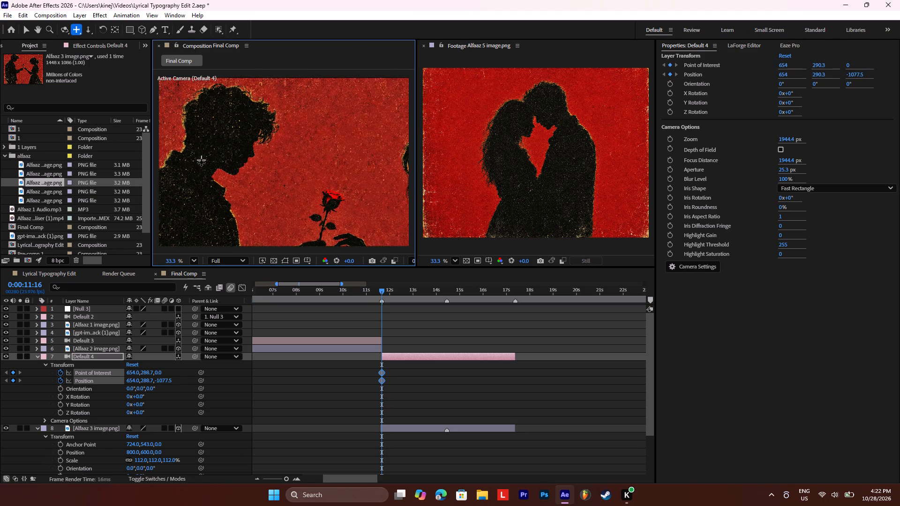
drag(201, 162, 218, 148)
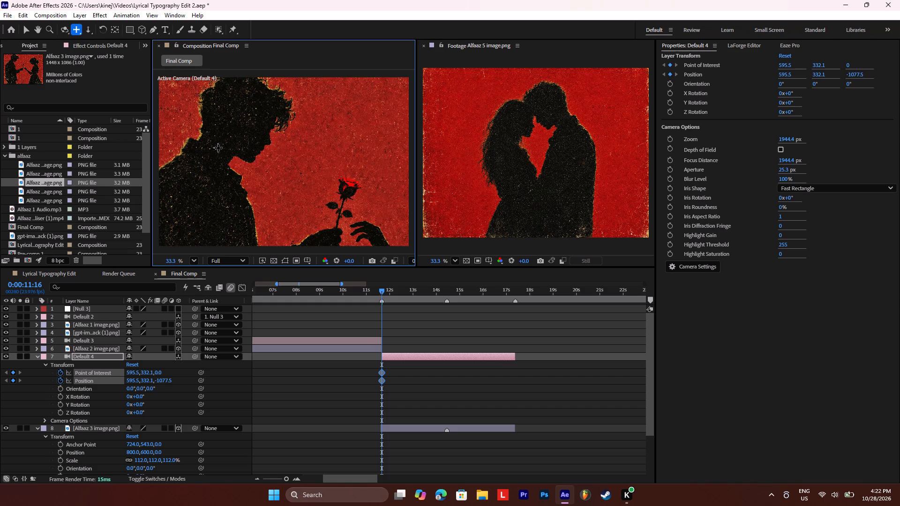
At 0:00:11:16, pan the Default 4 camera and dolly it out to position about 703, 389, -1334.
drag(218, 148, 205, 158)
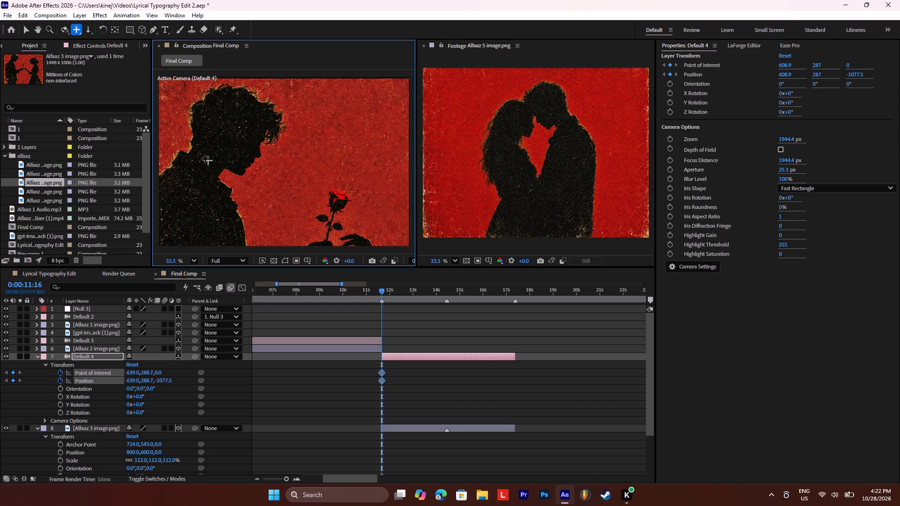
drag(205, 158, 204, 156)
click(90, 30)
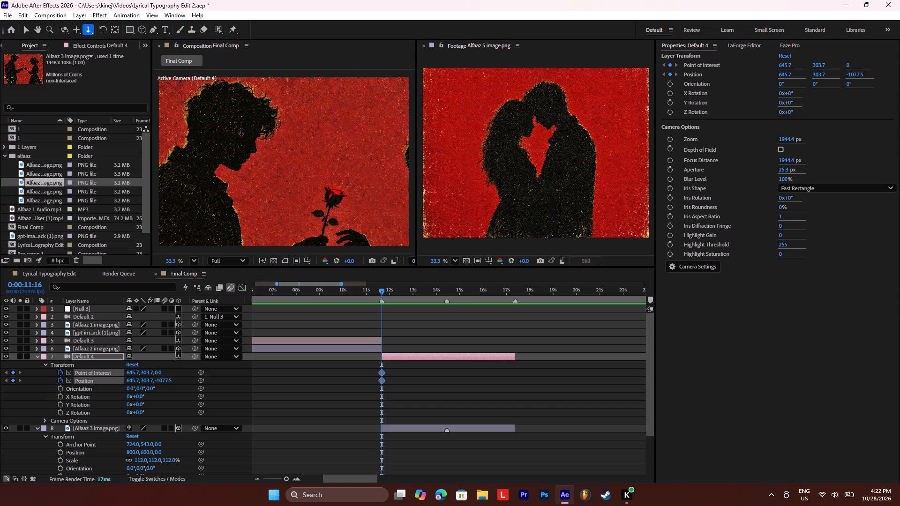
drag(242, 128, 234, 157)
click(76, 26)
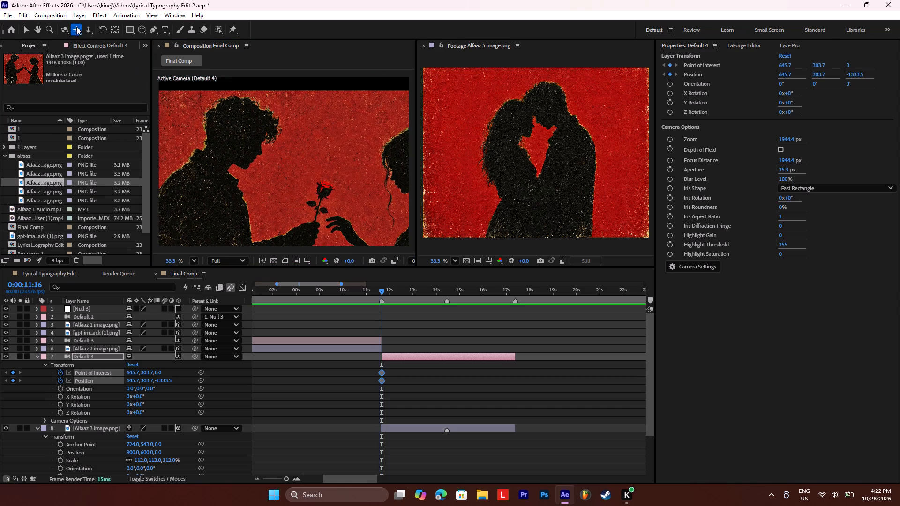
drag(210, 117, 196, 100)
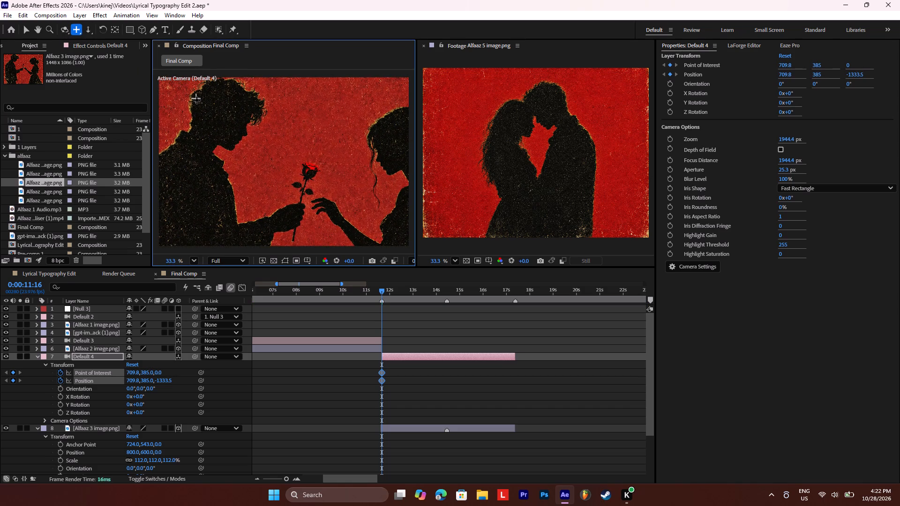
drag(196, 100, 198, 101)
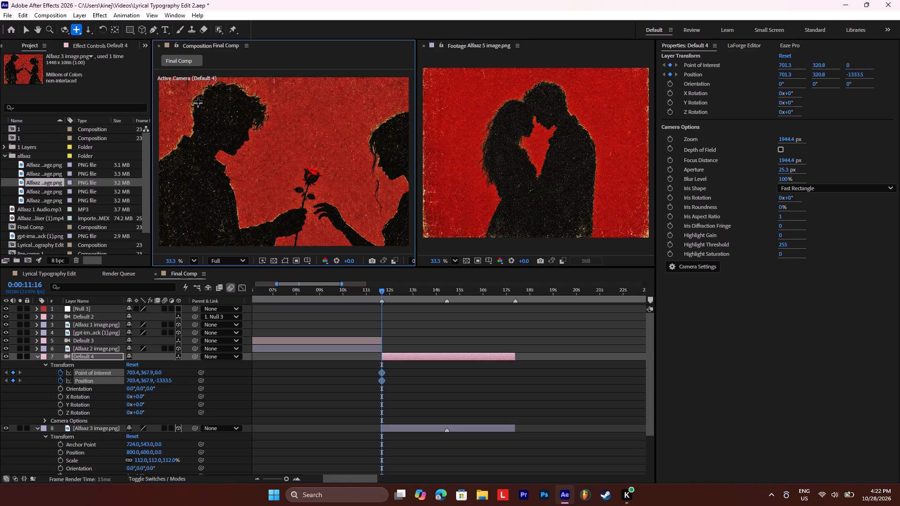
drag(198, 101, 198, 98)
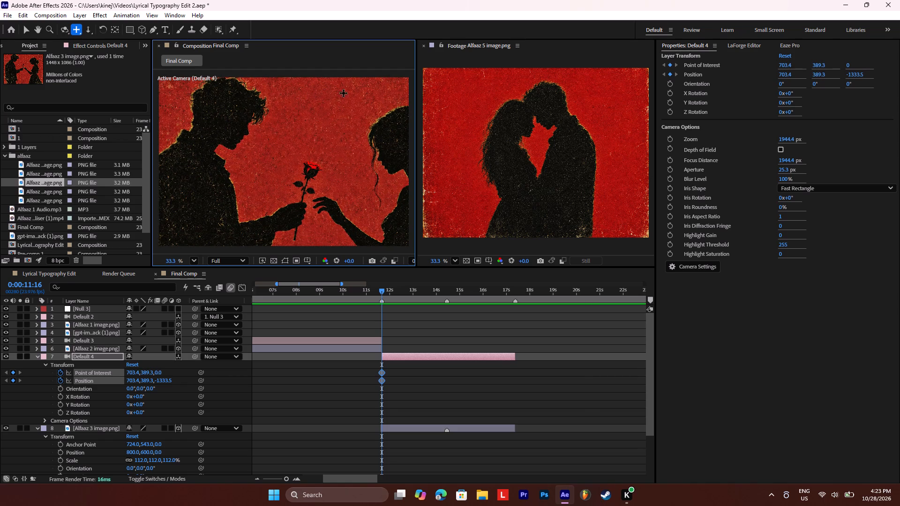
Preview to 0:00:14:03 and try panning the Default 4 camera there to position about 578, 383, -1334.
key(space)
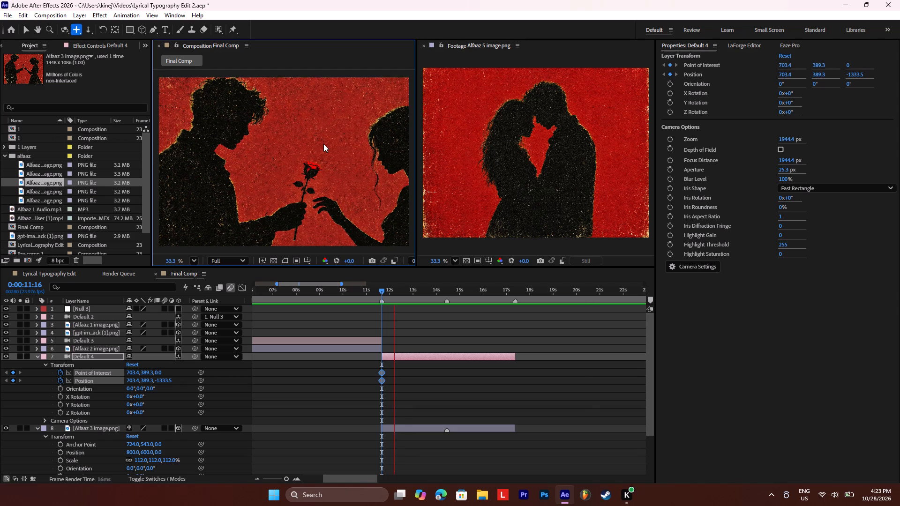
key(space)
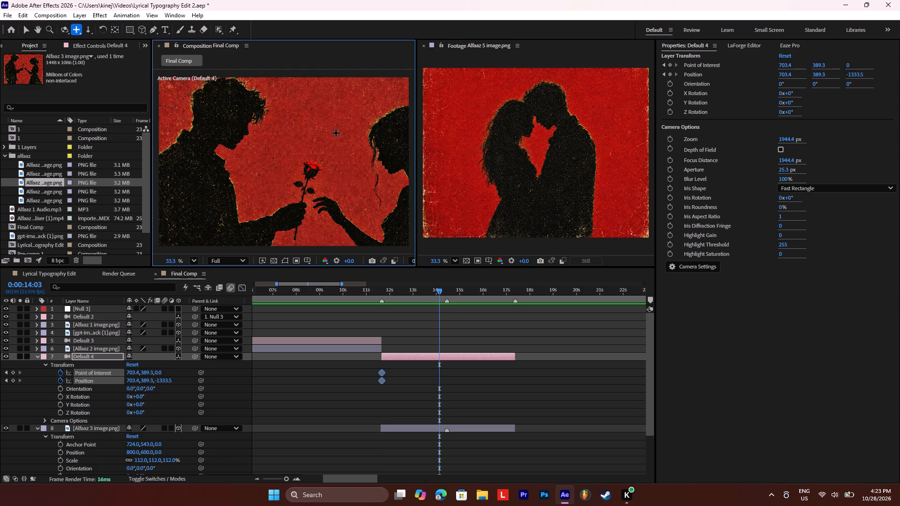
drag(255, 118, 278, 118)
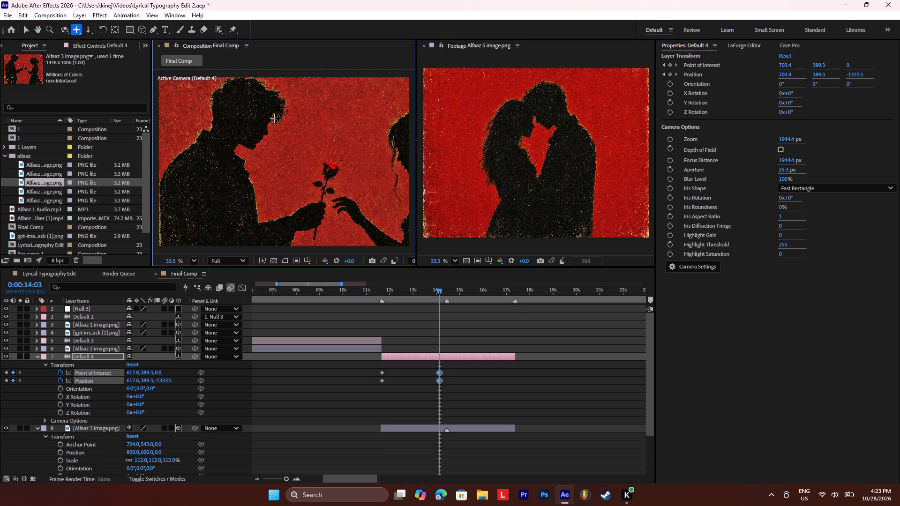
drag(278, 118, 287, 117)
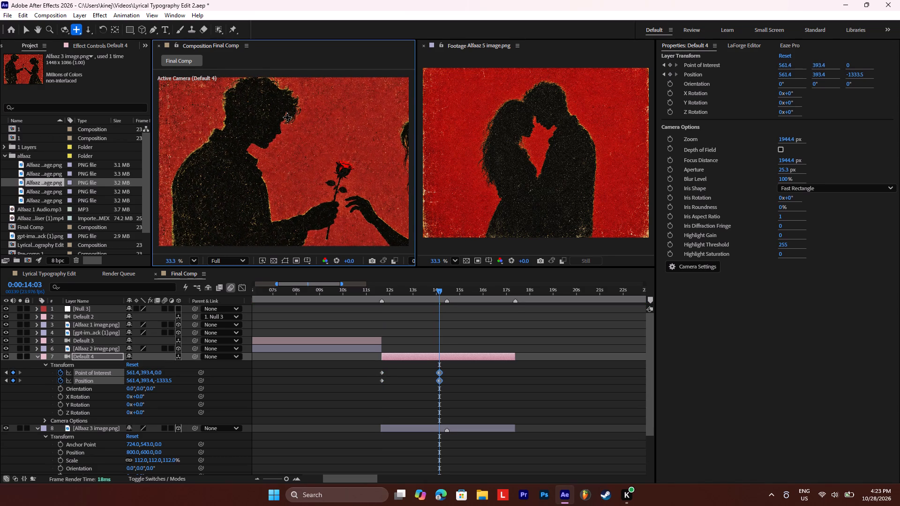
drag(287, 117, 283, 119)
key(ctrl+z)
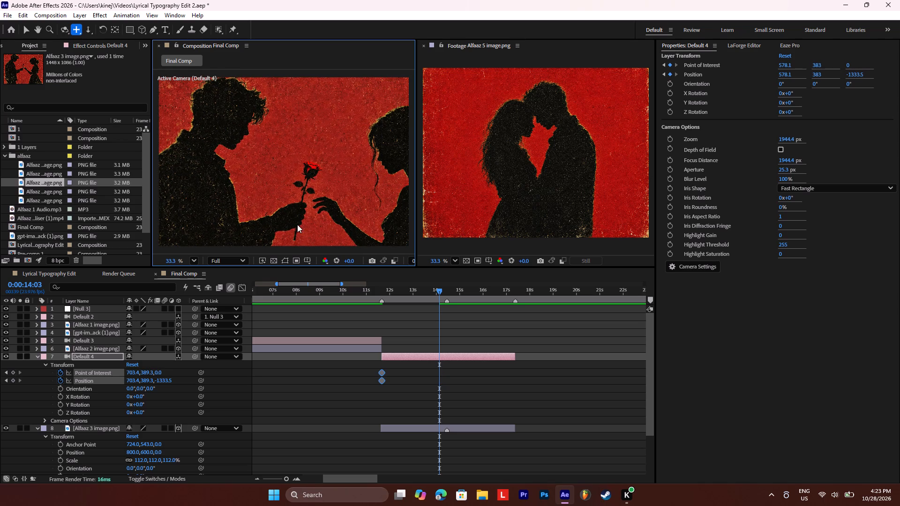
Undo the Default 4 camera moves and its starting Point of Interest and Position keyframes.
click(400, 289)
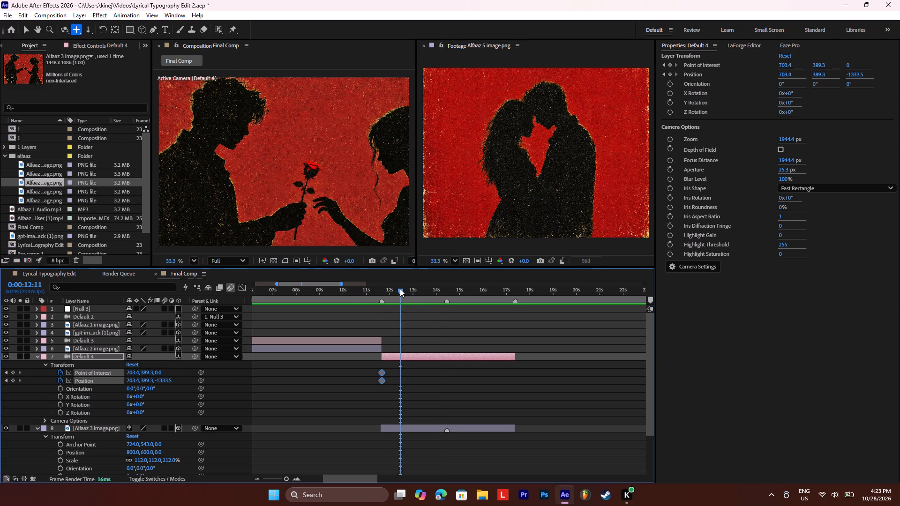
key(ctrl+z)
key(ctrl+z)
key(ctrl+z)
key(ctrl+z)
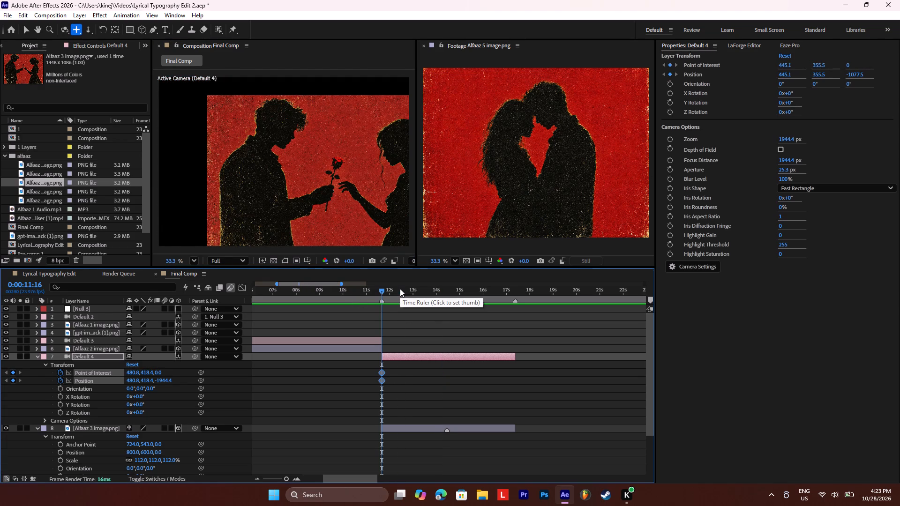
key(ctrl+z)
key(ctrl+z)
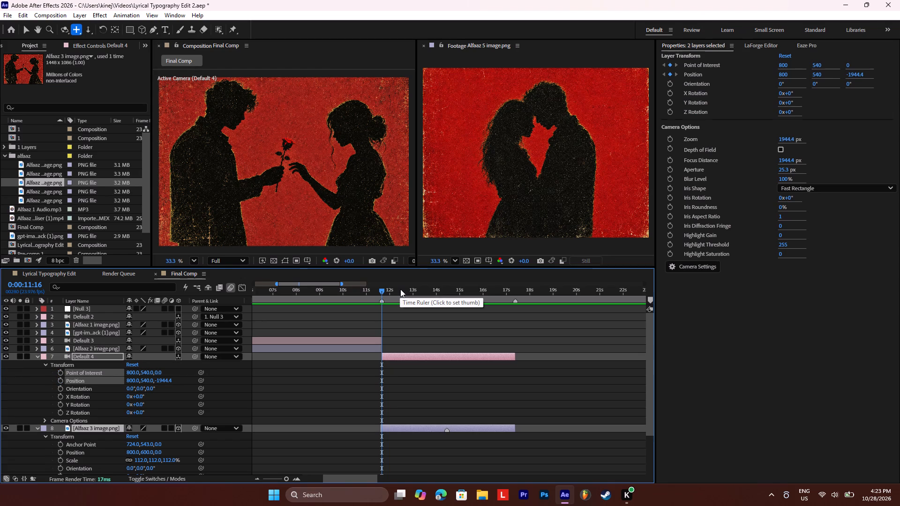
Duplicate the gpt-image red background layer and place the copy directly above the Alfaaz 3 image layer.
click(42, 357)
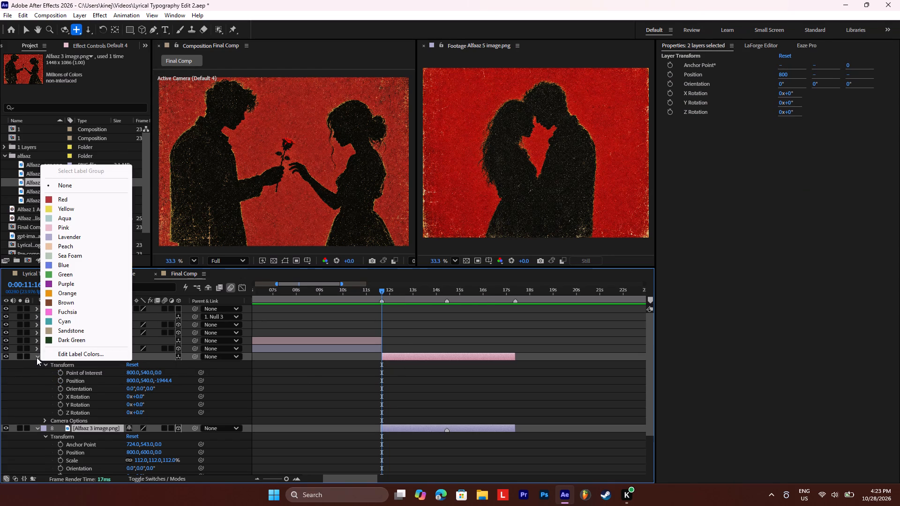
click(37, 357)
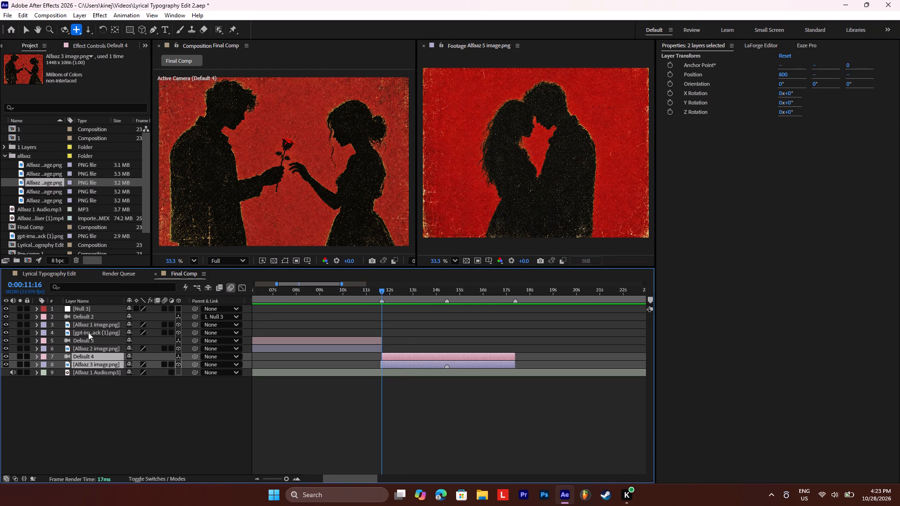
click(96, 324)
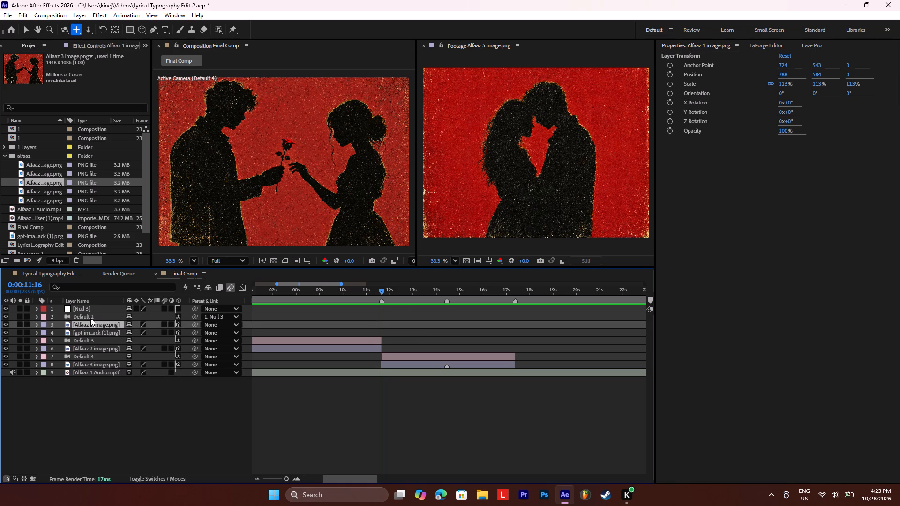
click(94, 333)
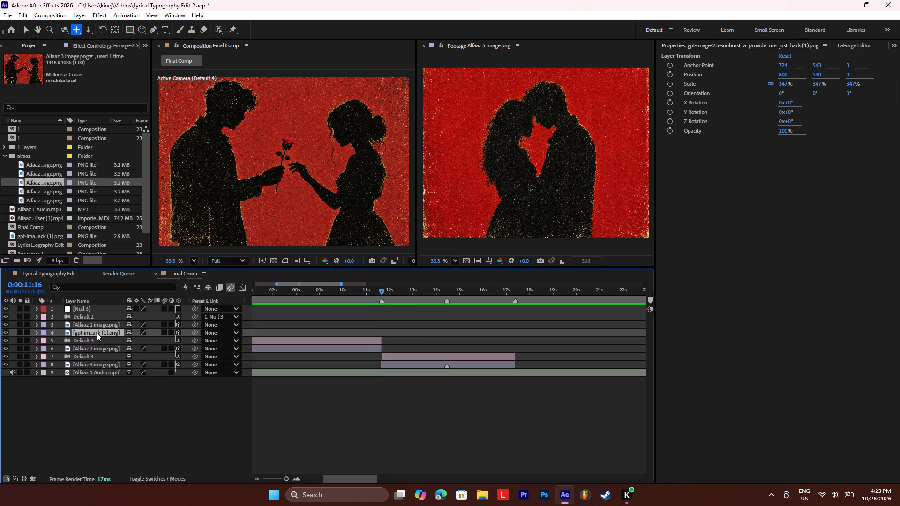
key(ctrl+d)
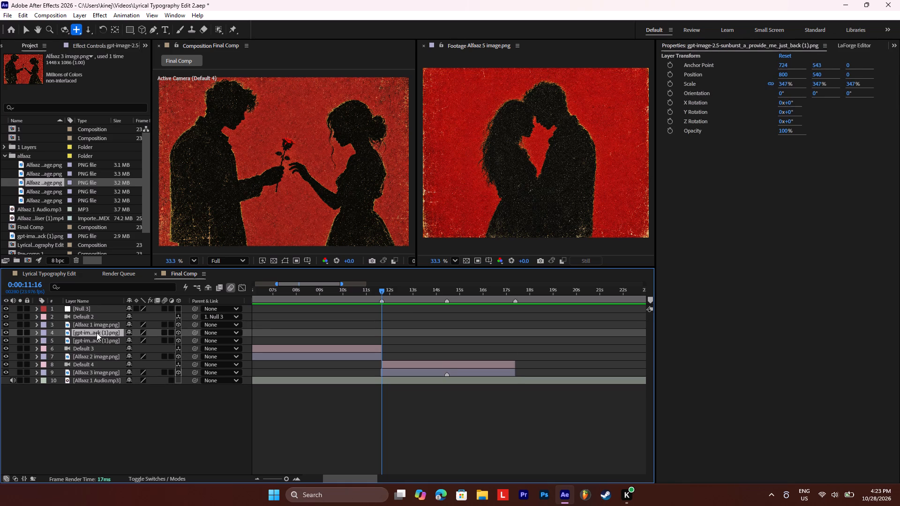
drag(97, 333, 89, 377)
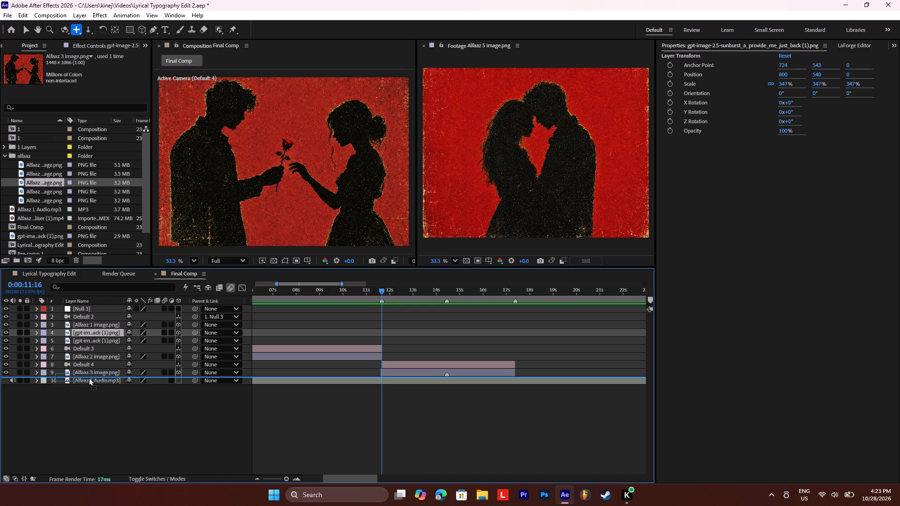
drag(89, 377, 96, 365)
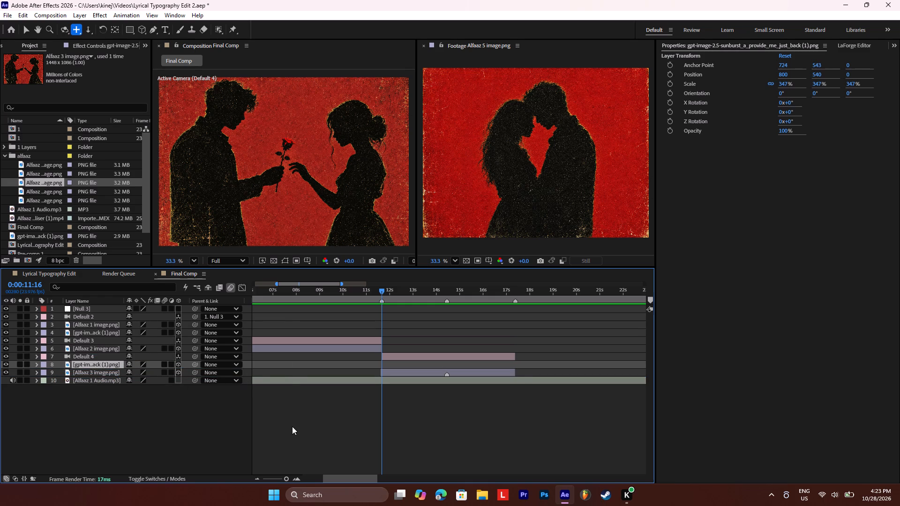
Shift the copied red background layer in time so it starts at 0:00:11:16.
drag(340, 475, 310, 471)
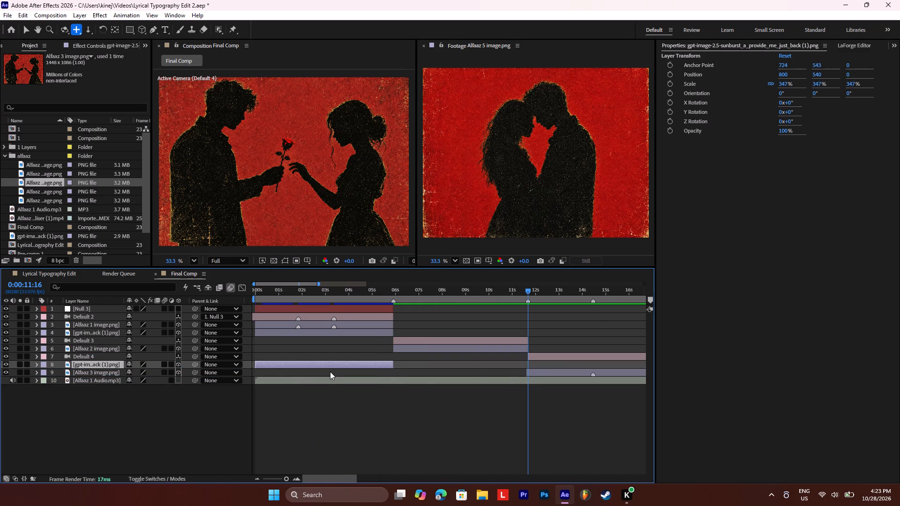
drag(334, 364, 607, 364)
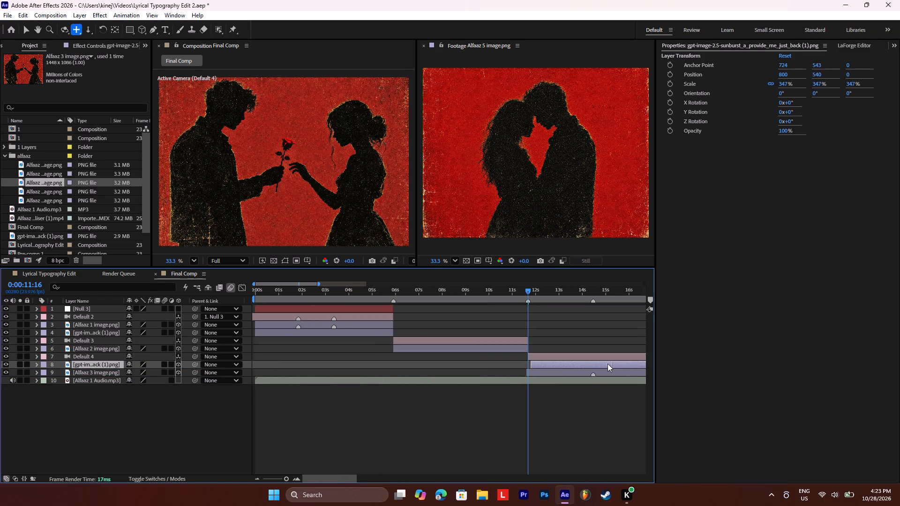
drag(607, 364, 607, 364)
drag(325, 476, 360, 476)
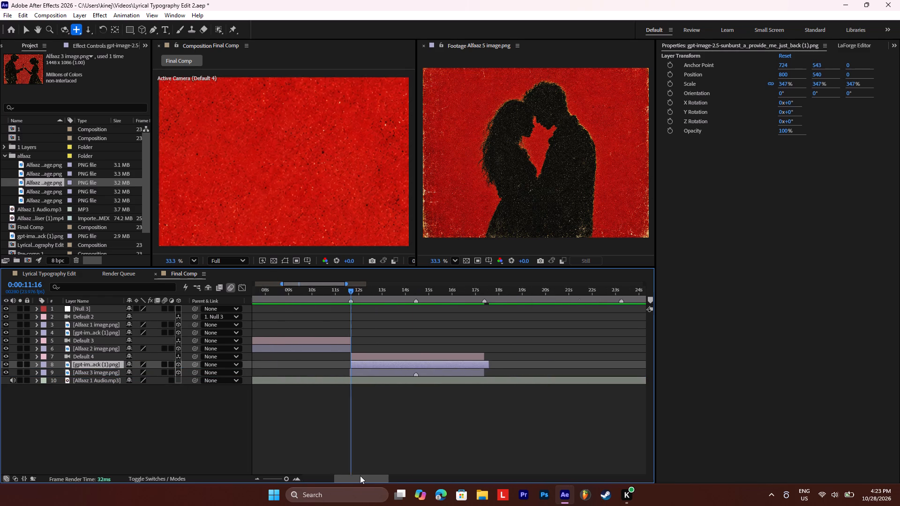
drag(360, 476, 354, 476)
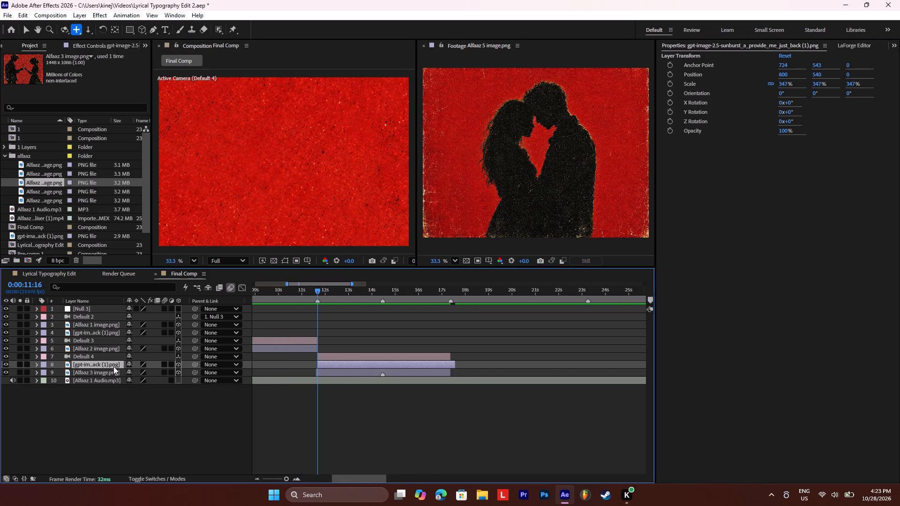
Move the copied background layer directly below the Alfaaz 3 image layer and nudge it slightly earlier to match that layer's start.
drag(112, 364, 112, 377)
drag(345, 368, 341, 369)
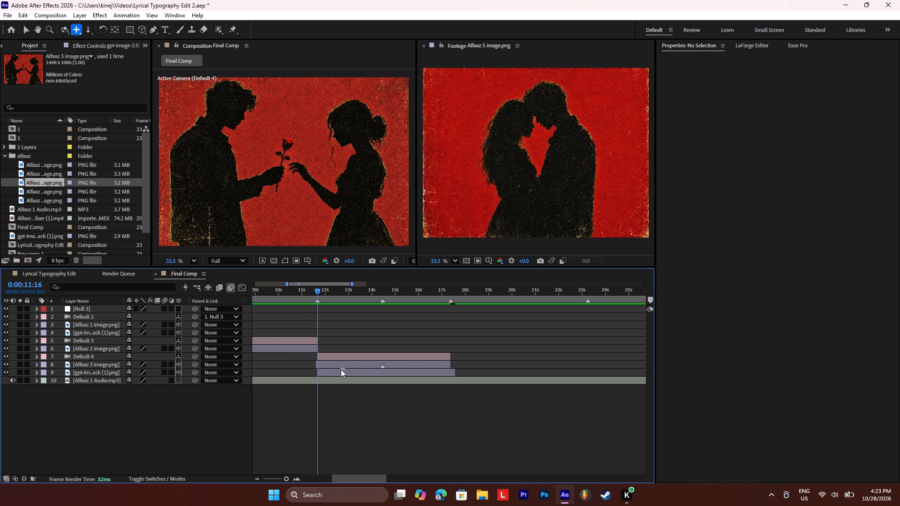
drag(341, 369, 339, 370)
click(332, 372)
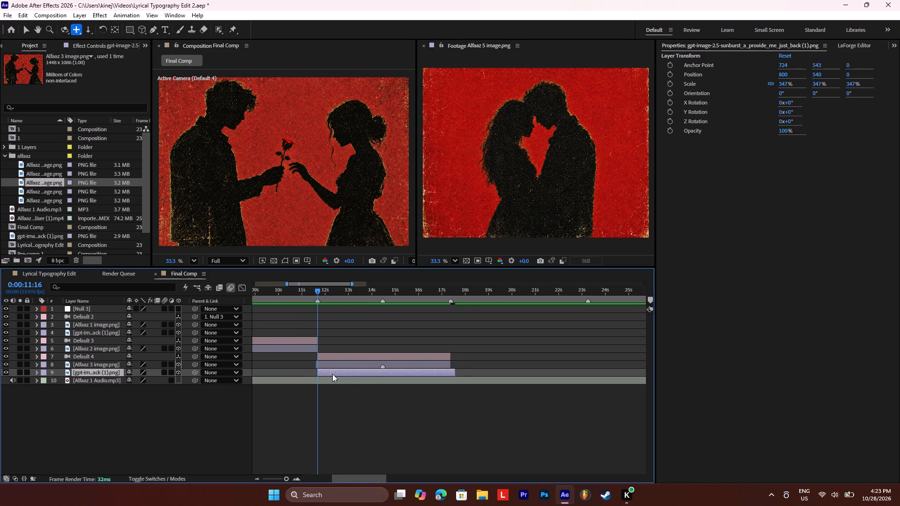
click(331, 374)
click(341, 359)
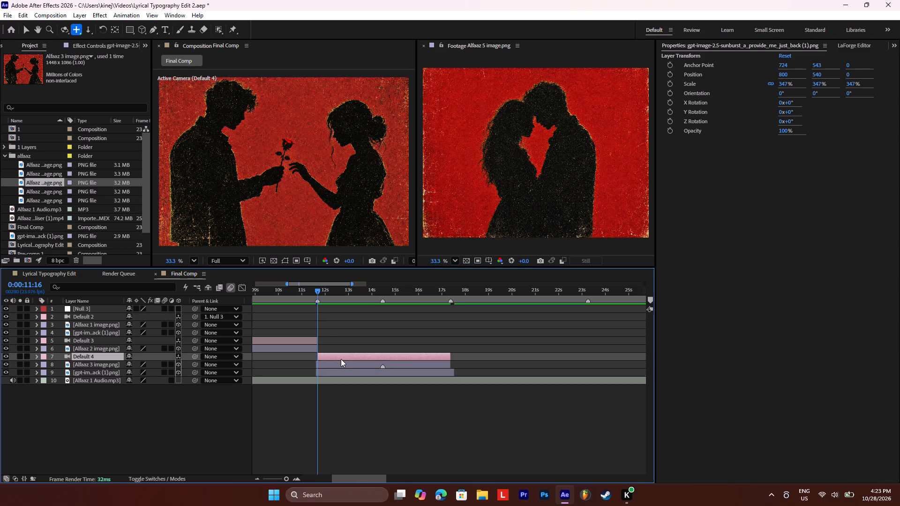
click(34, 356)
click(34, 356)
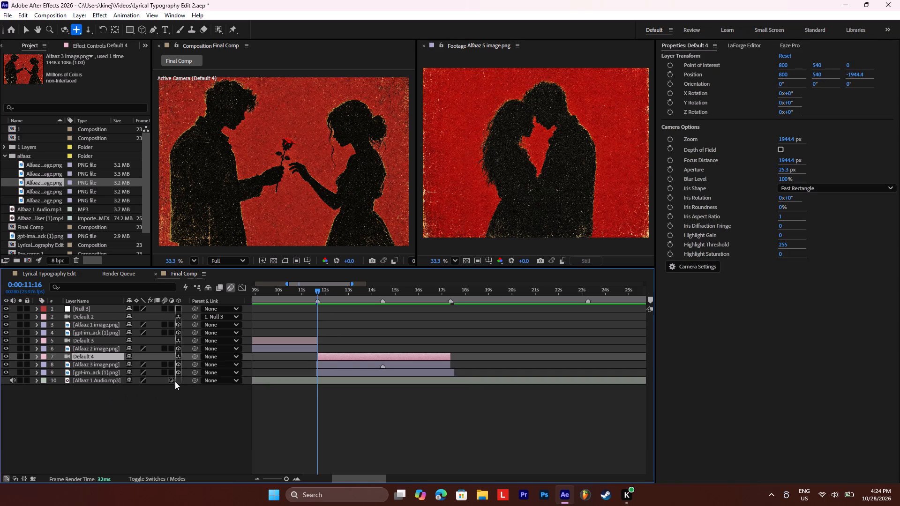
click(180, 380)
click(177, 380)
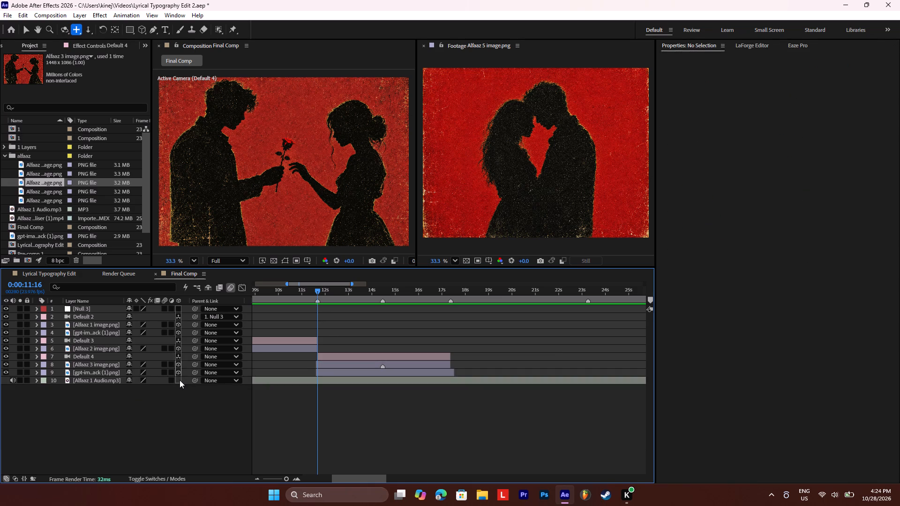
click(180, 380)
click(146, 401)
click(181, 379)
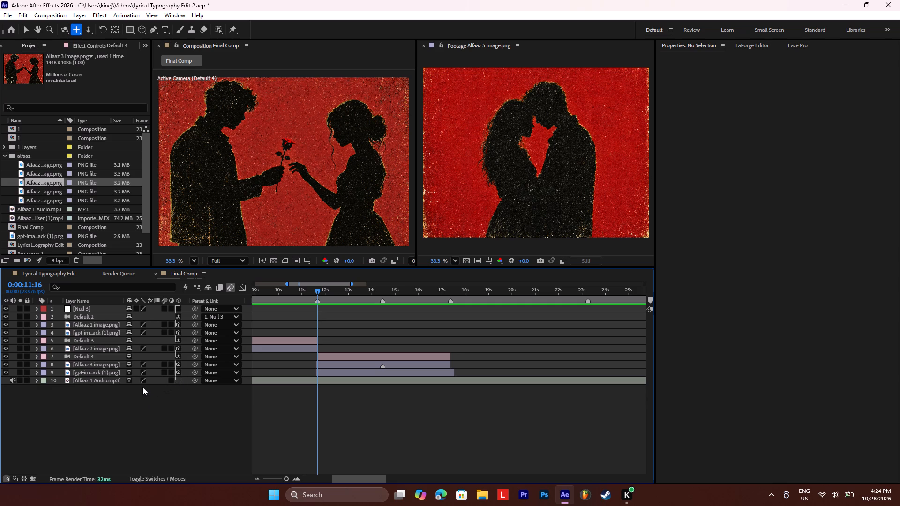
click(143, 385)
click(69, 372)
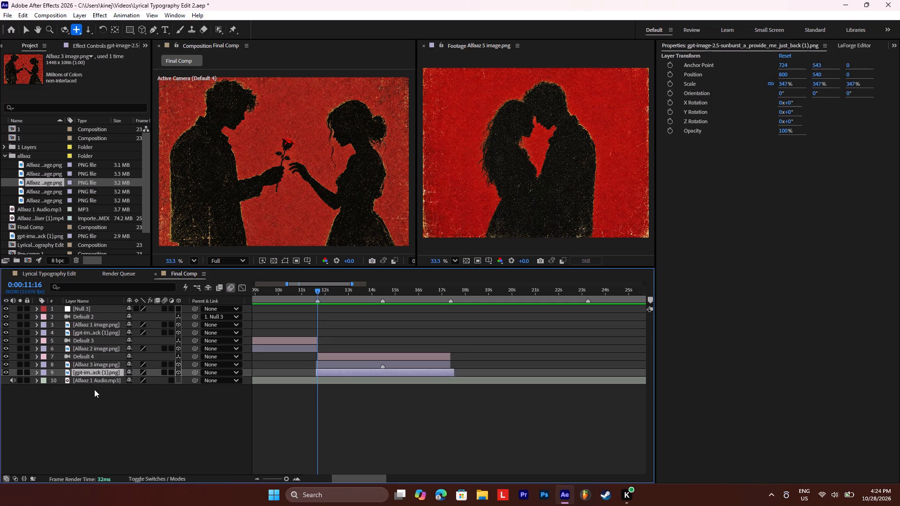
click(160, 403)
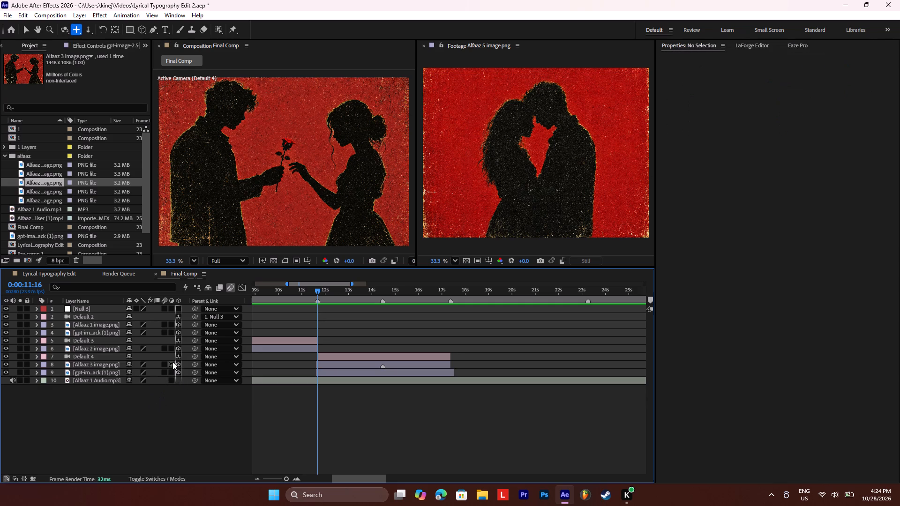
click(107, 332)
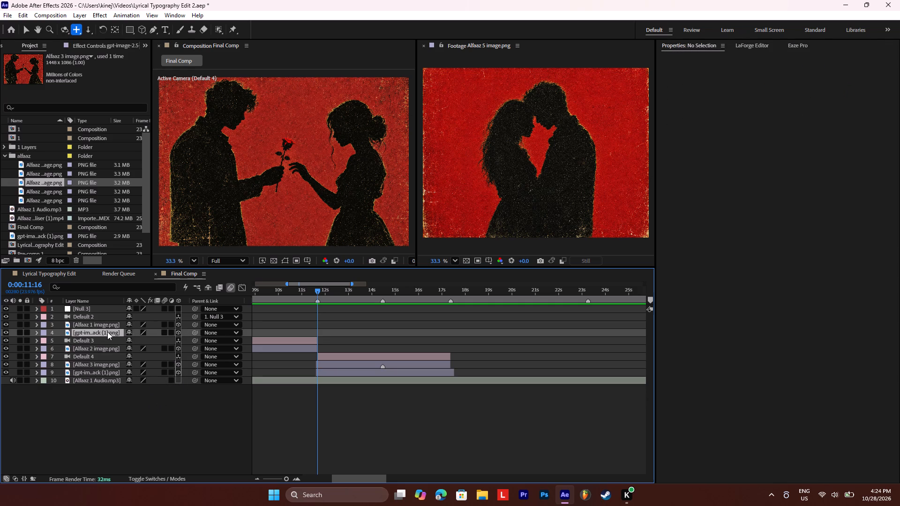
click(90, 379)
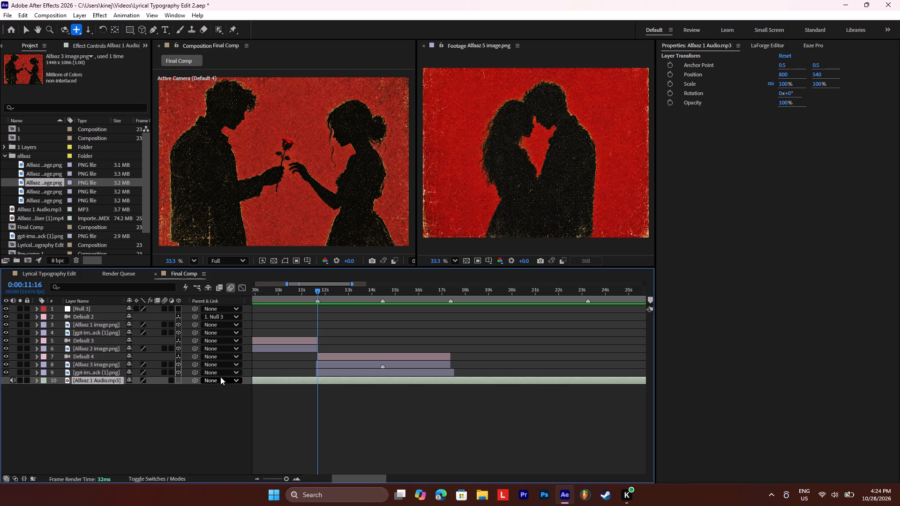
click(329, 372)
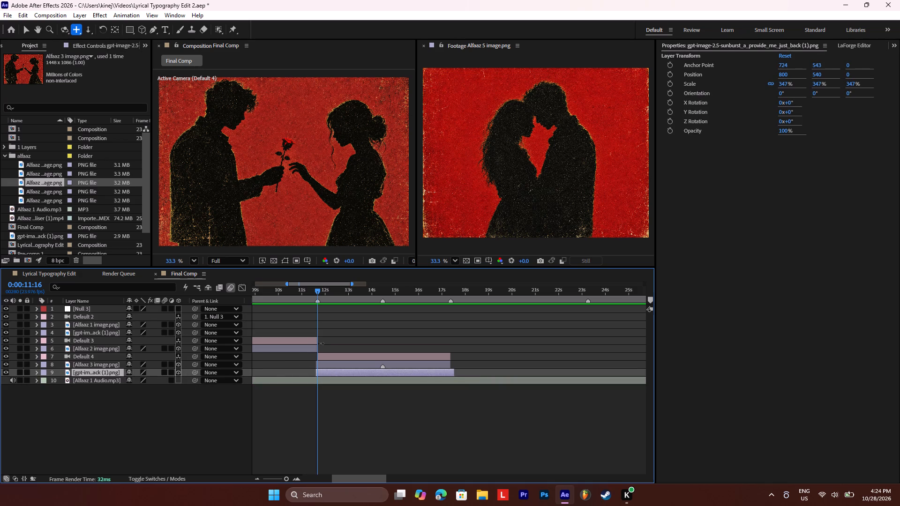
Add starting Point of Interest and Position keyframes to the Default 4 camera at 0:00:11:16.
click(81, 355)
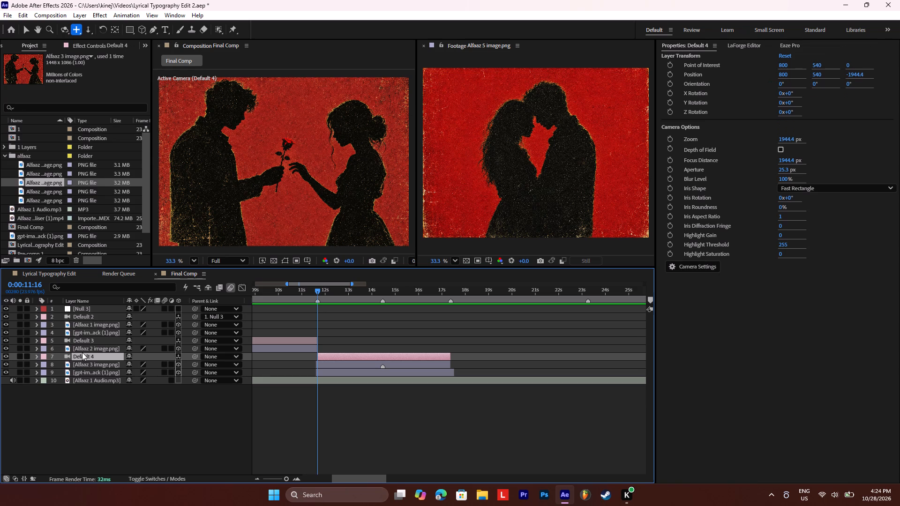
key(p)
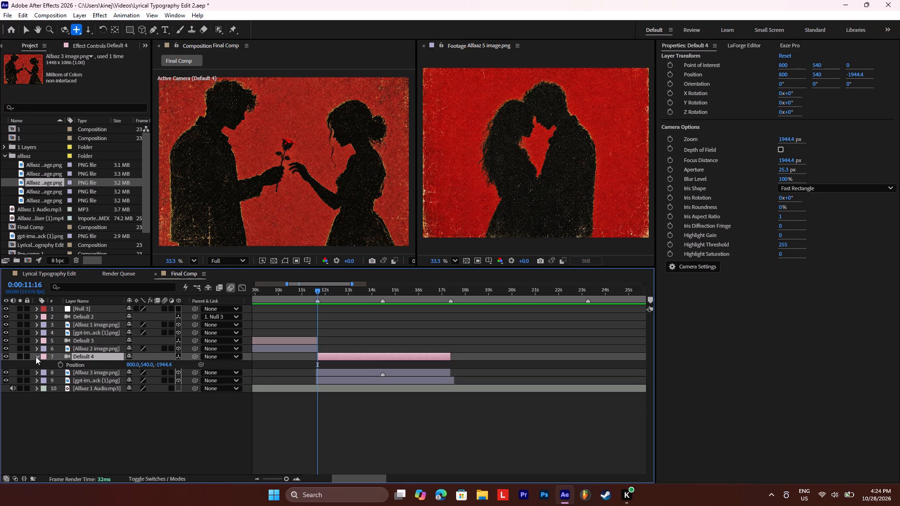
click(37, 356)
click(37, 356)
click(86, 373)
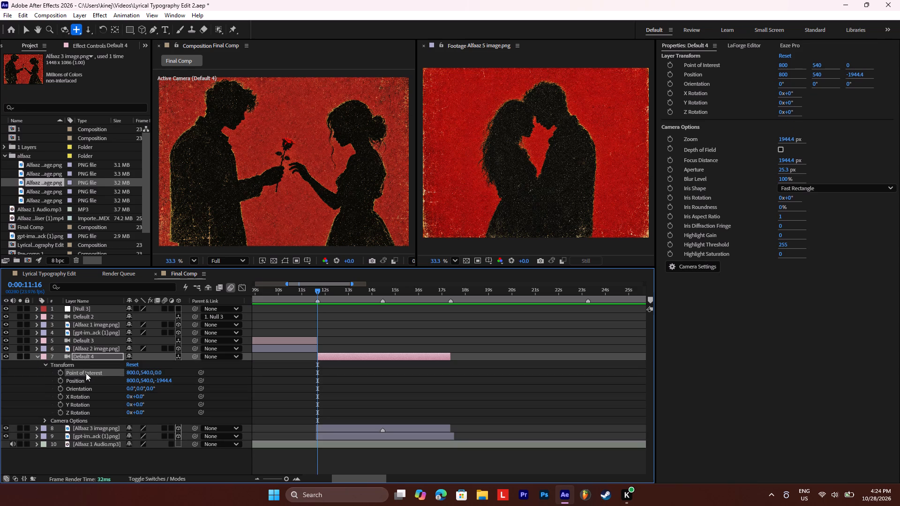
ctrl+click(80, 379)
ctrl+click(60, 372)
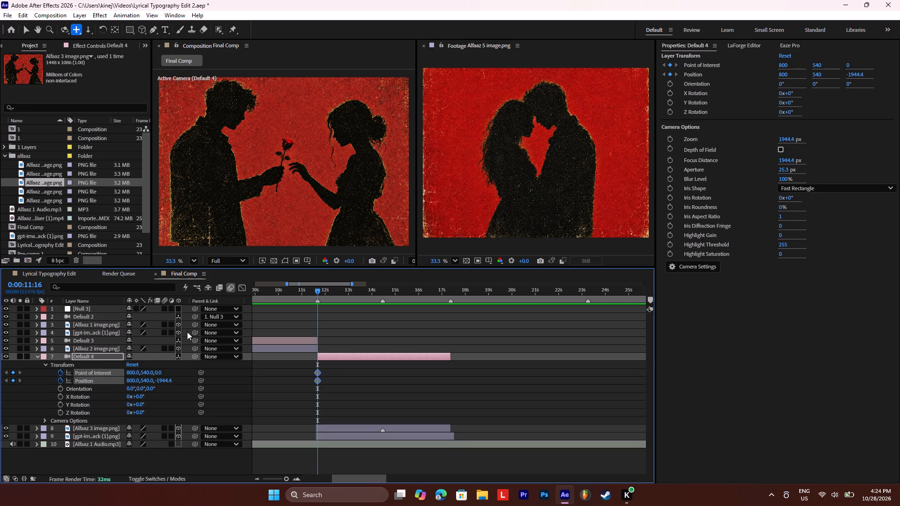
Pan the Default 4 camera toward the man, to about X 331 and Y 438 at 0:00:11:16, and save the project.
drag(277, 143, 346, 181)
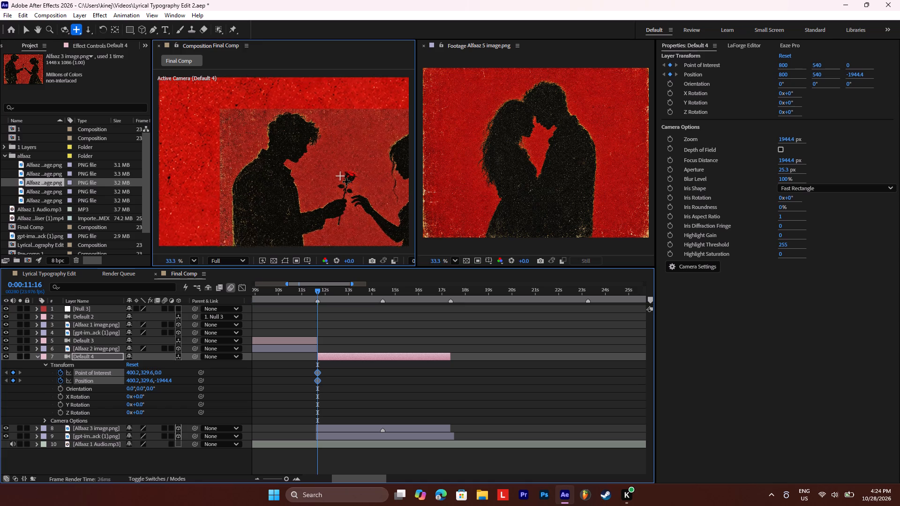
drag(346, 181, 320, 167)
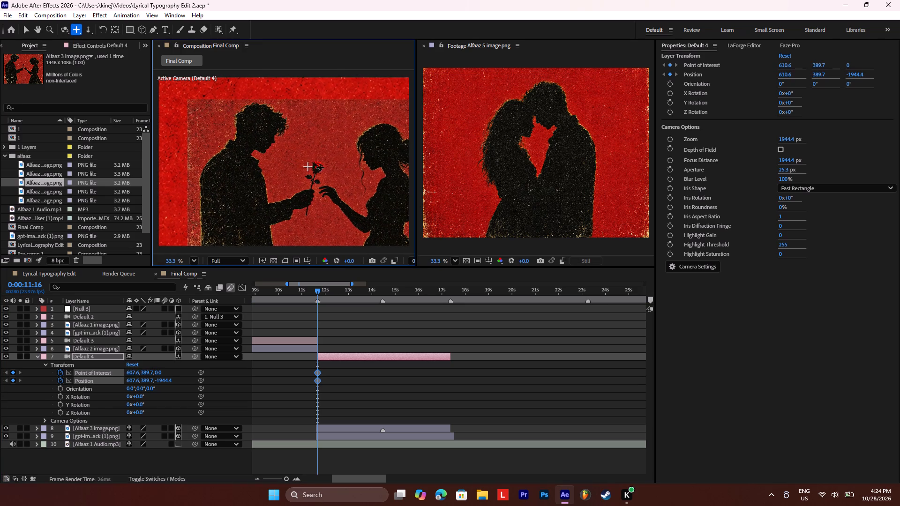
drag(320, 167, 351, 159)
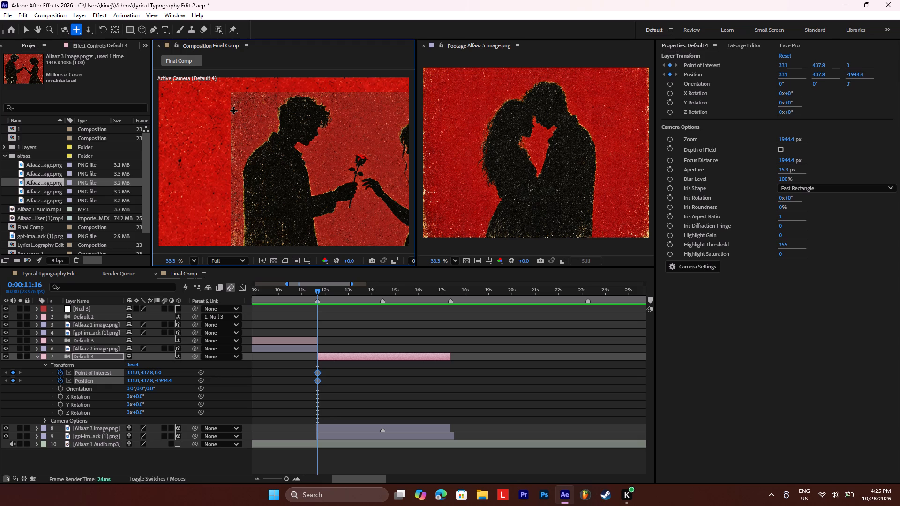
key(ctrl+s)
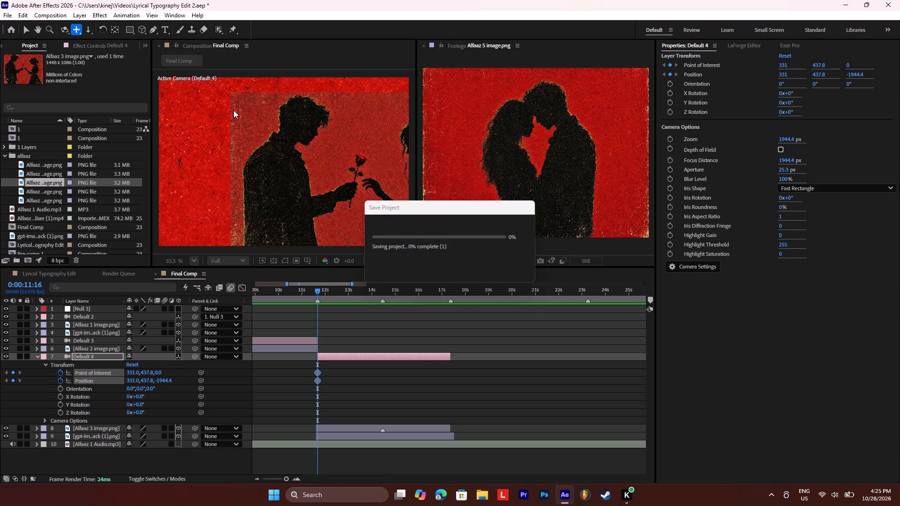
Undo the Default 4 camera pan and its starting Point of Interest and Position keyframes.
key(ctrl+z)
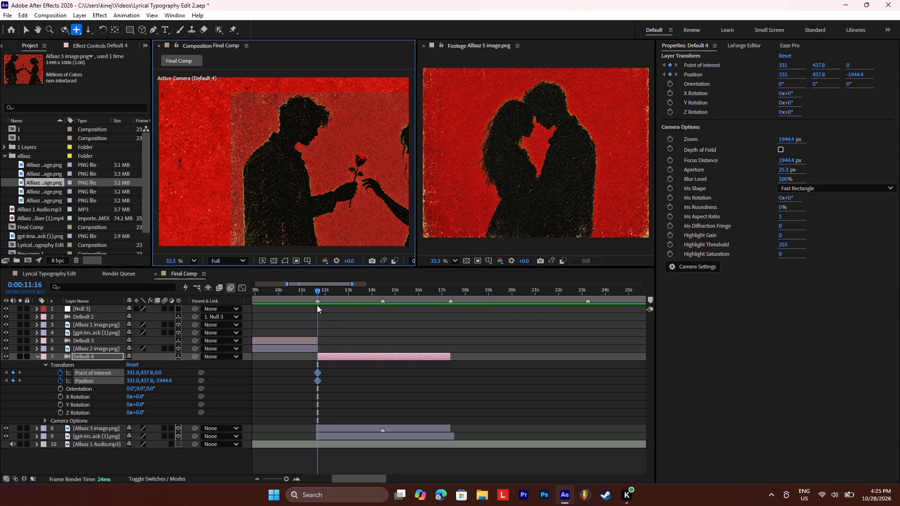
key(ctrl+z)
Save the Lyrical Typography Edit 2 project and select the Alfaaz 3 image layer.
key(ctrl+s)
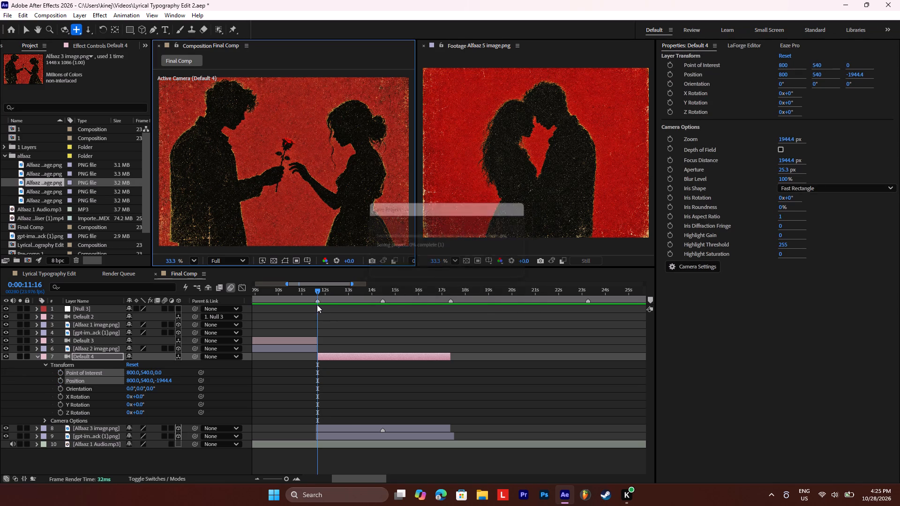
click(335, 428)
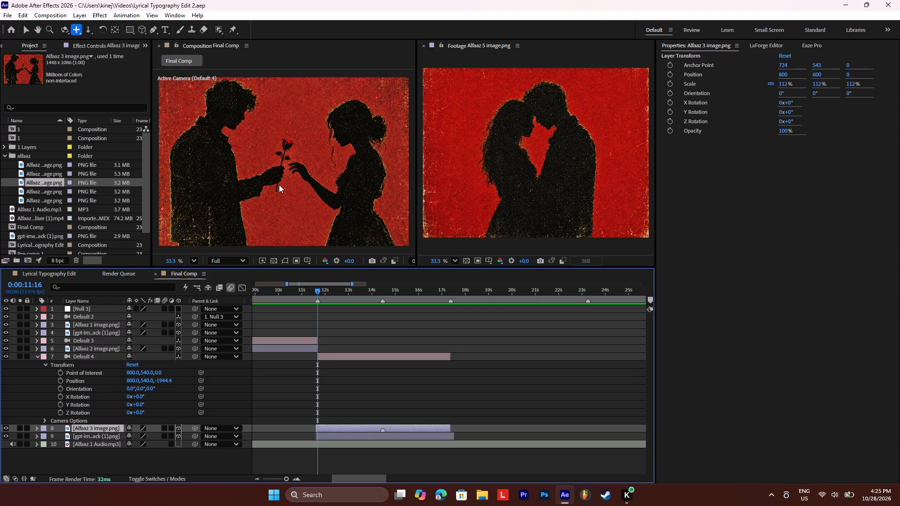
key(ctrl+s)
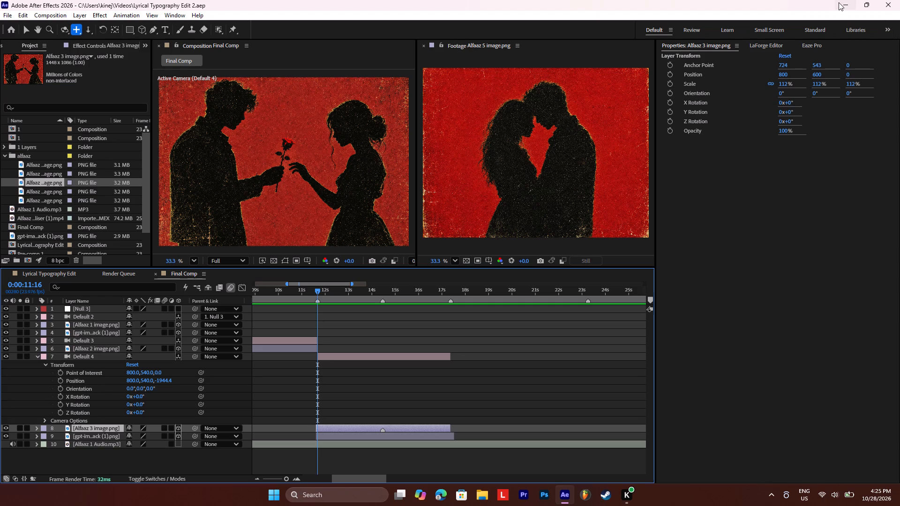
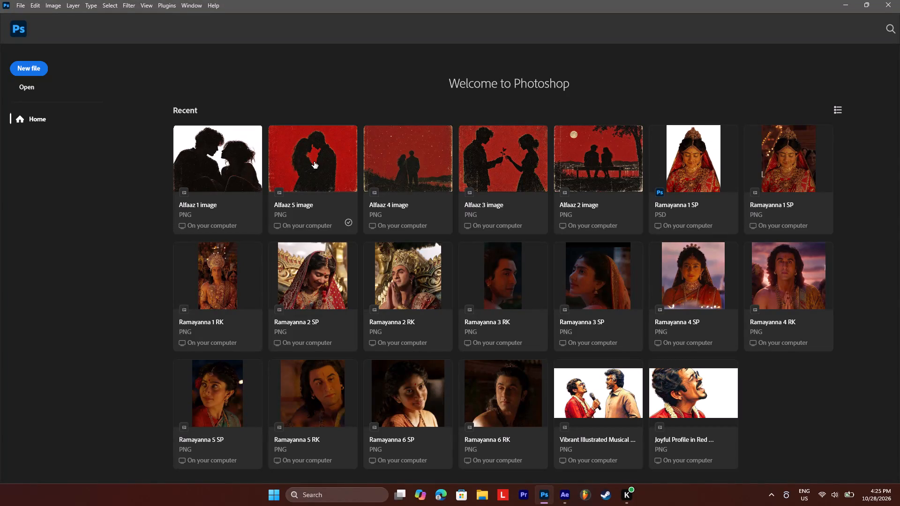
Open Alfaaz 3 image in Photoshop and remove its background, leaving the couple as a cutout.
click(530, 146)
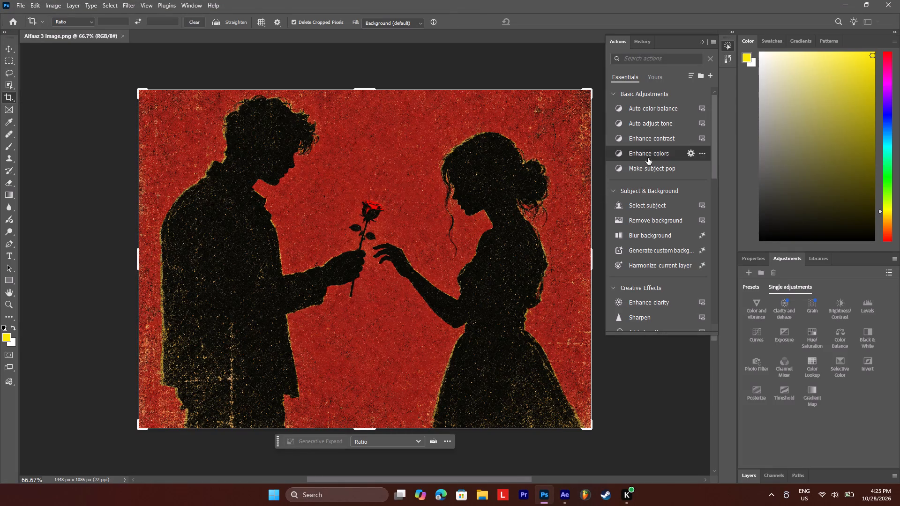
click(655, 222)
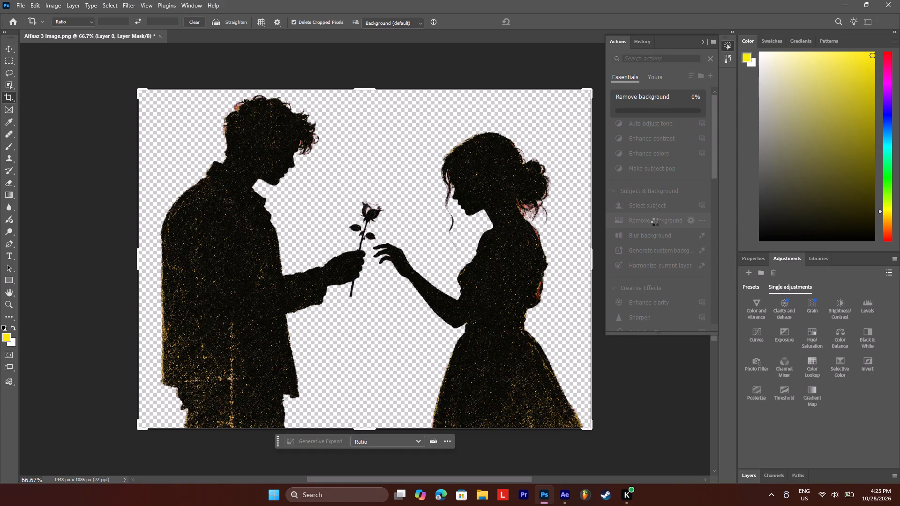
Export the cutout as a transparent PNG named "Alfaaz 3 image png" in the Videos > Alfaaz folder.
click(23, 5)
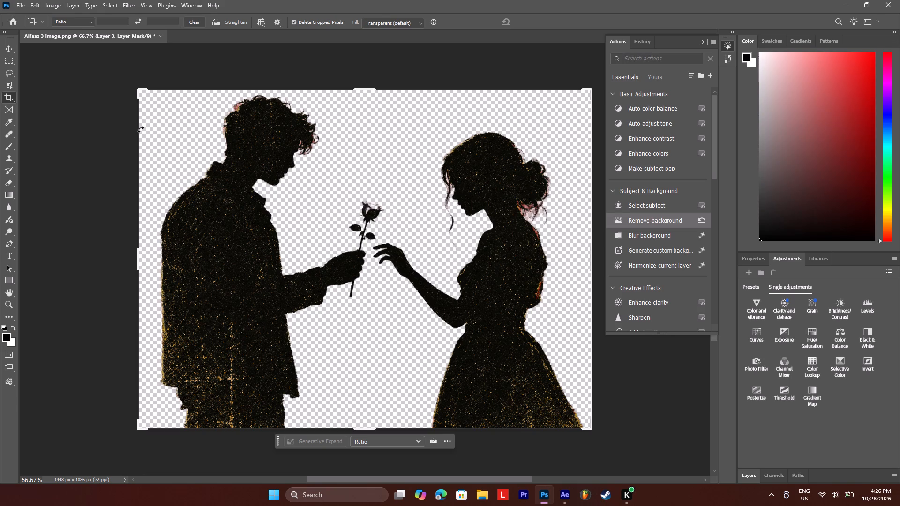
click(26, 2)
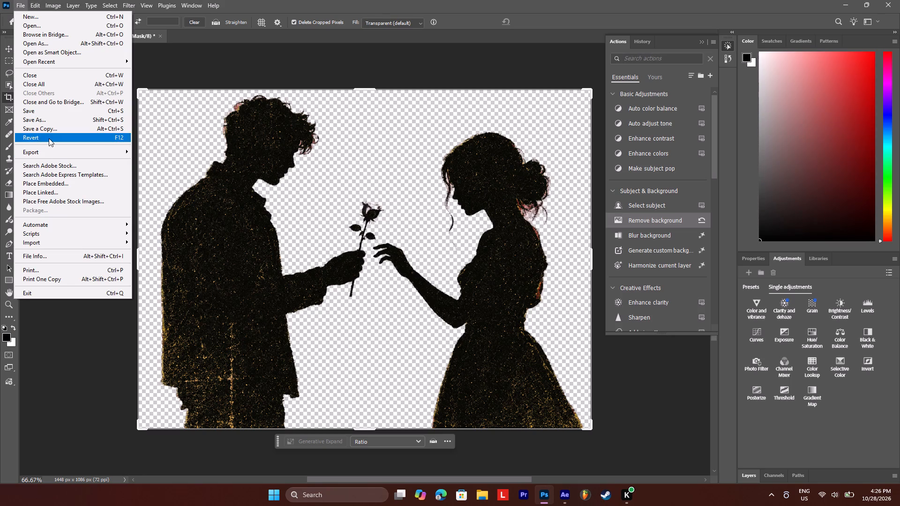
click(53, 149)
click(189, 164)
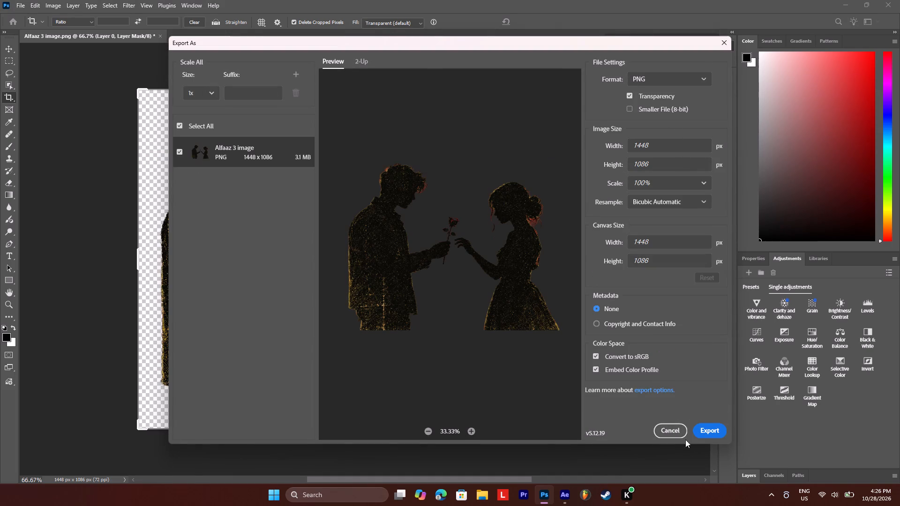
click(707, 432)
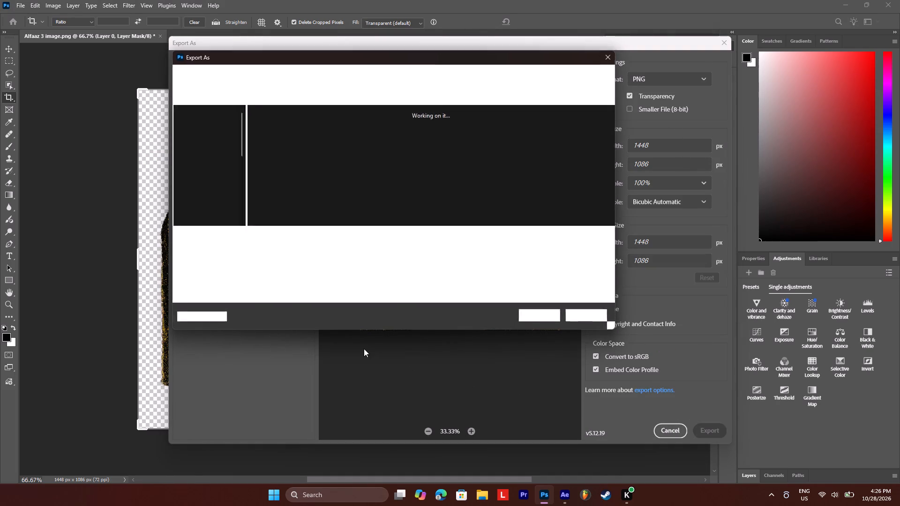
click(418, 137)
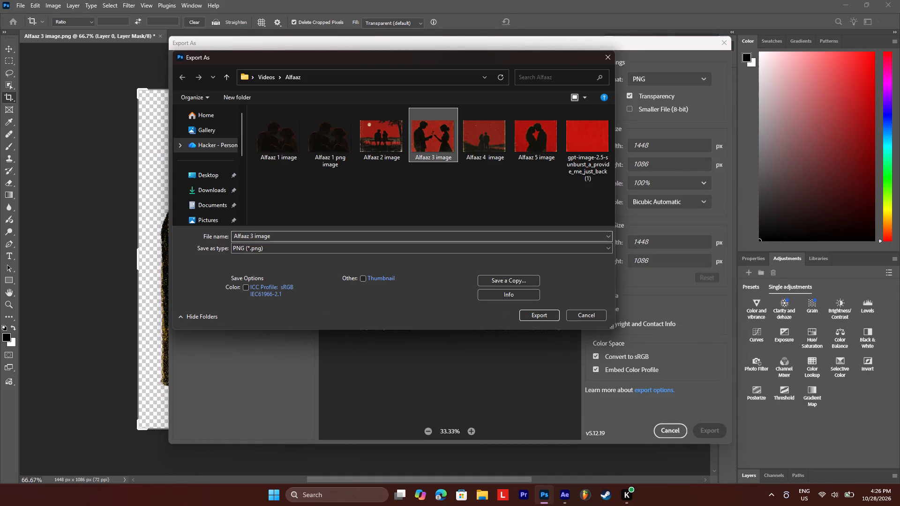
click(280, 235)
click(281, 236)
key(space)
text(png)
key(space)
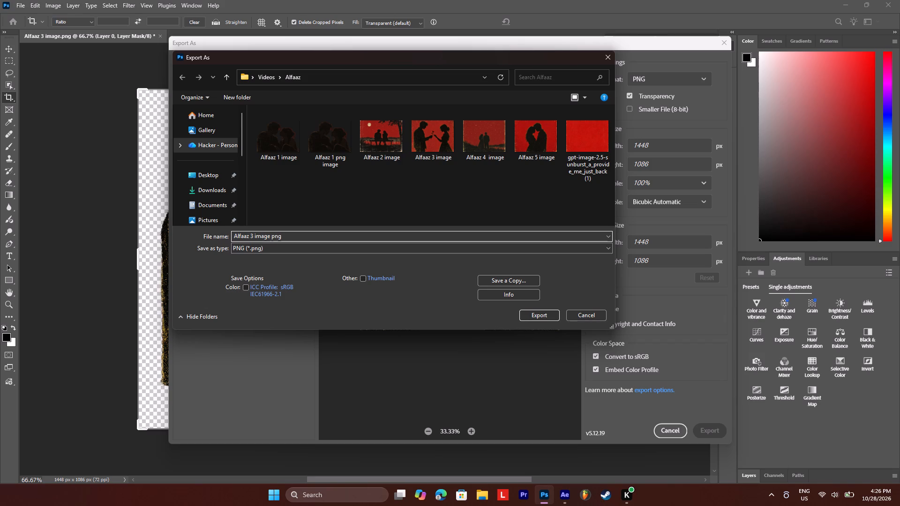
key(Return)
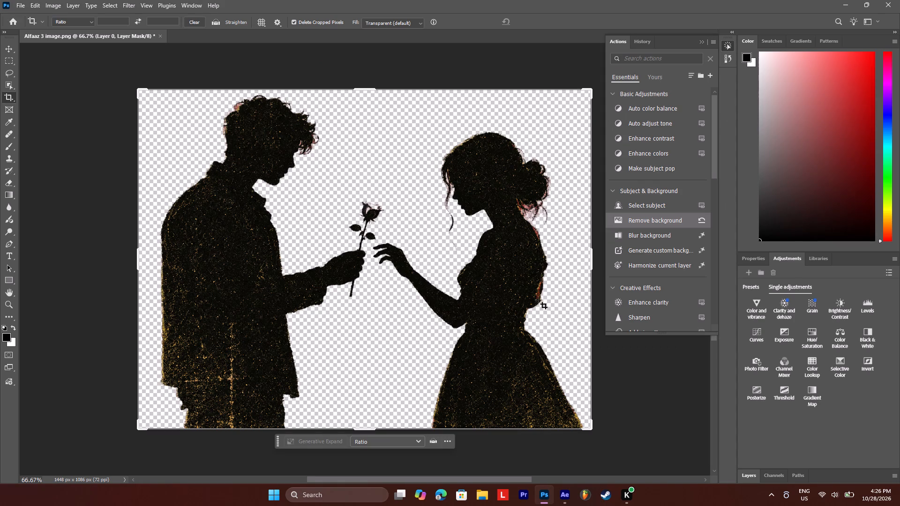
Switch to After Effects and delete the original Alfaaz 3 image layer from Final Comp.
click(561, 498)
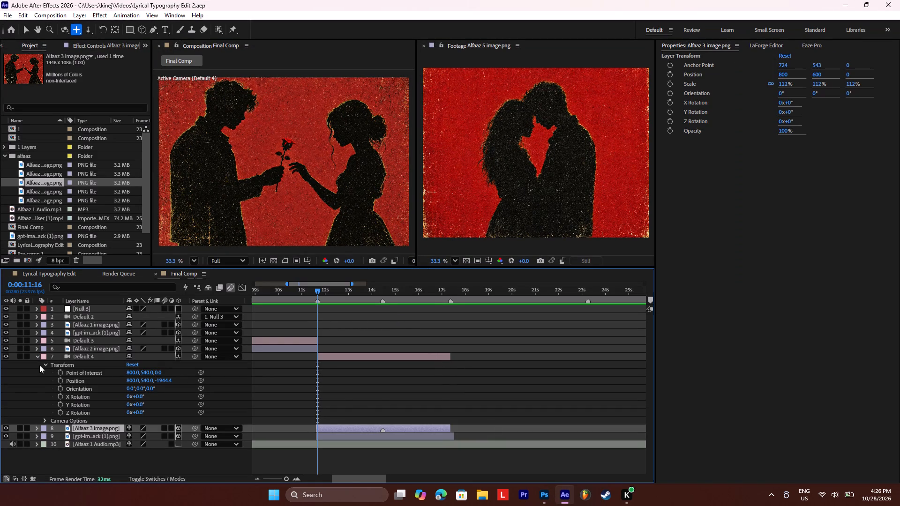
click(3, 437)
click(6, 437)
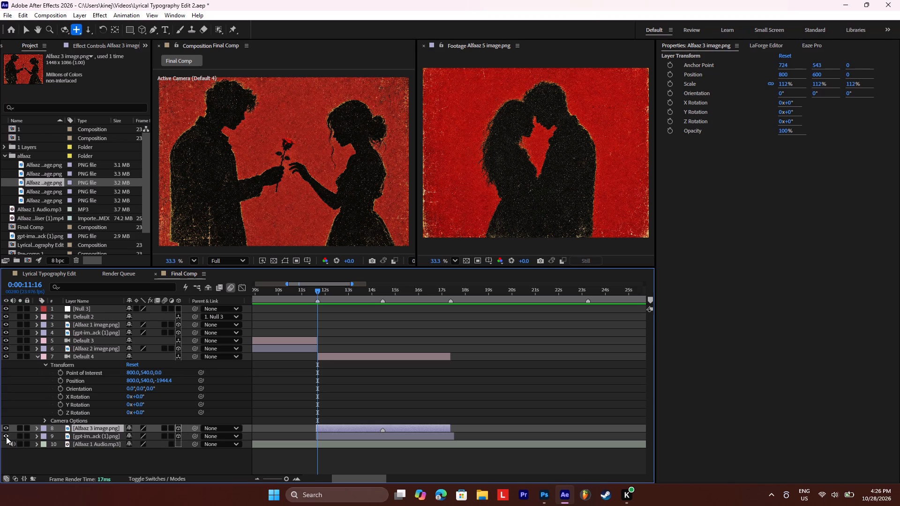
click(7, 437)
click(7, 437)
click(89, 430)
click(9, 427)
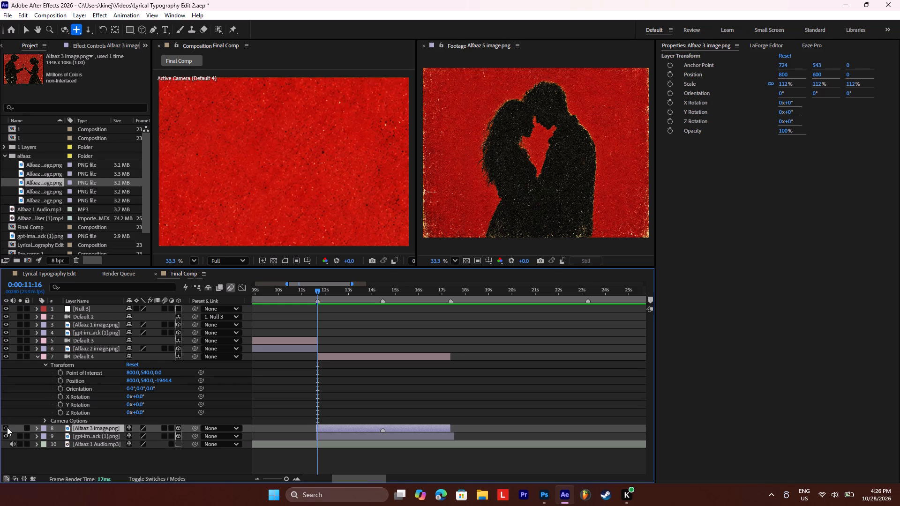
click(7, 427)
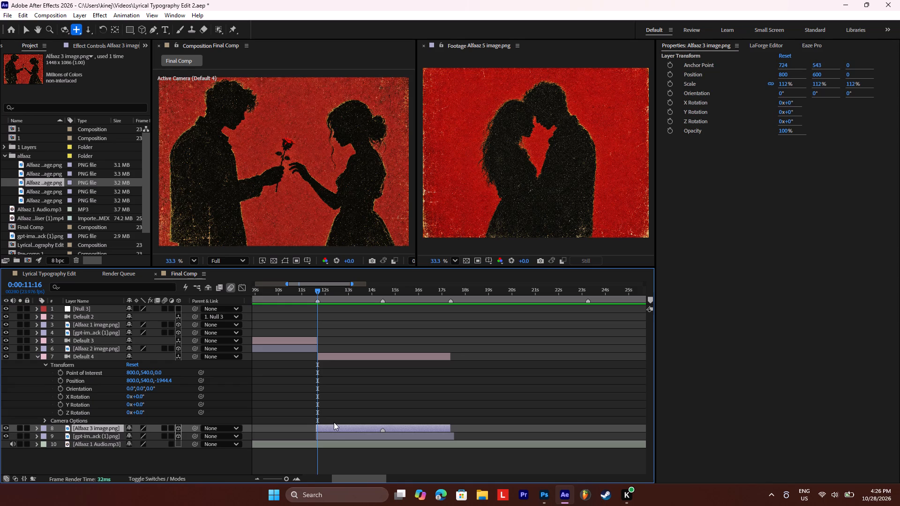
click(333, 427)
click(101, 426)
key(BackSpace)
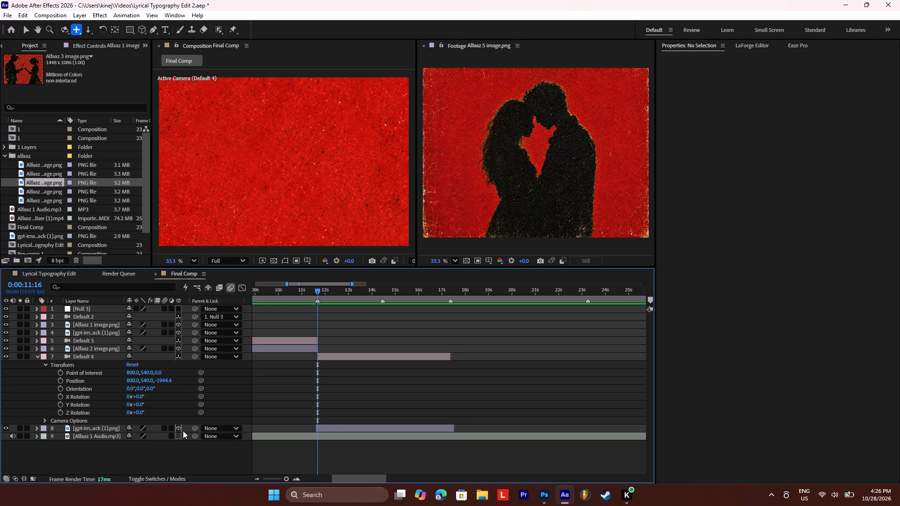
Add the Alfaaz 3 image png file from the Videos > Alfaaz folder to the Final Comp timeline.
click(490, 498)
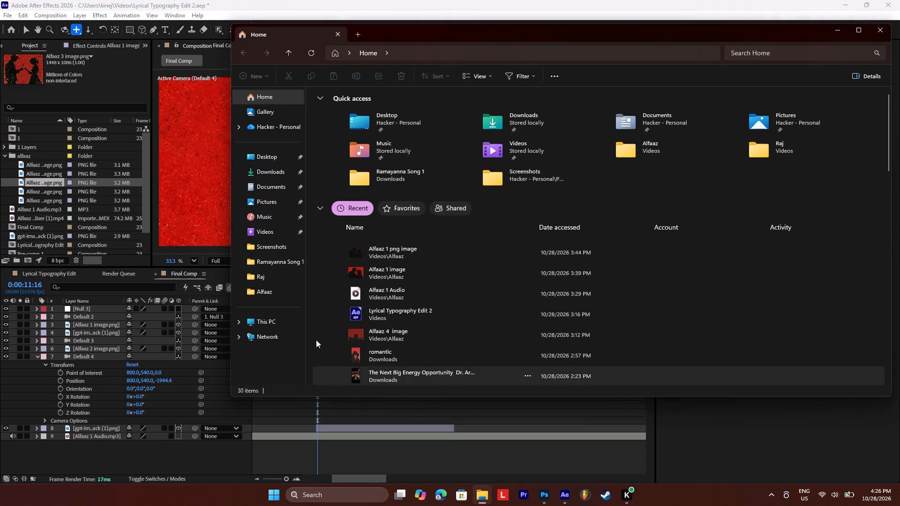
click(260, 231)
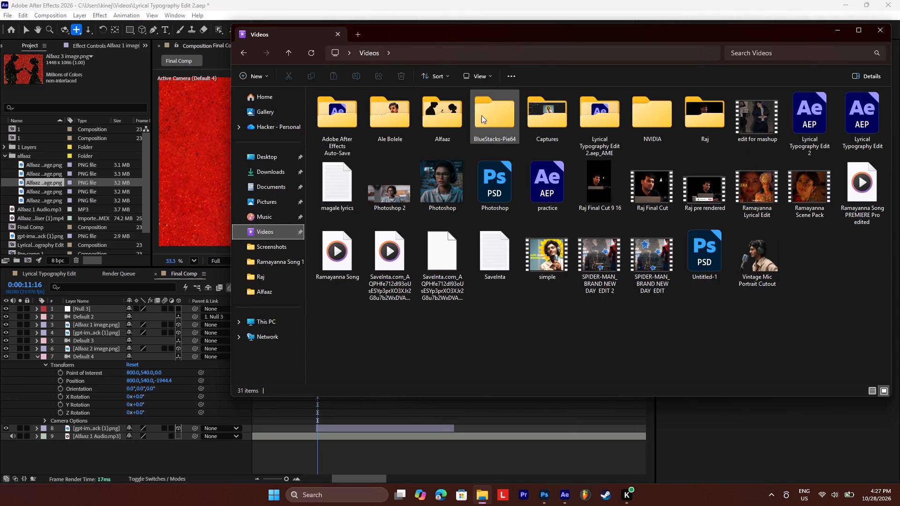
double_click(435, 116)
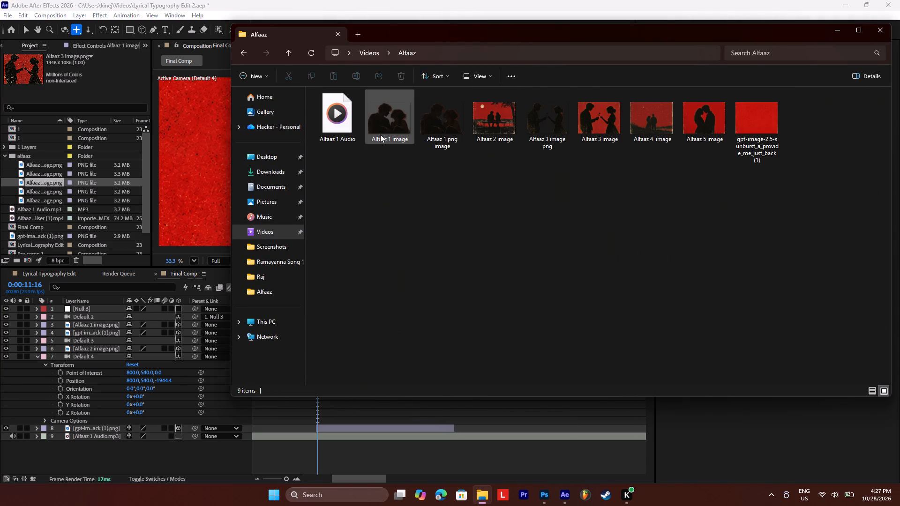
drag(539, 118, 459, 244)
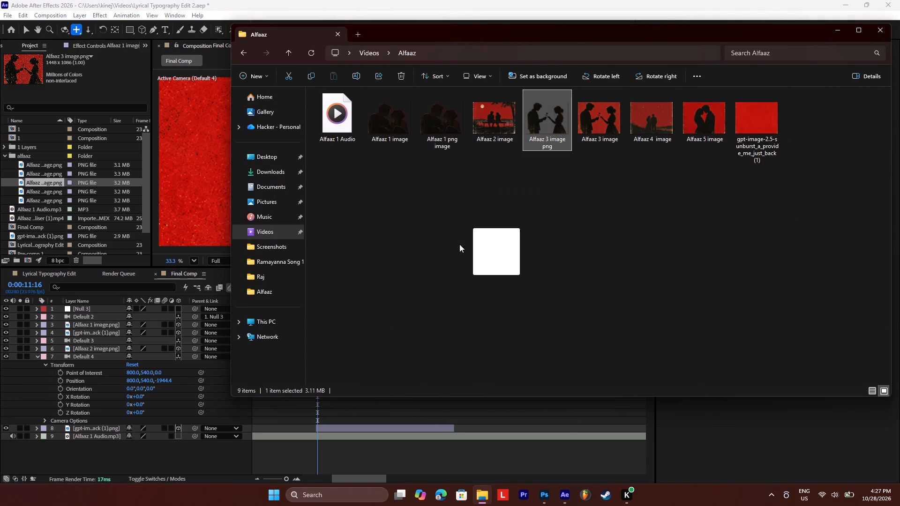
drag(459, 244, 47, 400)
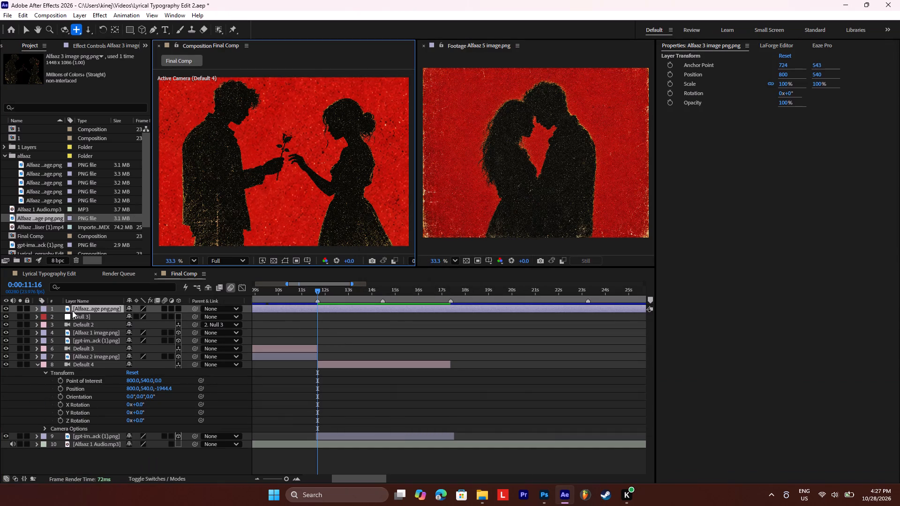
Move the Alfaaz 3 cutout layer directly beneath the Default 4 camera and make it a 3D layer.
drag(80, 307, 88, 402)
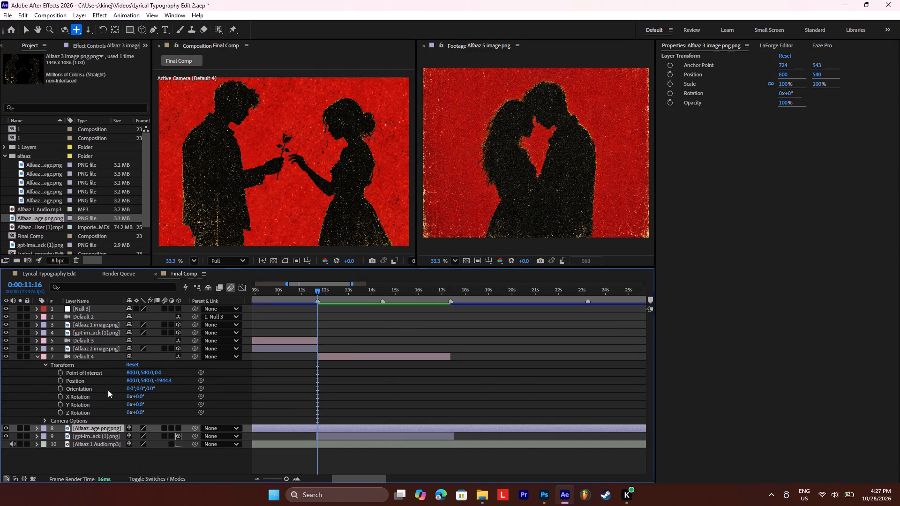
click(176, 428)
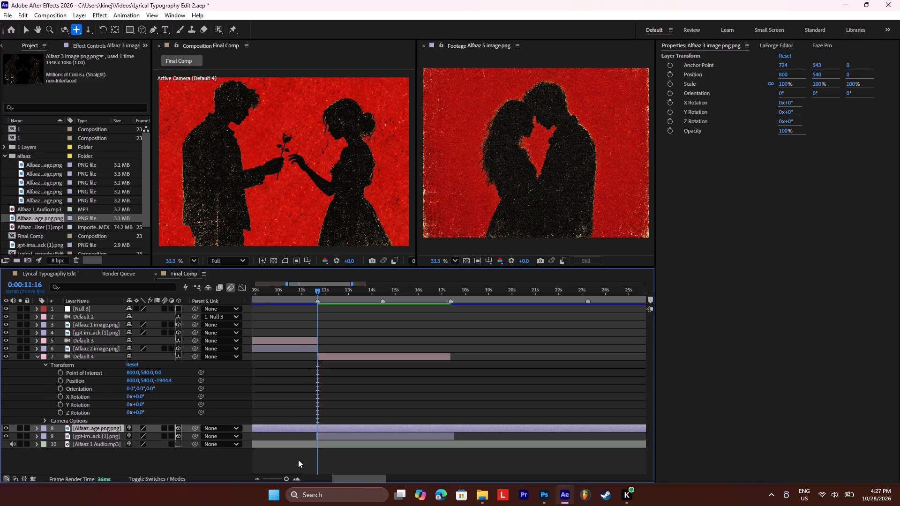
Split the Alfaaz 3 cutout layer at 0:00:11:16 and delete the part before it.
key(ctrl+shift+d)
click(297, 438)
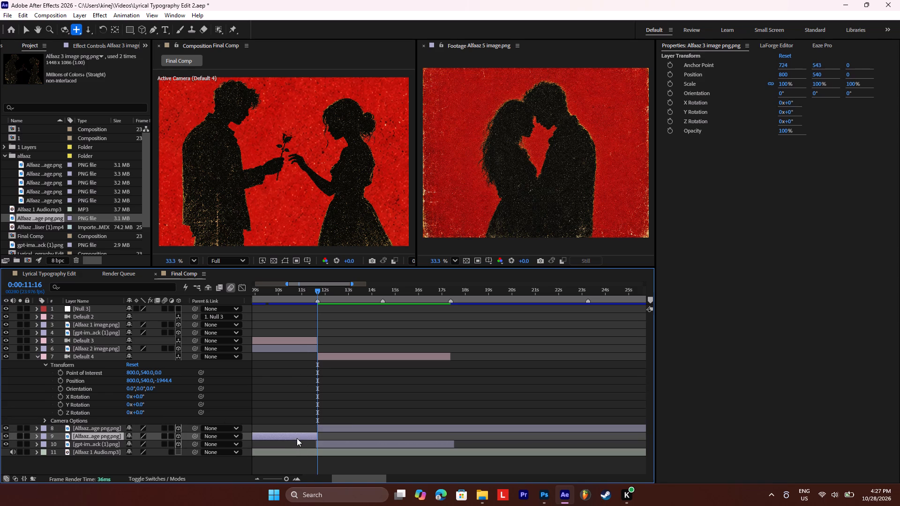
key(BackSpace)
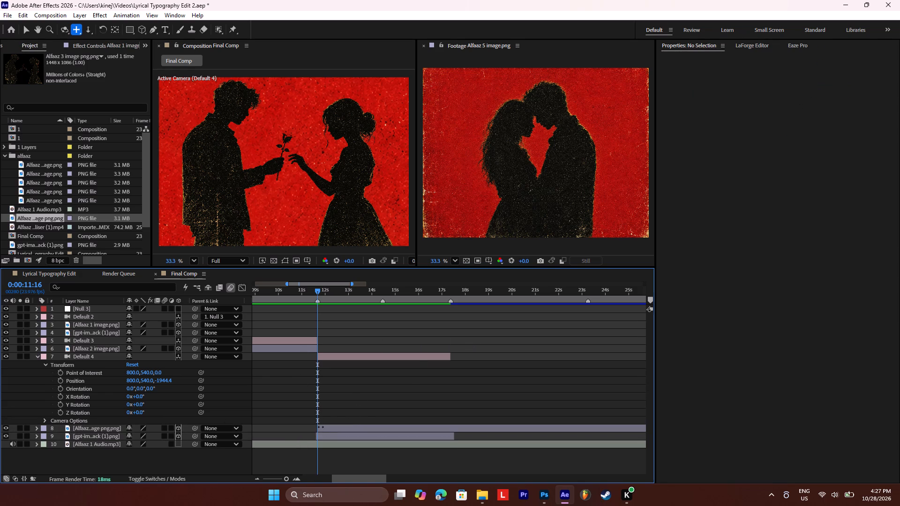
Split the Alfaaz 3 cutout and its red background layer at 0:00:17:09 and delete the parts after it.
click(450, 290)
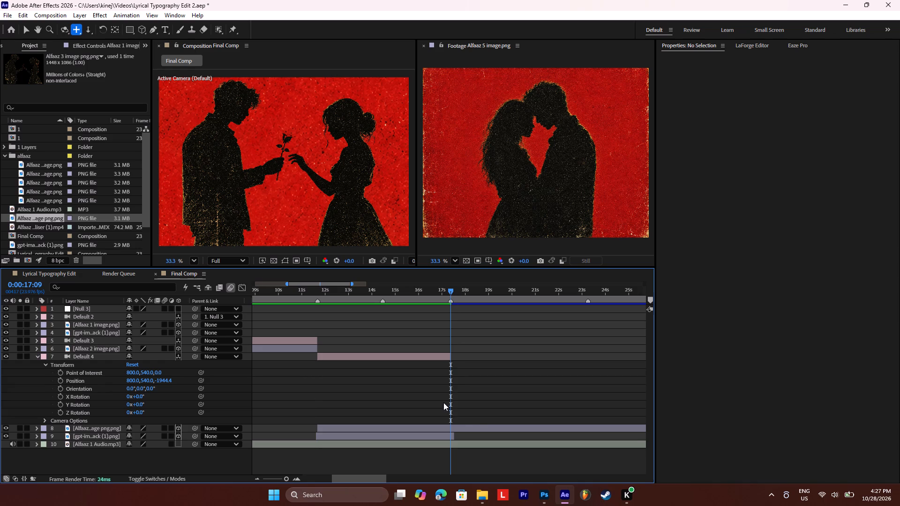
click(468, 424)
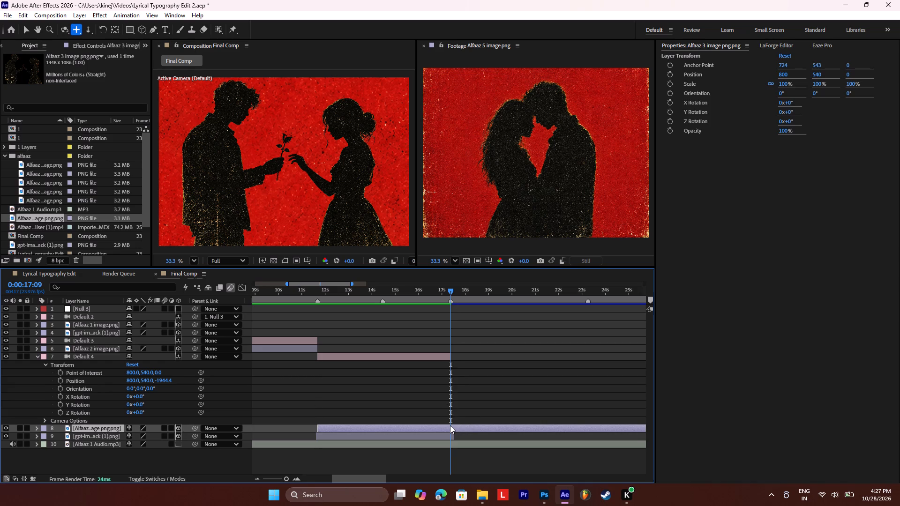
key(ctrl+shift+d)
ctrl+shift+click(444, 443)
key(ctrl+shift+d)
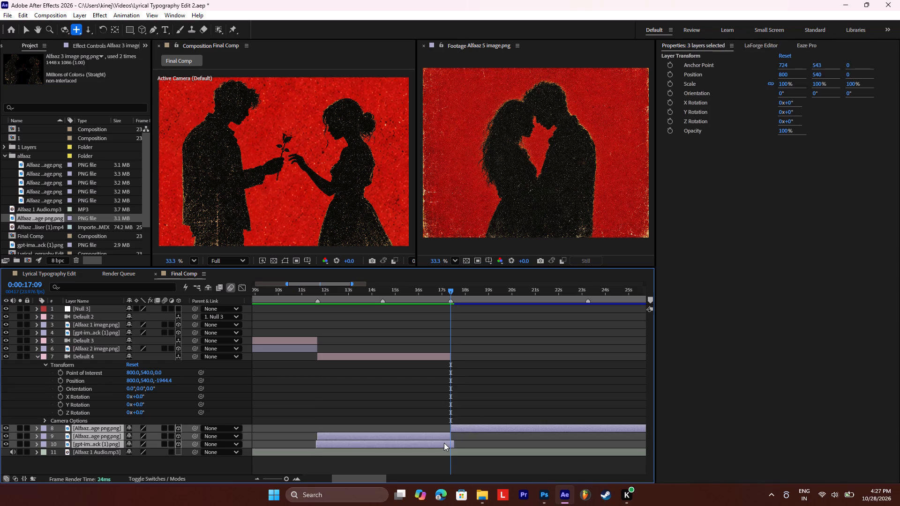
key(BackSpace)
click(470, 427)
key(BackSpace)
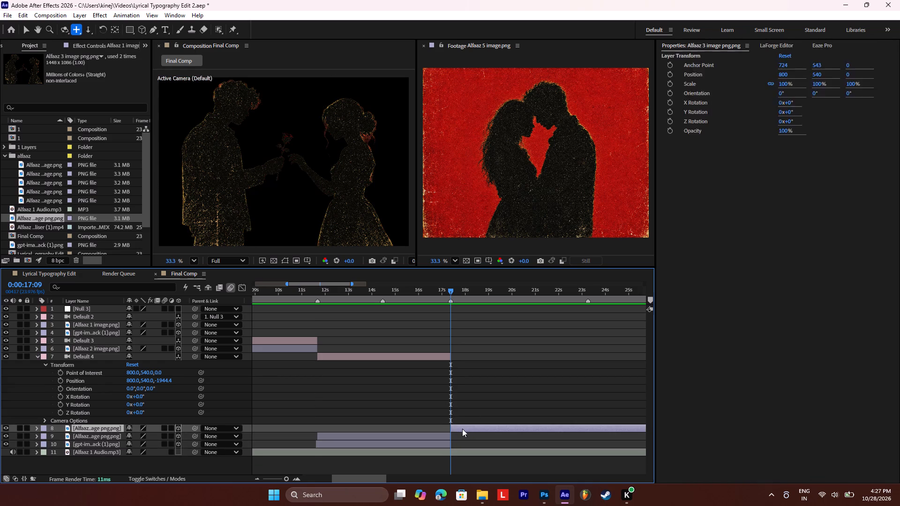
Split the red background layer beneath the Alfaaz 3 cutout at 0:00:11:16 and delete the sliver before it.
click(444, 357)
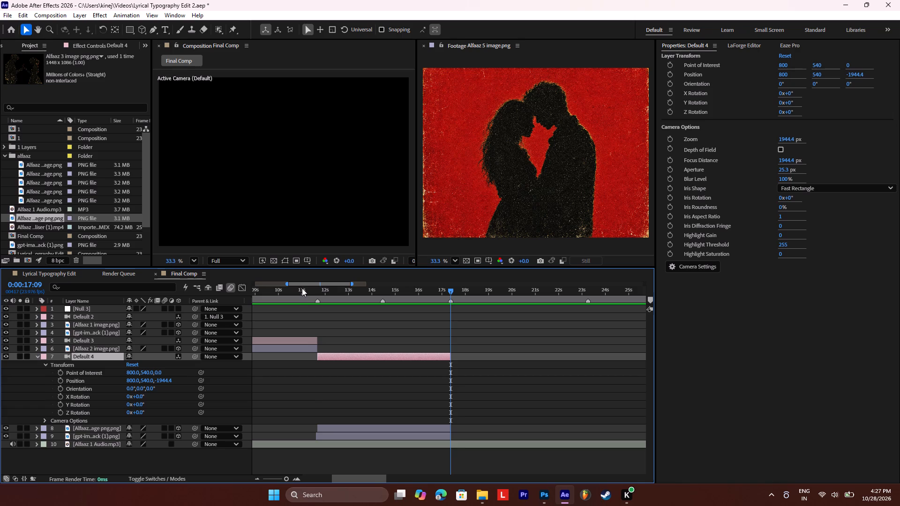
click(318, 291)
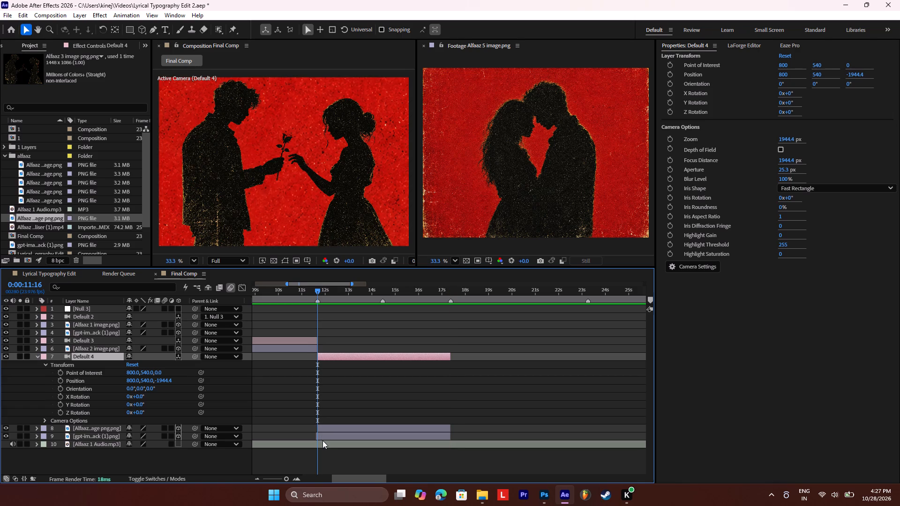
click(323, 438)
key(ctrl+shift+d)
key(BackSpace)
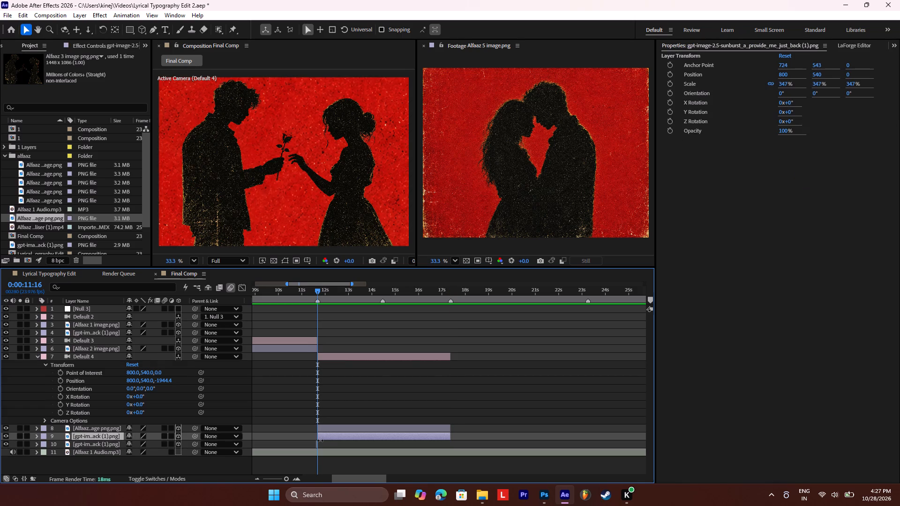
key(ctrl+z)
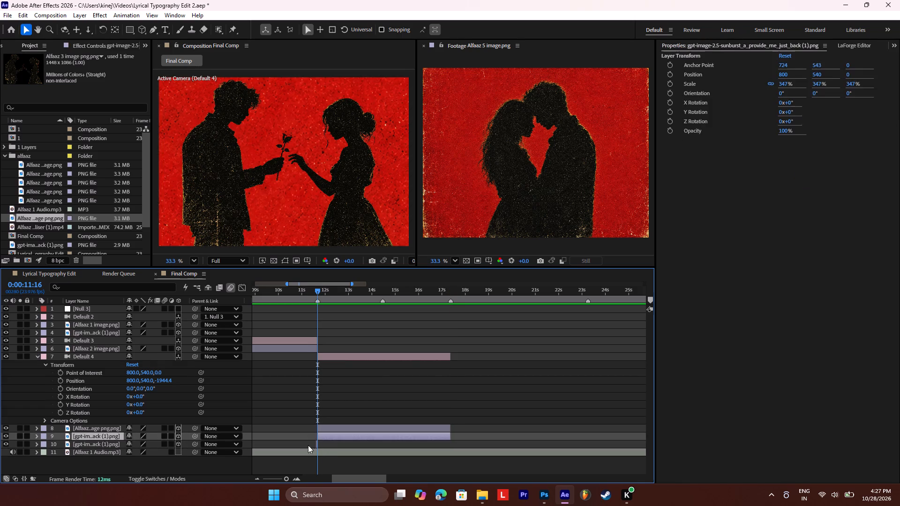
click(306, 441)
click(303, 444)
click(319, 445)
key(BackSpace)
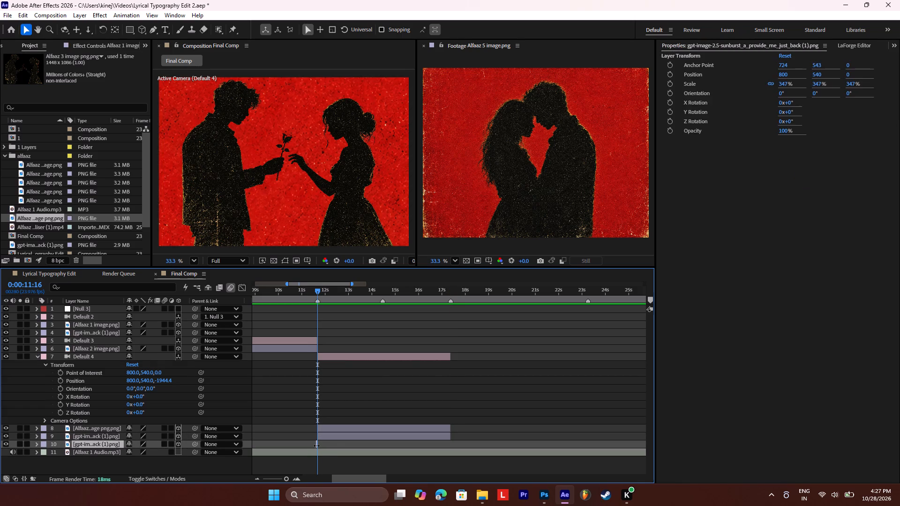
Enable Point of Interest and Position keyframing on the Default 4 camera at 0:00:11:16.
click(331, 427)
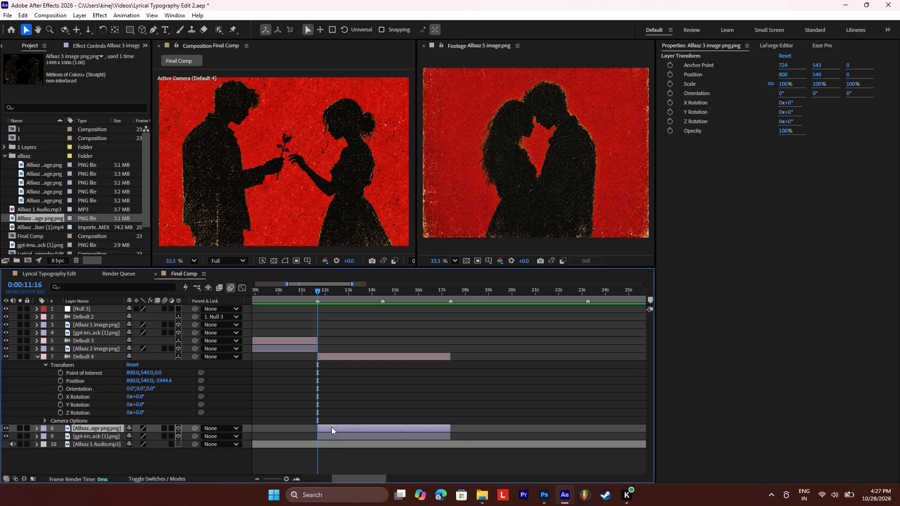
click(336, 358)
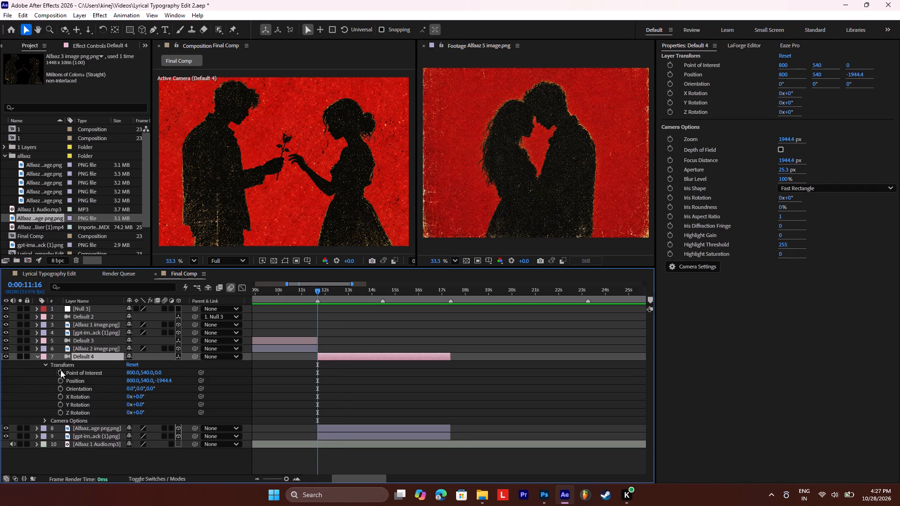
click(60, 370)
click(60, 380)
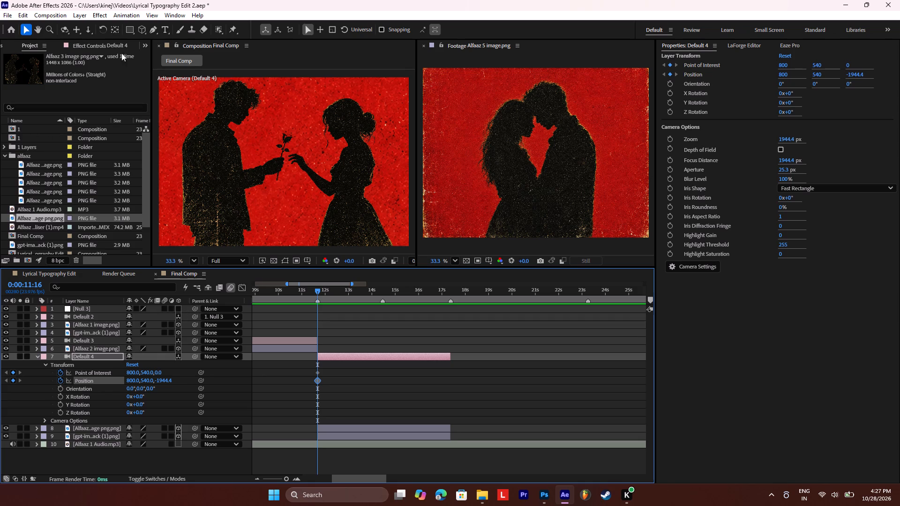
Pan the Default 4 camera toward the man and dolly it in to a Z position of about -1789.
click(79, 28)
drag(216, 128, 253, 148)
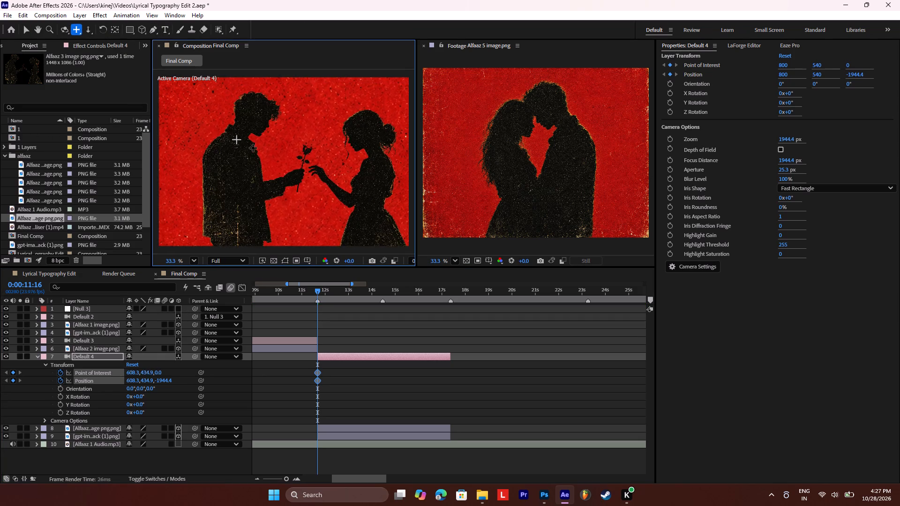
drag(253, 148, 285, 152)
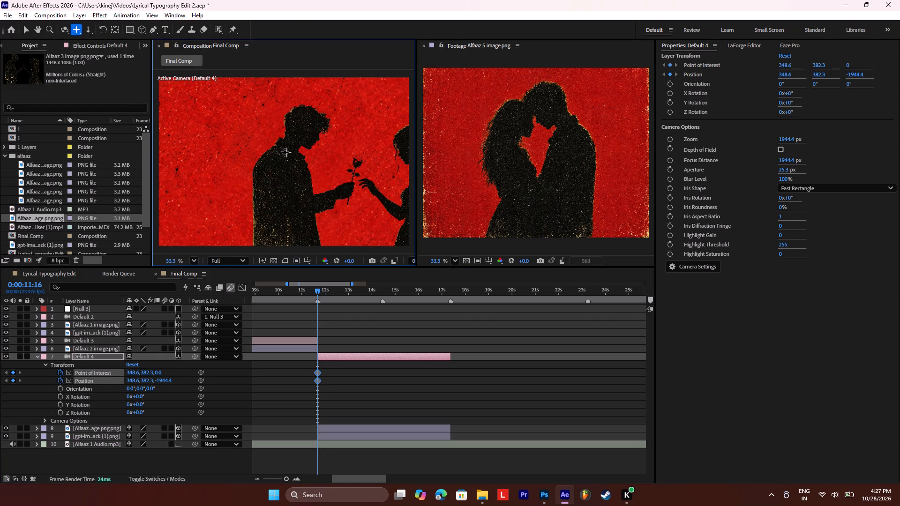
drag(285, 152, 288, 145)
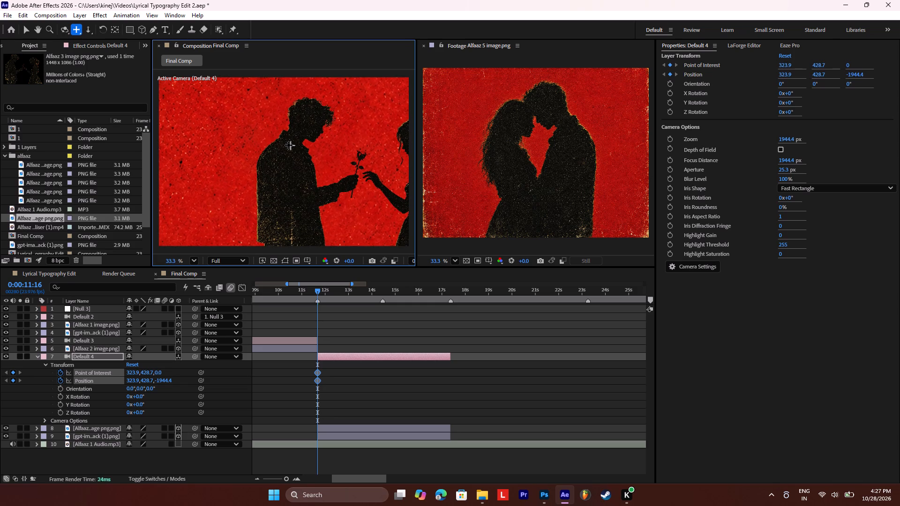
drag(288, 145, 256, 137)
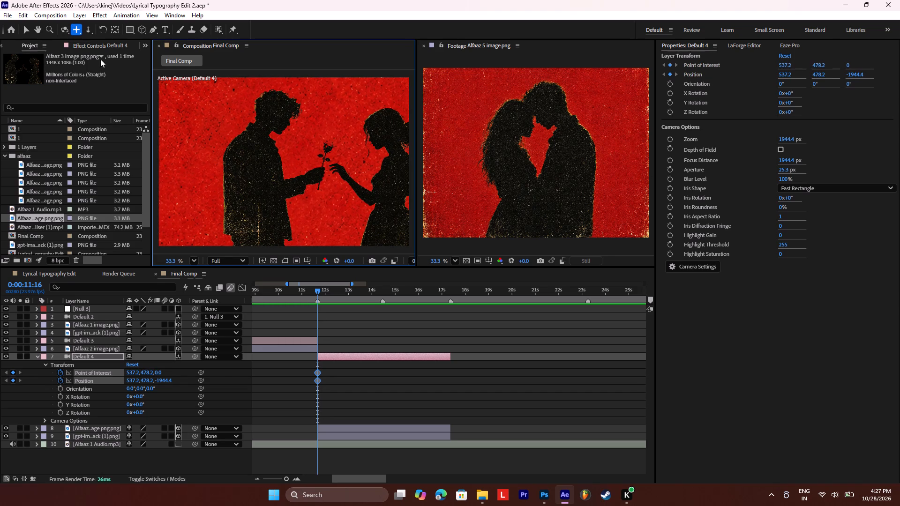
click(88, 28)
drag(268, 154, 268, 141)
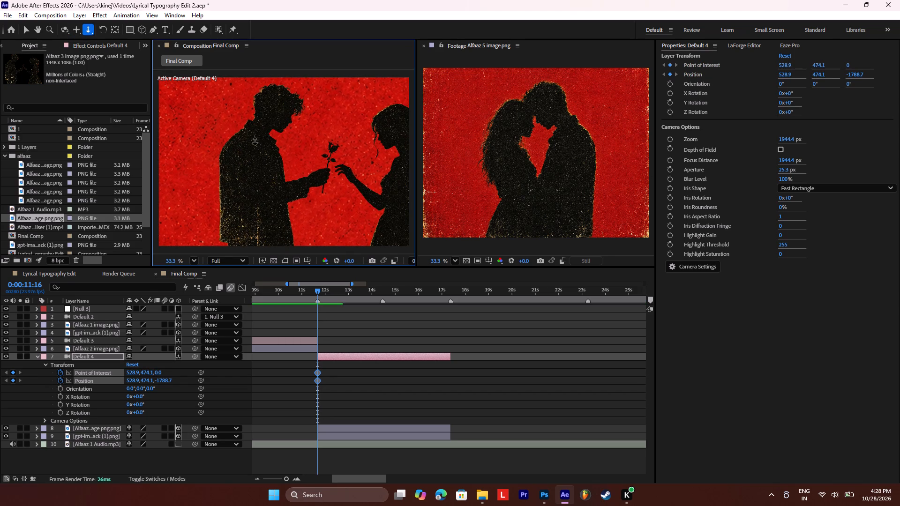
Pan the Default 4 camera to about X 130, Y 426, framing the man with the rose in the right half of the shot.
click(75, 30)
drag(209, 140, 238, 148)
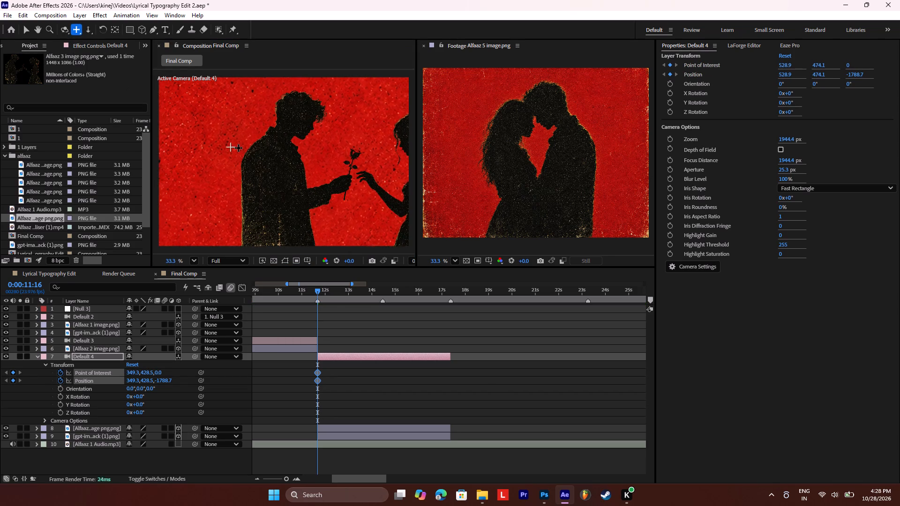
drag(238, 148, 269, 147)
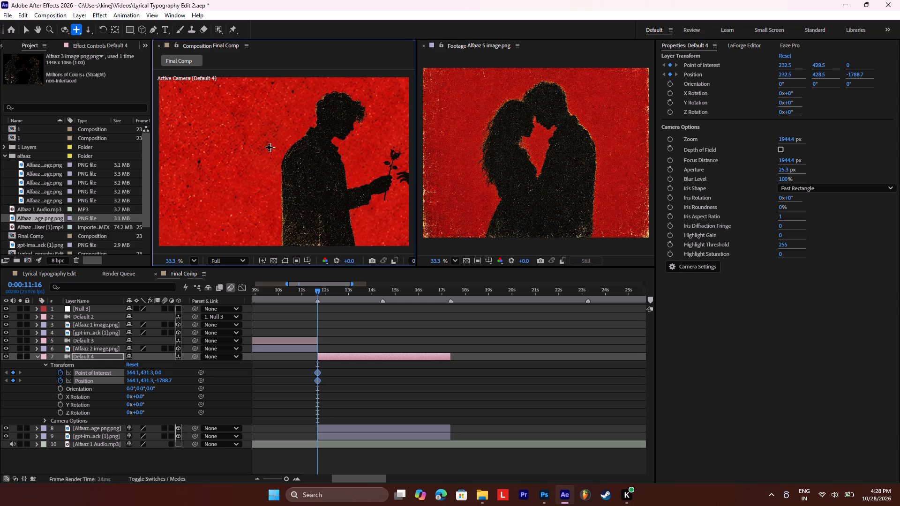
drag(269, 147, 262, 145)
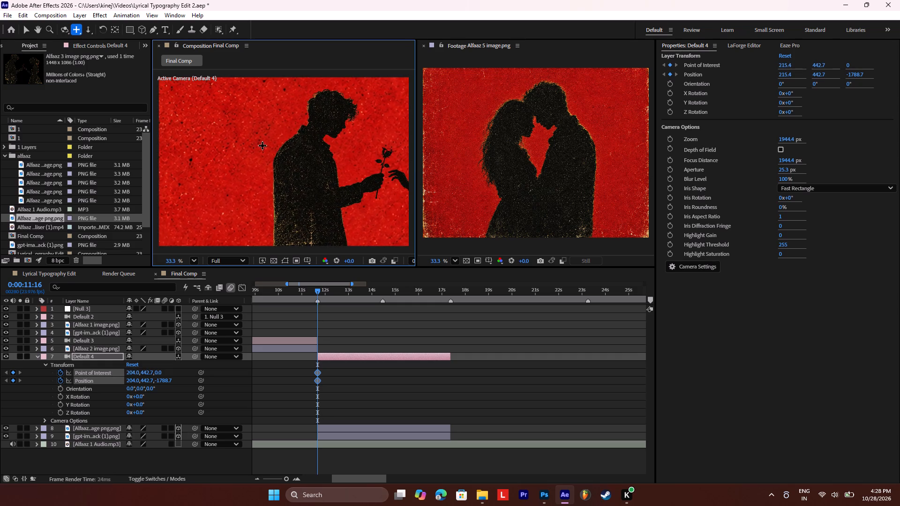
drag(262, 145, 277, 145)
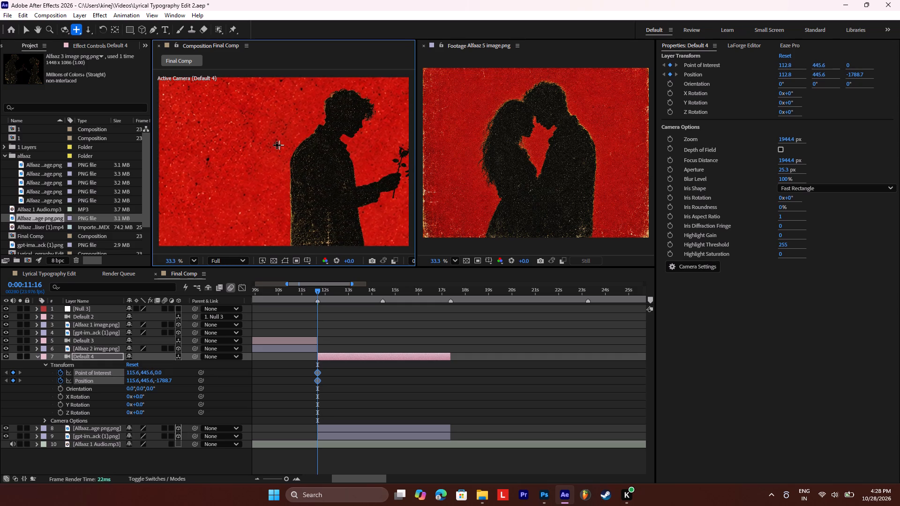
drag(277, 145, 266, 145)
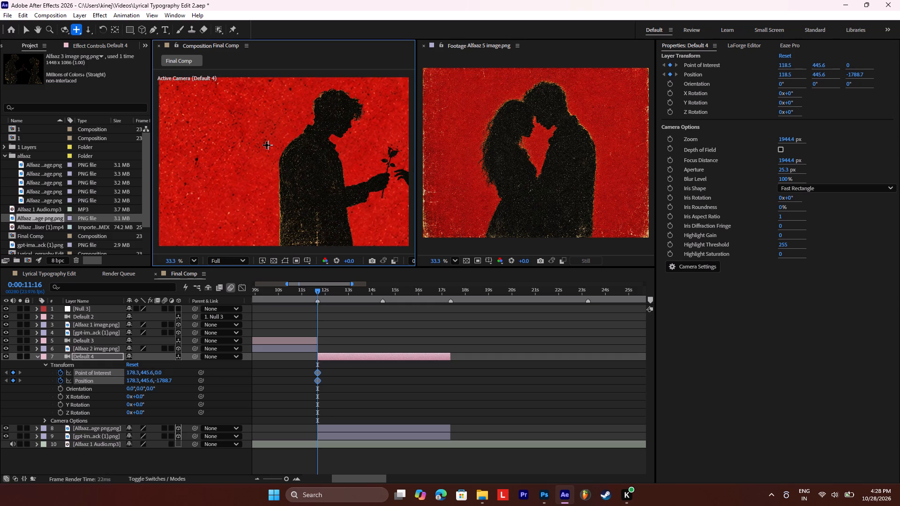
drag(266, 145, 254, 143)
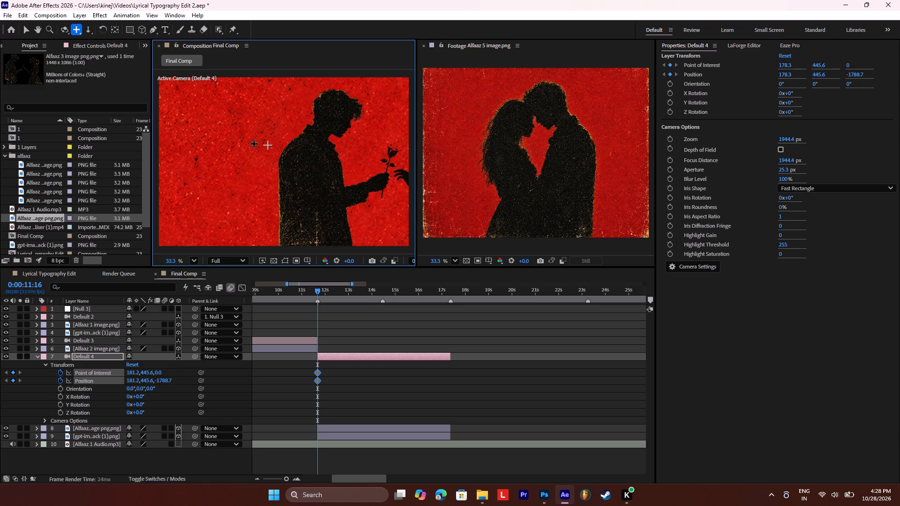
drag(254, 143, 276, 145)
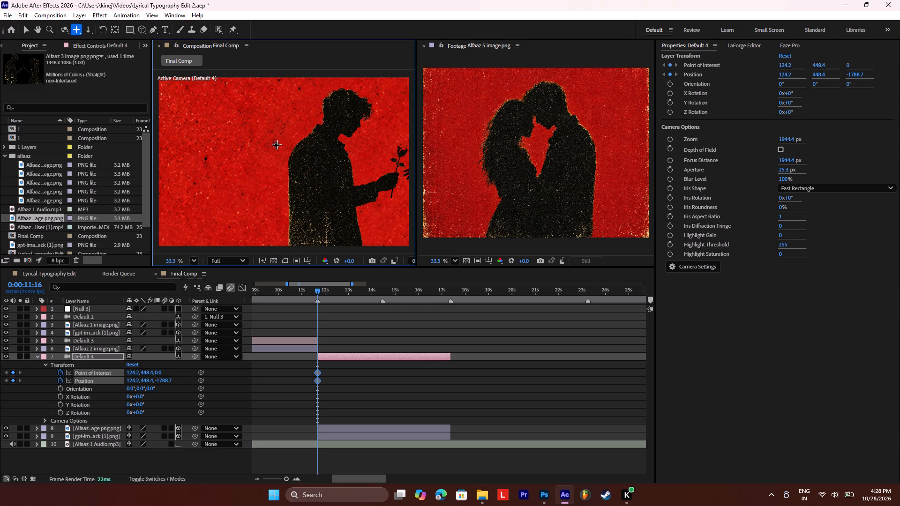
drag(276, 145, 274, 148)
Copy the Default 4 camera's Point of Interest and Position keyframes and paste them at 0:00:14:06, just before the 0:00:14:11 marker.
key(space)
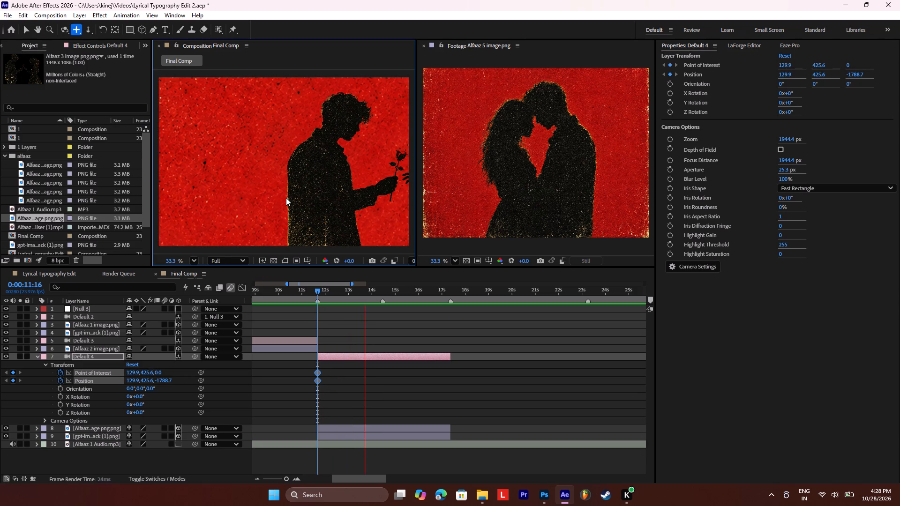
key(space)
key(space)
key(space)
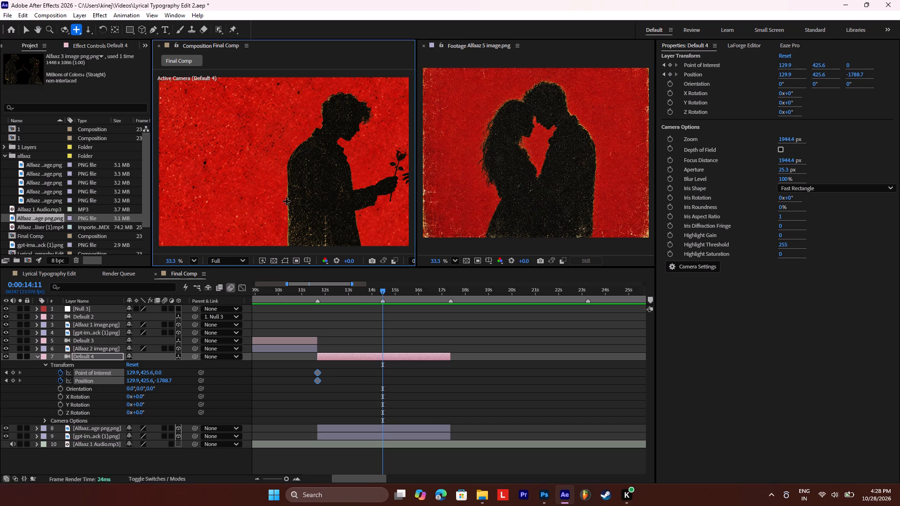
drag(382, 288, 380, 288)
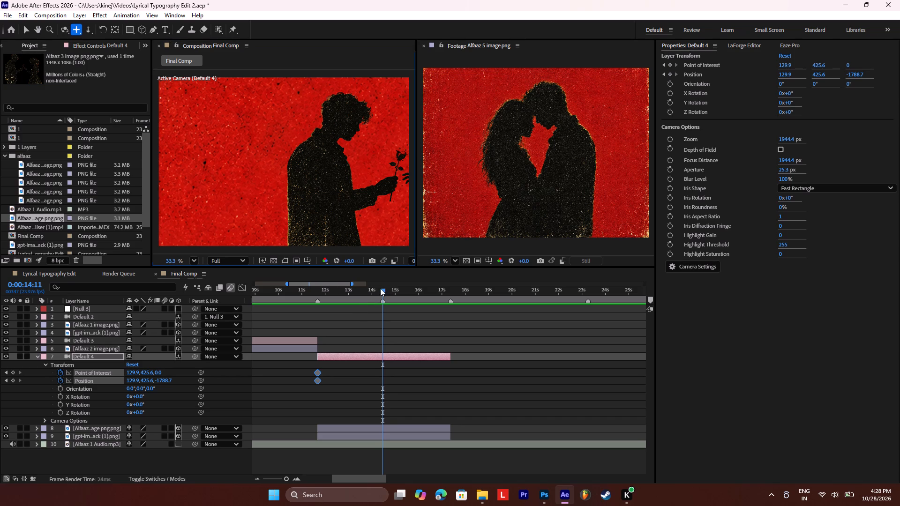
drag(380, 288, 378, 290)
key(ctrl+c)
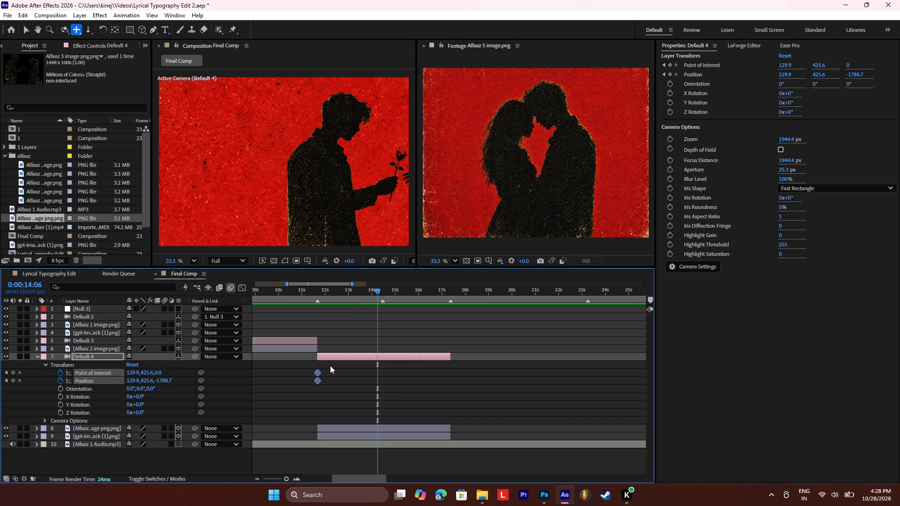
key(ctrl+v)
At 0:00:14:11, pan the Default 4 camera across to the woman, to about X 1440, Y 400.
click(381, 290)
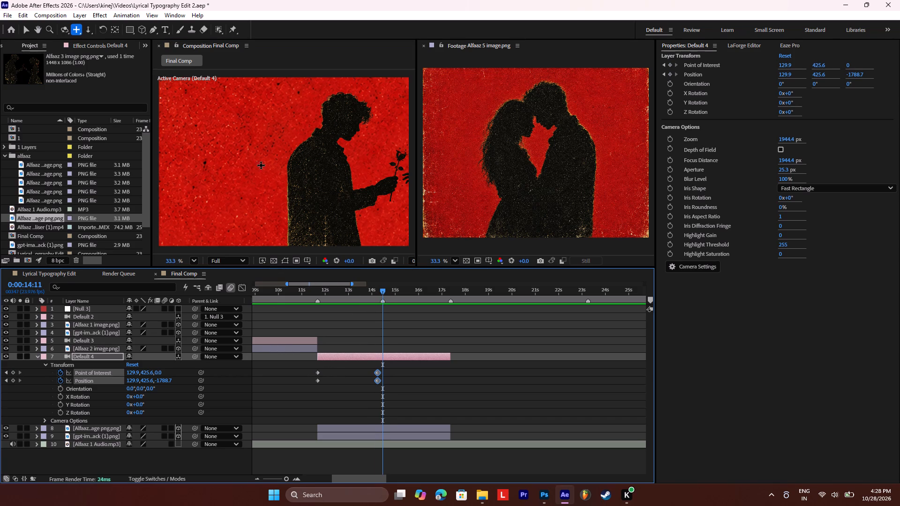
drag(367, 171, 252, 169)
drag(356, 169, 301, 175)
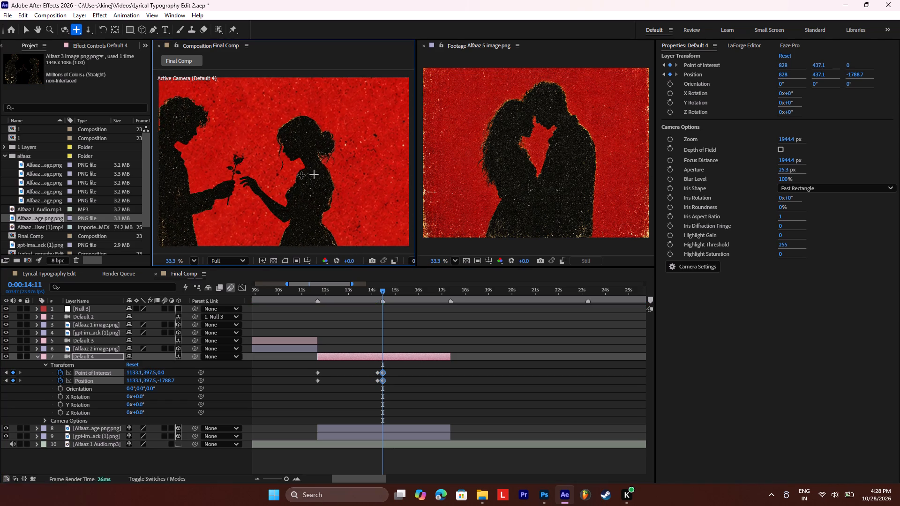
drag(301, 175, 291, 175)
drag(322, 174, 294, 174)
drag(309, 174, 300, 174)
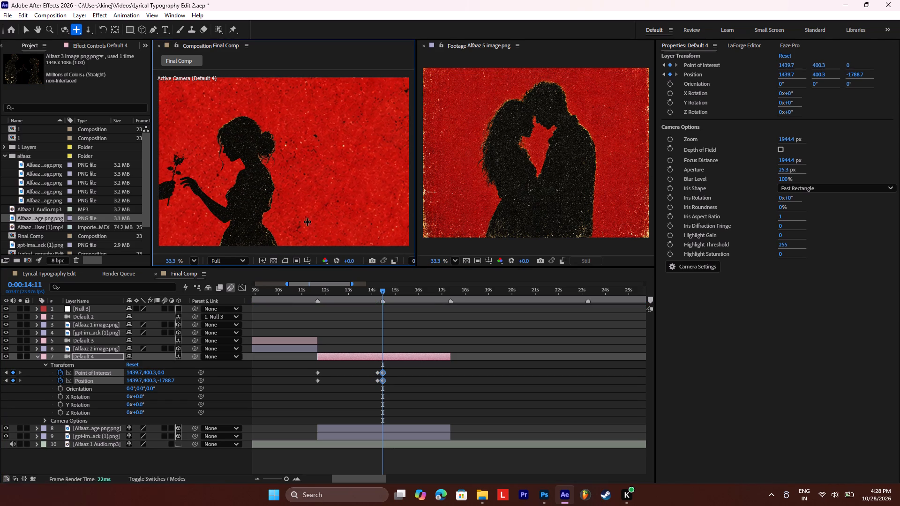
Play back the Alfaaz 3 section to check the camera move from the man to the woman against the audio.
key(space)
click(366, 290)
key(space)
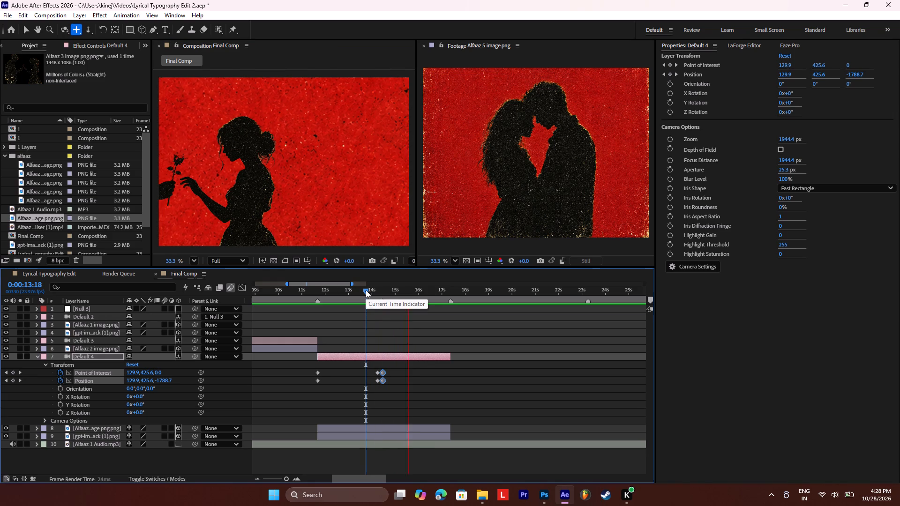
key(space)
key(space)
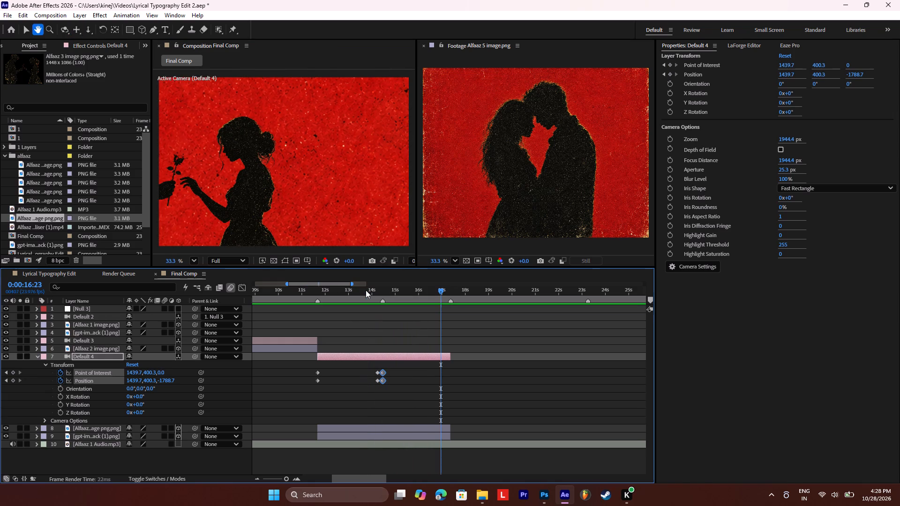
key(space)
drag(366, 290, 306, 288)
key(space)
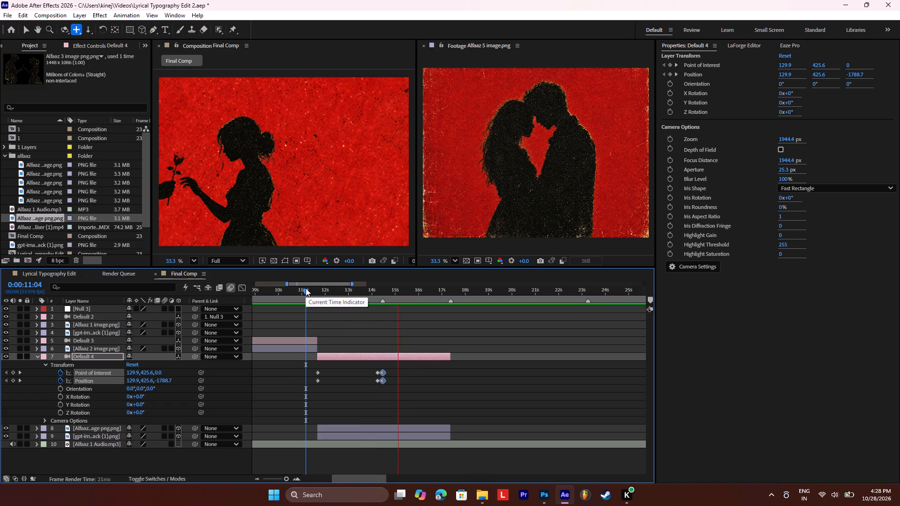
key(space)
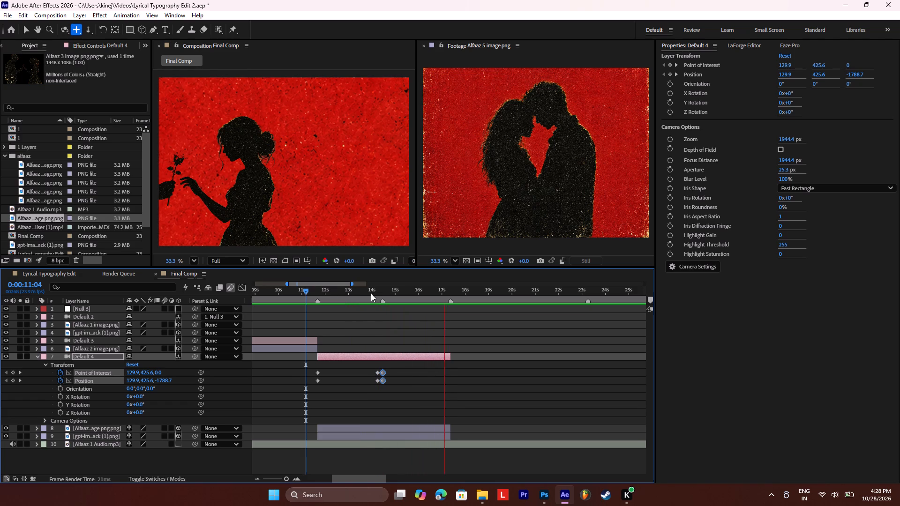
click(448, 290)
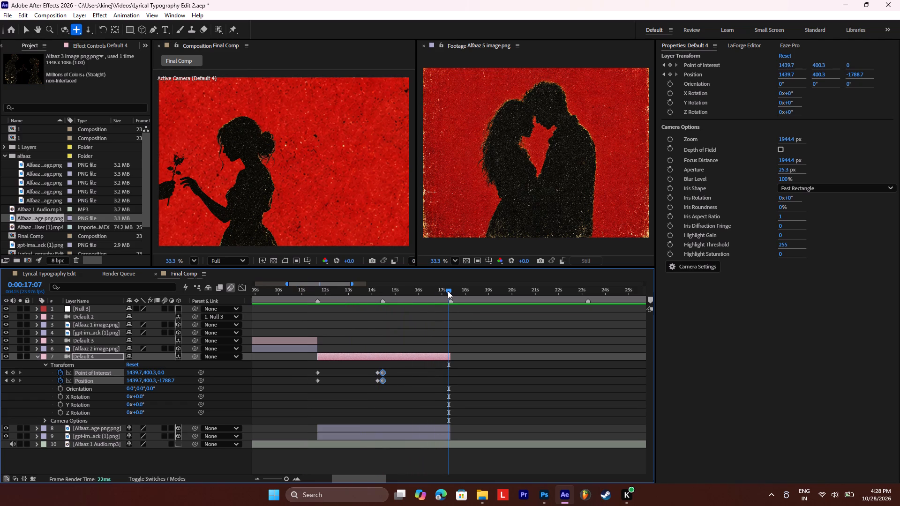
At 0:00:11:16, place puppet pins on the man's elbow and rose-holding hand in the Alfaaz 3 cutout layer.
click(341, 426)
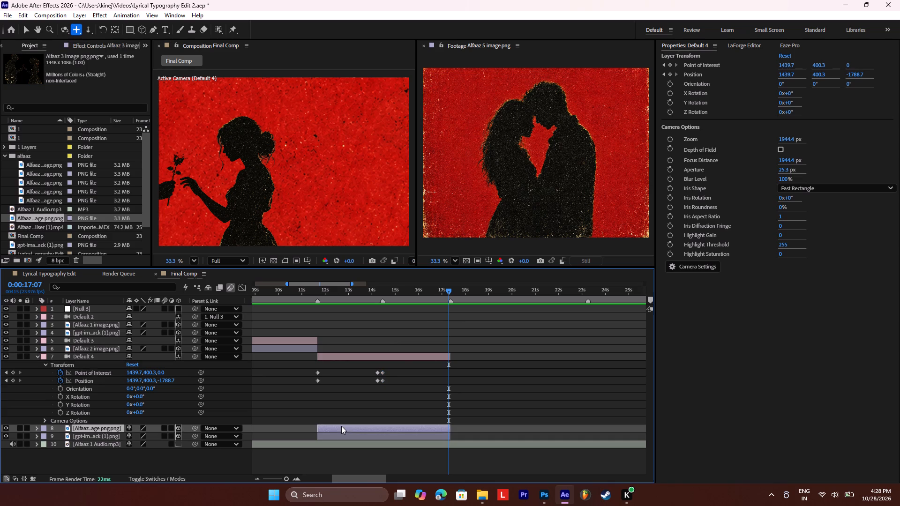
click(232, 28)
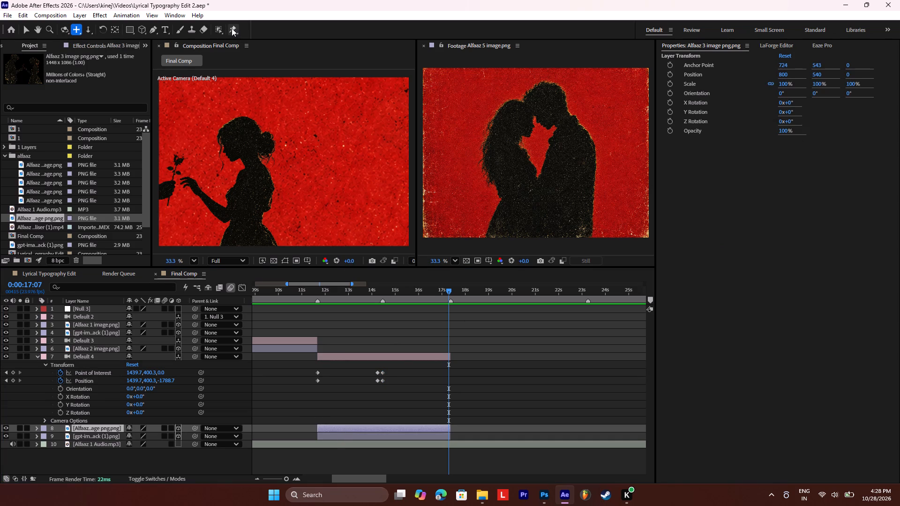
double_click(344, 429)
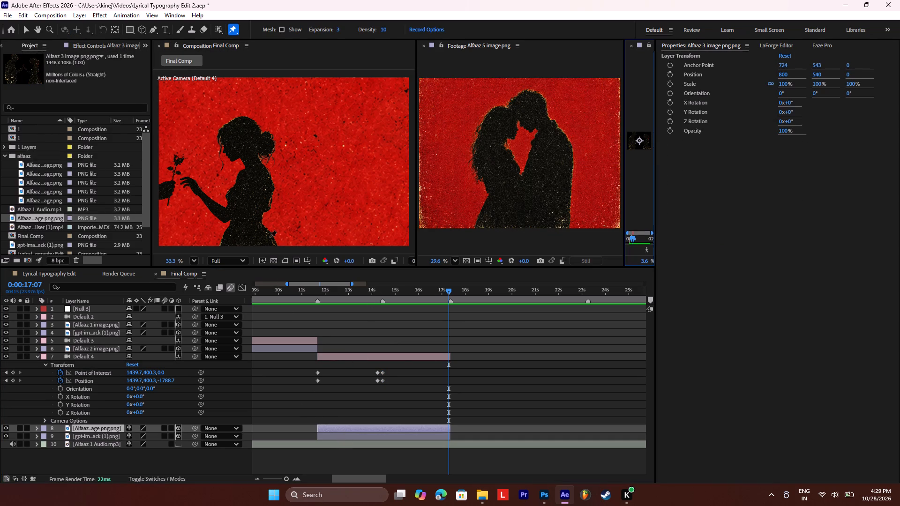
drag(326, 291, 318, 291)
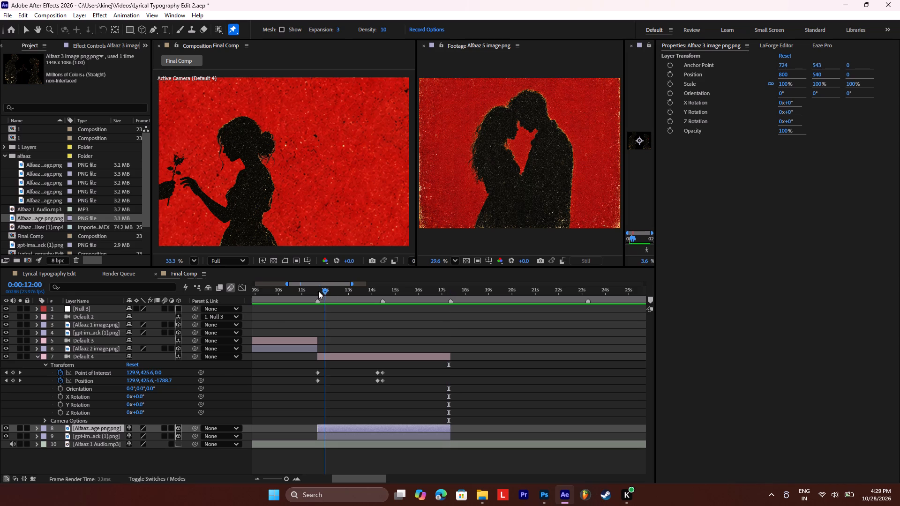
drag(318, 291, 317, 291)
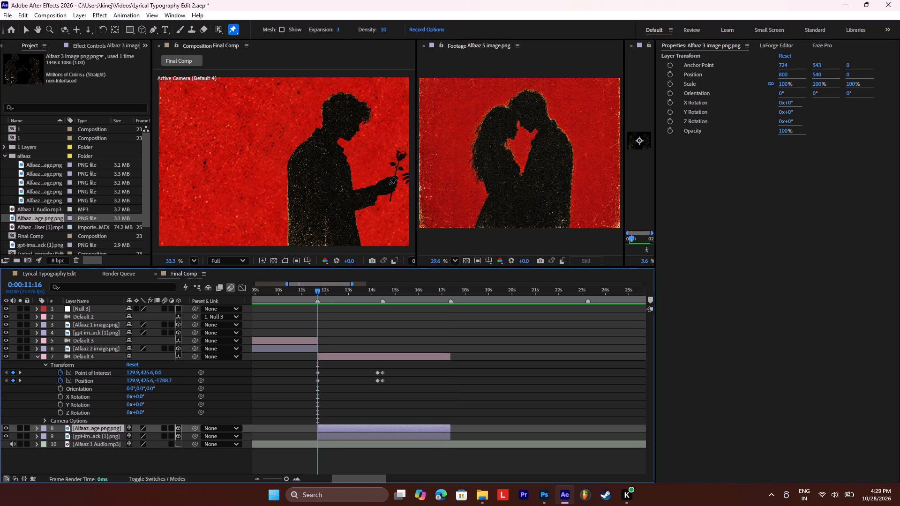
key(u)
click(343, 429)
key(u)
click(353, 196)
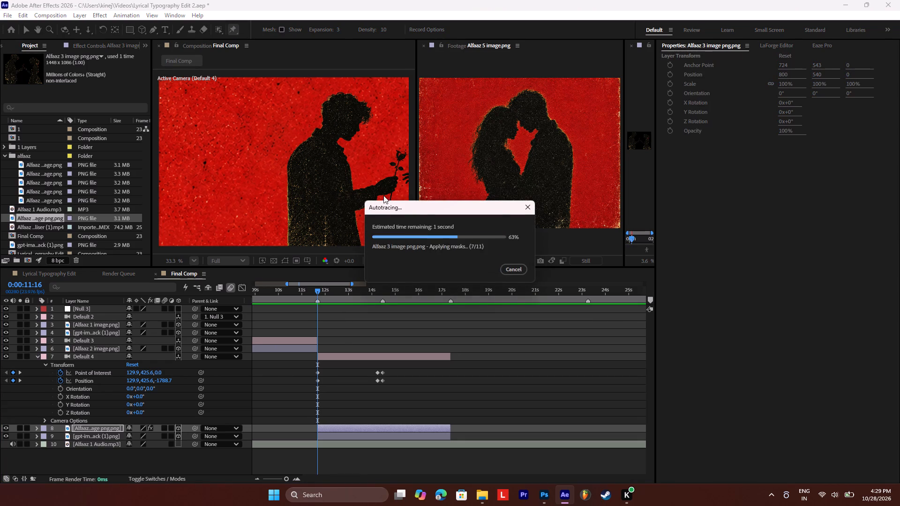
click(393, 183)
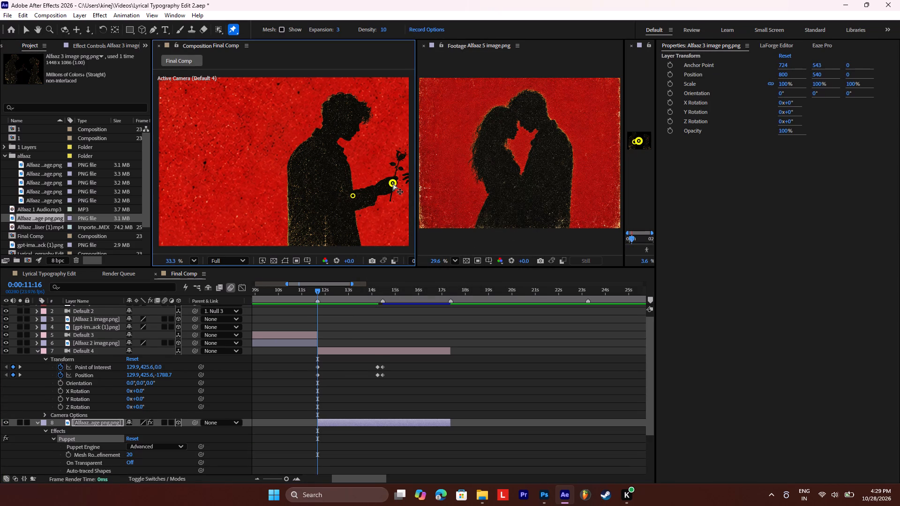
drag(393, 183, 393, 178)
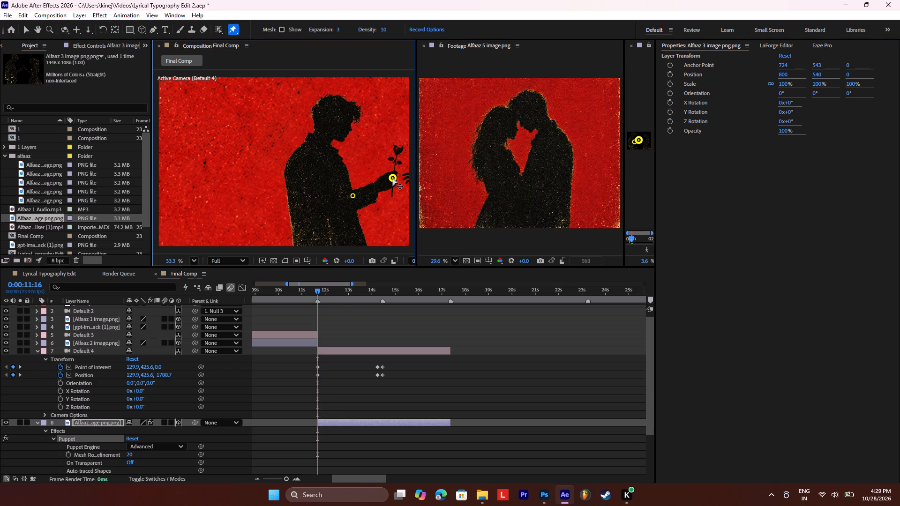
key(ctrl+z)
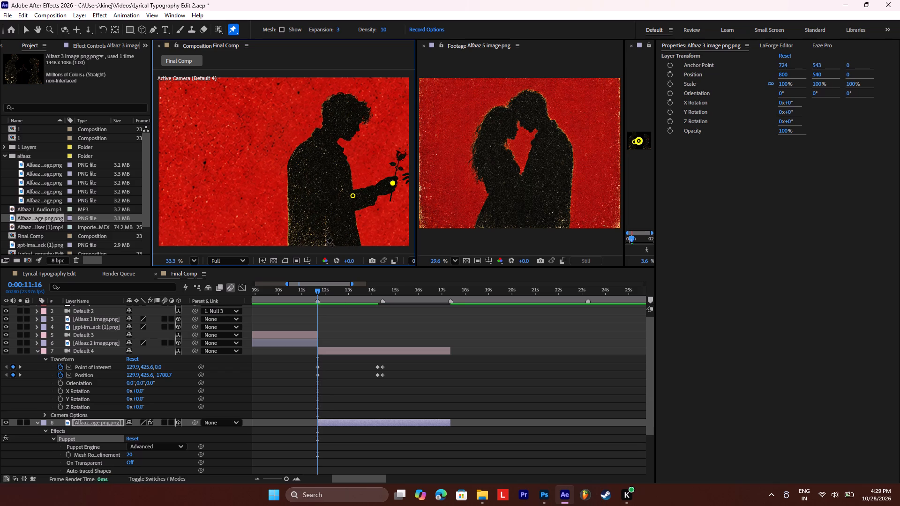
Anchor the man's body with three puppet pins along his coat's bottom edge and single pins on his back, neck, crown, forehead and chin.
click(326, 245)
click(290, 246)
click(360, 245)
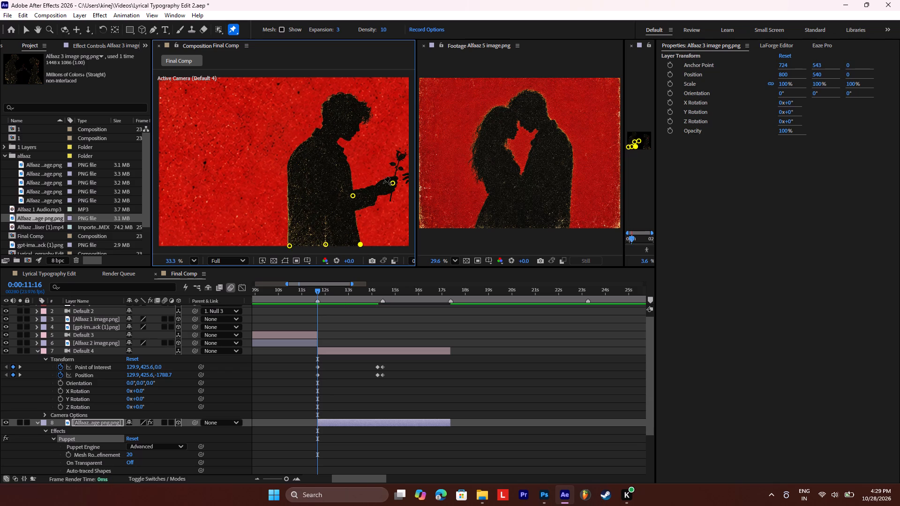
click(291, 184)
click(318, 131)
click(334, 96)
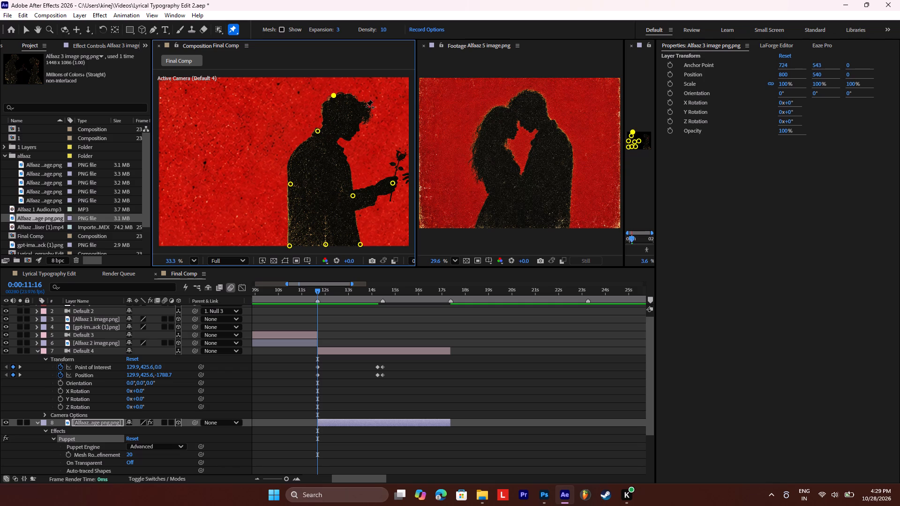
click(367, 107)
click(358, 130)
At 0:00:11:16, raise the man's hand pin so the rose is held up closer to his face.
drag(393, 183, 393, 176)
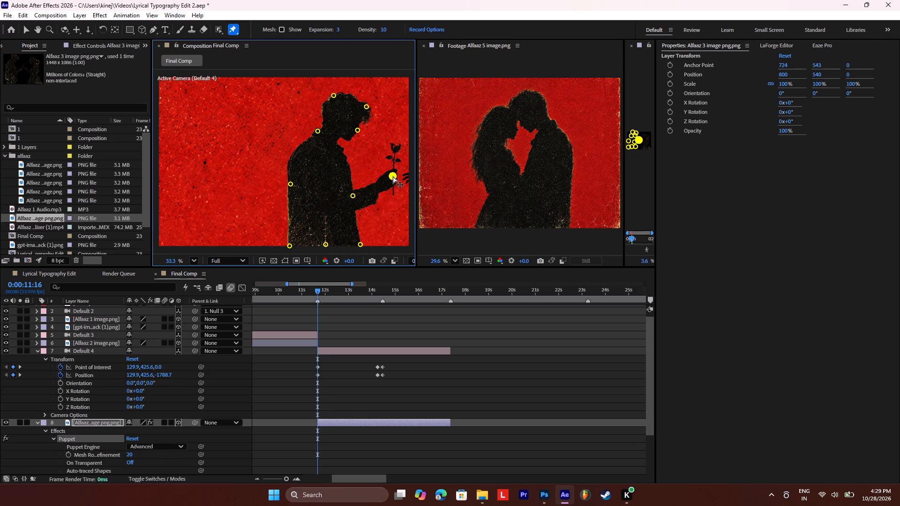
drag(393, 176, 387, 168)
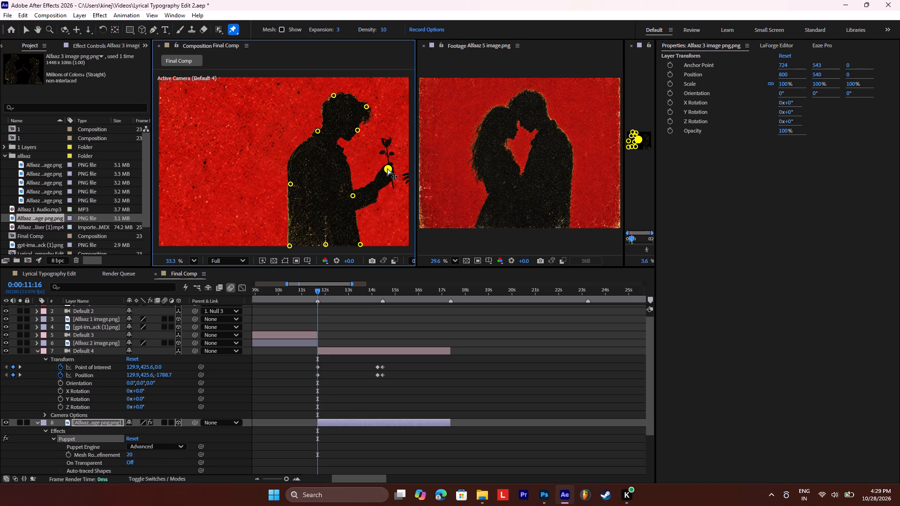
drag(387, 168, 389, 170)
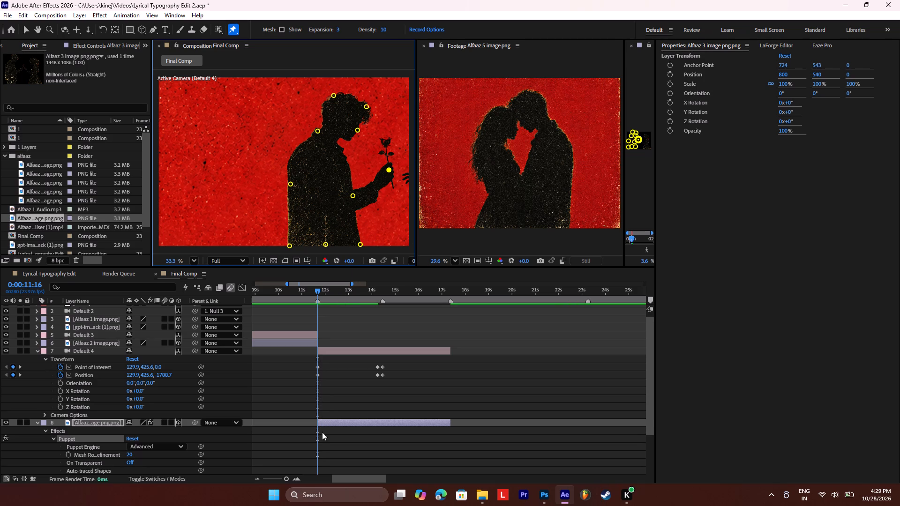
Reveal the layer's puppet keyframes and, at 0:00:14:05, move the man's hand pin slightly down and outward toward the woman.
click(111, 439)
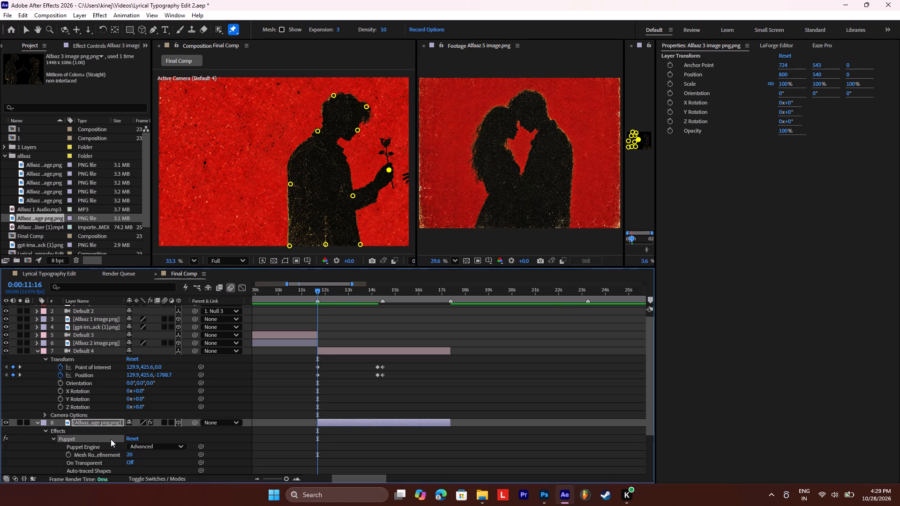
key(u)
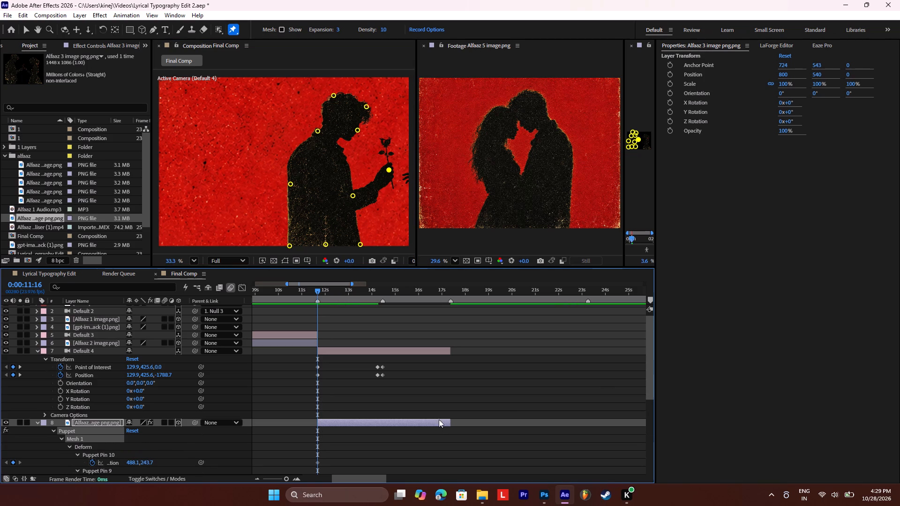
drag(652, 357, 652, 372)
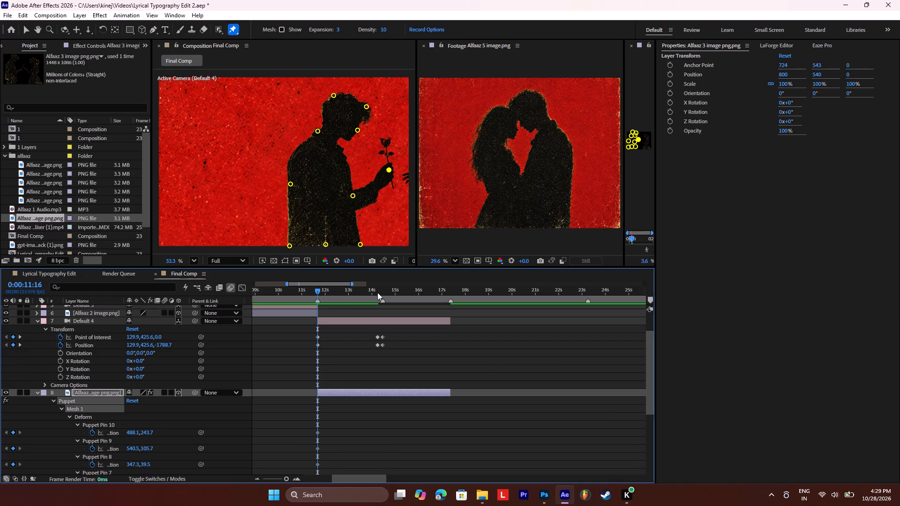
click(376, 297)
click(376, 292)
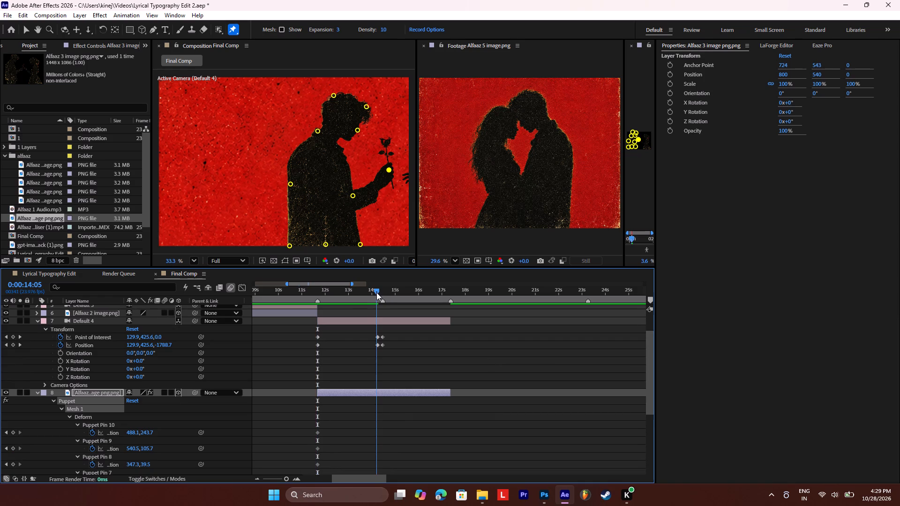
drag(388, 171, 390, 172)
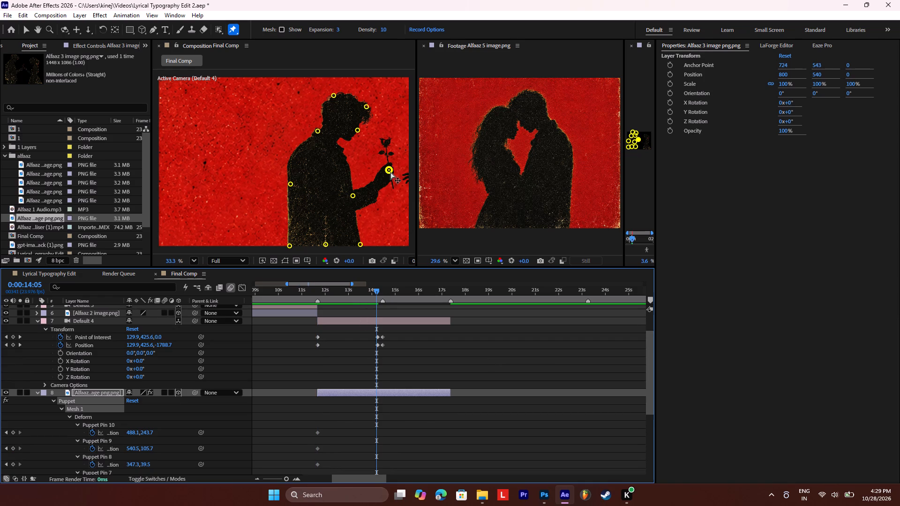
drag(390, 172, 394, 175)
click(393, 178)
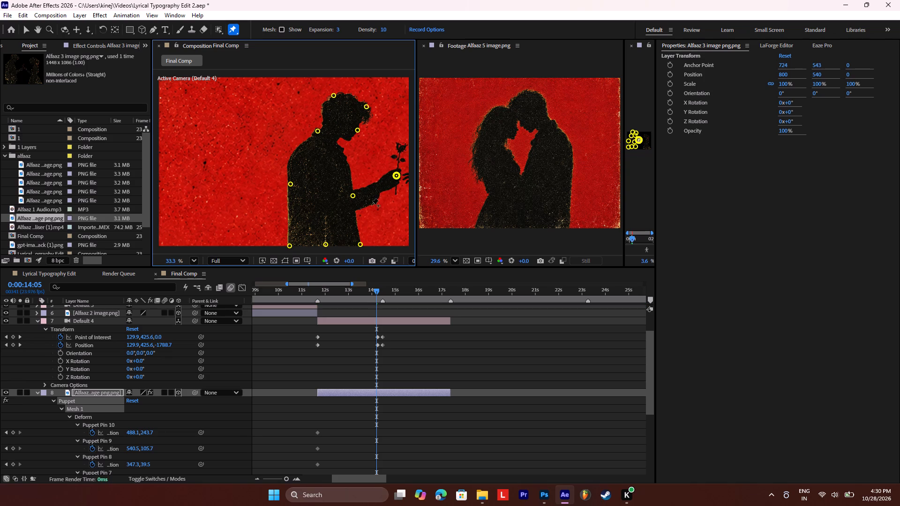
drag(393, 180, 390, 180)
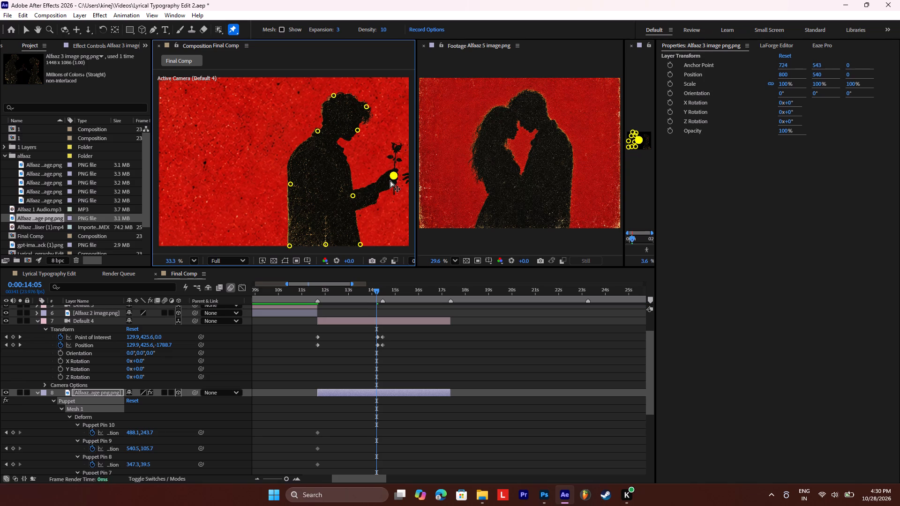
drag(390, 180, 392, 182)
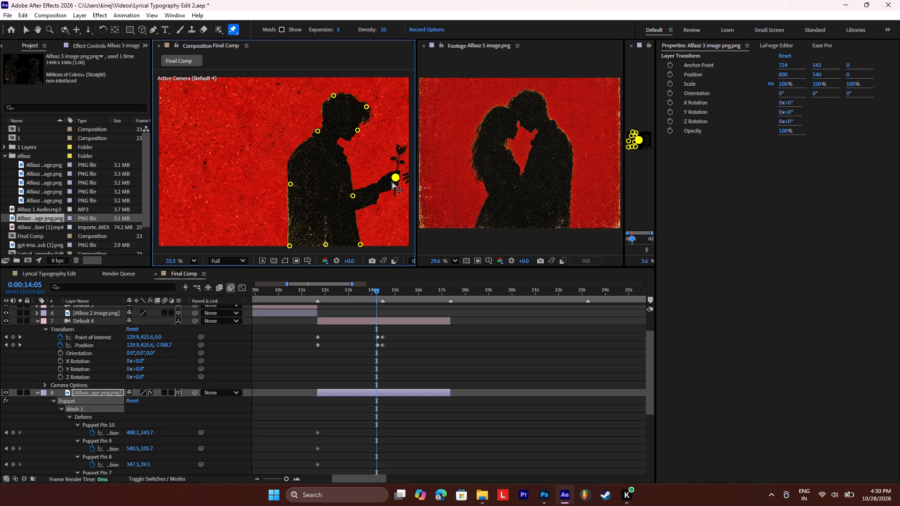
drag(392, 182, 389, 182)
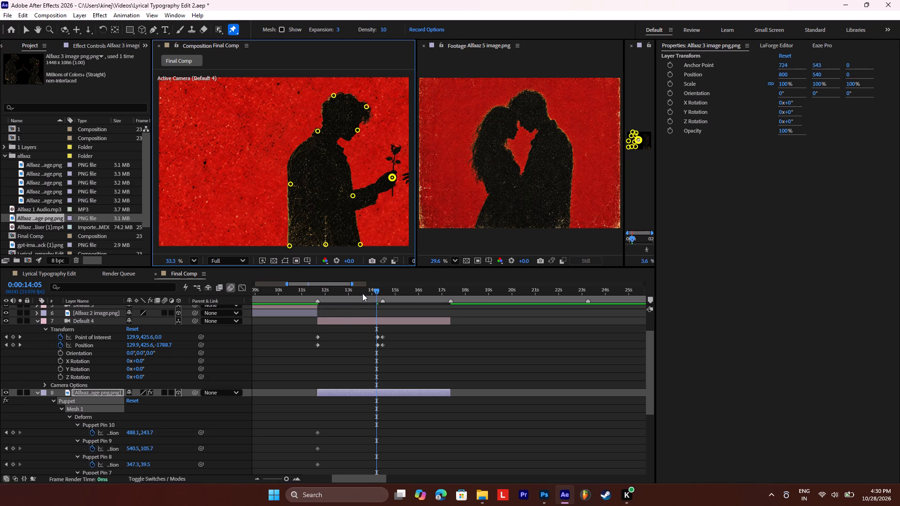
Play back from the start of the Alfaaz 3 section to check the man's hand movement with the camera pan.
drag(361, 293, 318, 298)
key(space)
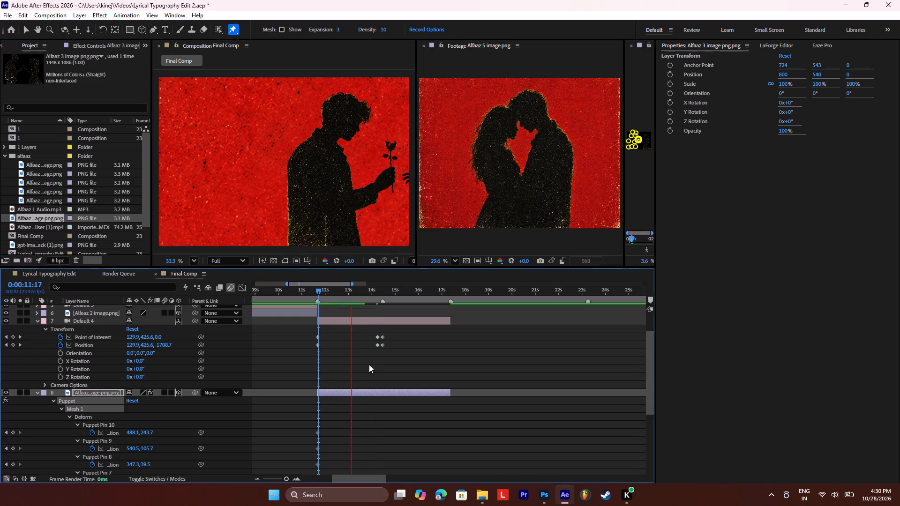
key(space)
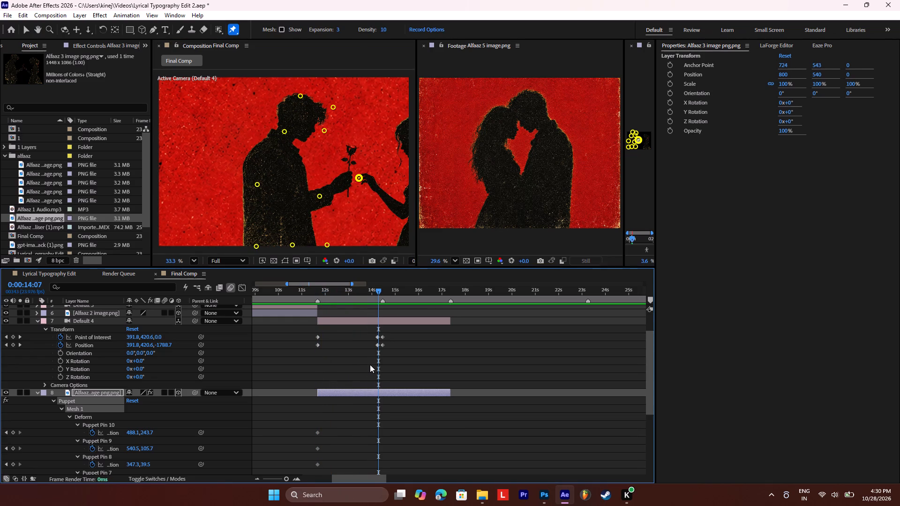
key(space)
key(space)
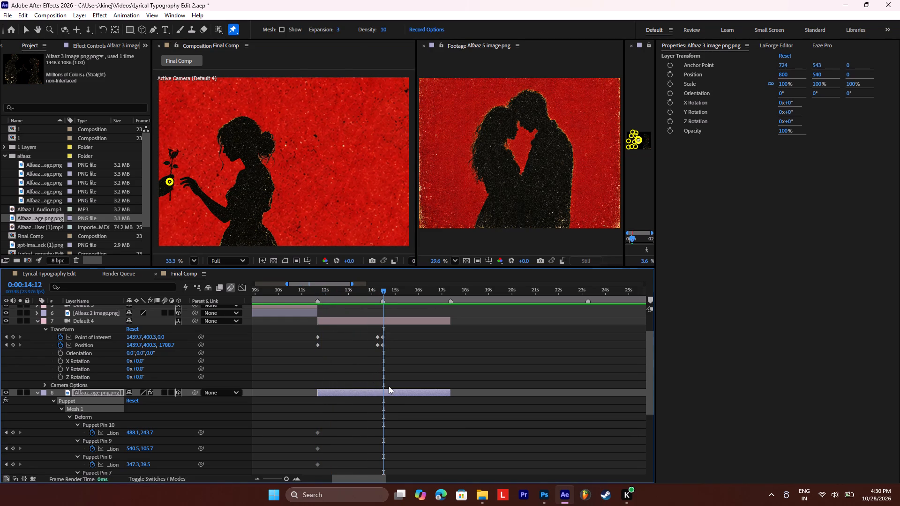
At 0:00:14:12, add puppet pins to the woman on her hand, elbow, face, crown, hair bun, back and dress bottom.
click(372, 393)
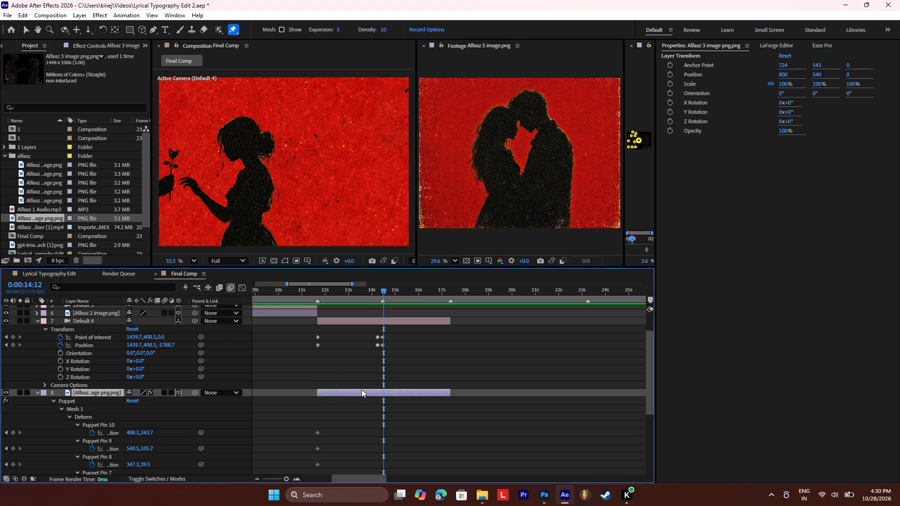
click(191, 180)
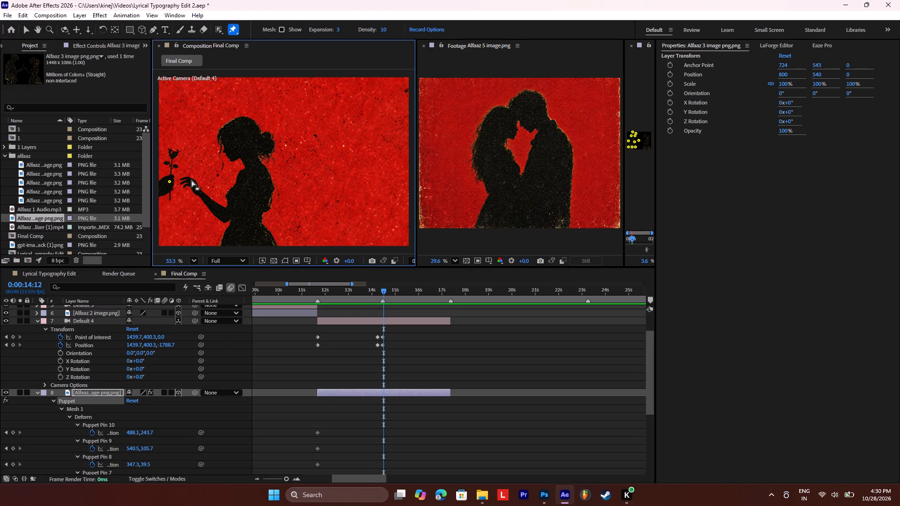
click(193, 181)
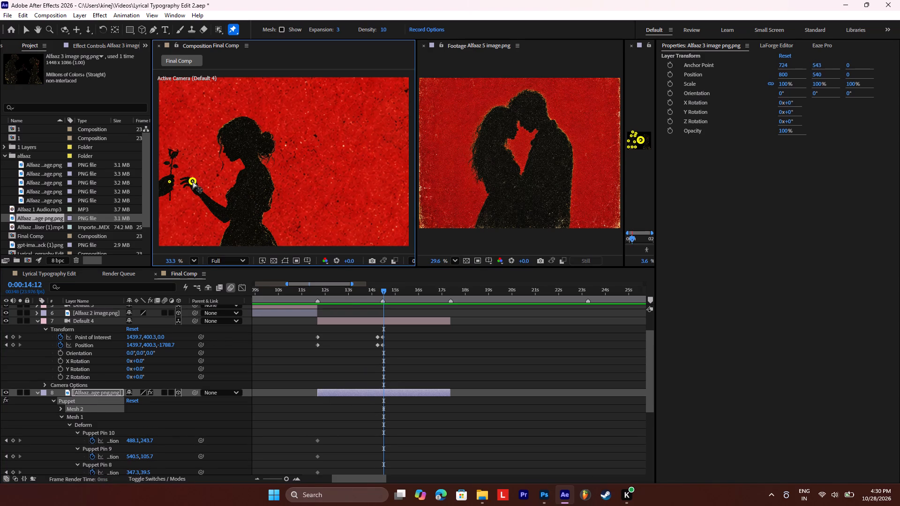
click(226, 214)
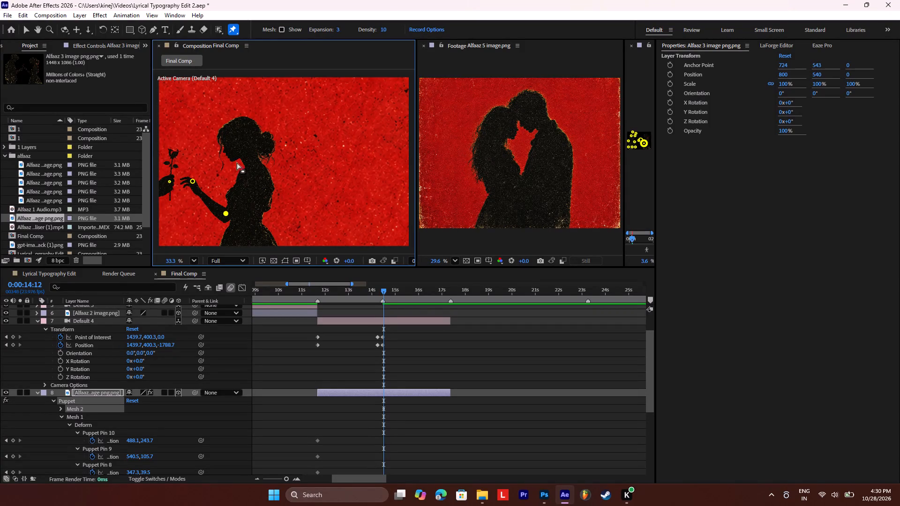
click(227, 150)
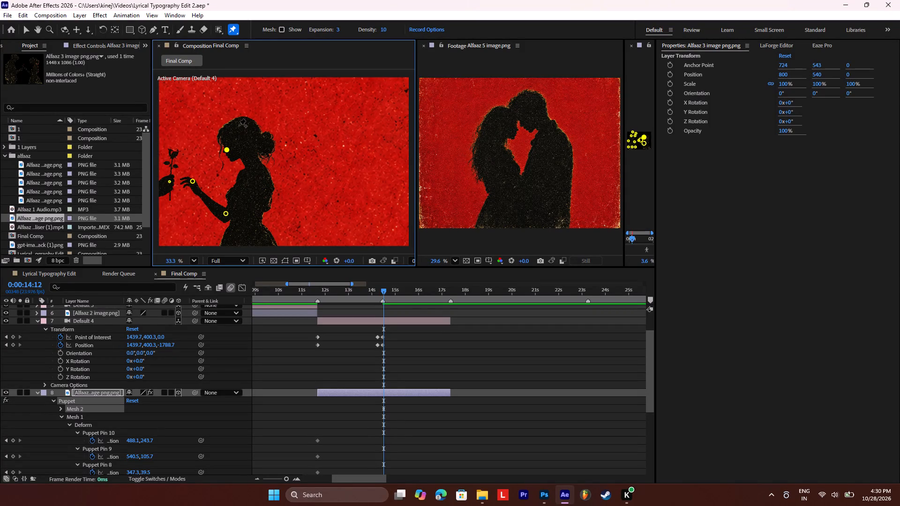
click(242, 118)
click(272, 141)
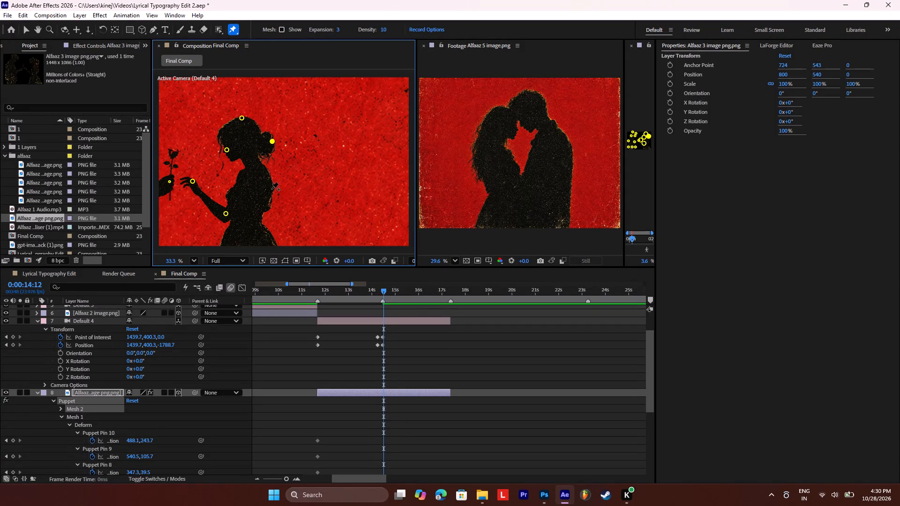
click(272, 191)
click(251, 244)
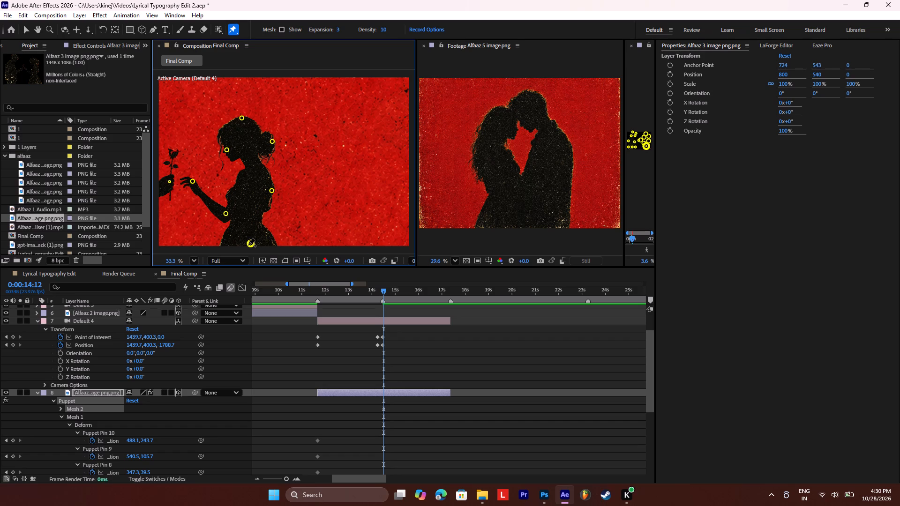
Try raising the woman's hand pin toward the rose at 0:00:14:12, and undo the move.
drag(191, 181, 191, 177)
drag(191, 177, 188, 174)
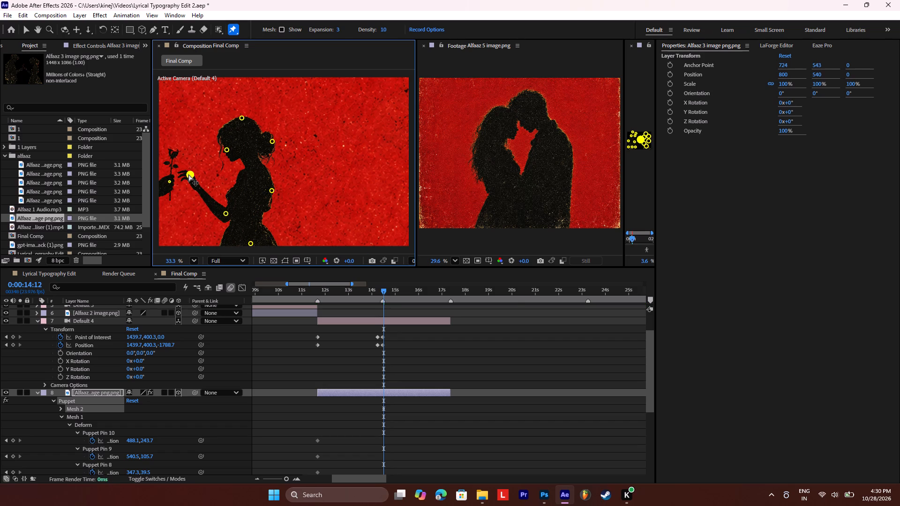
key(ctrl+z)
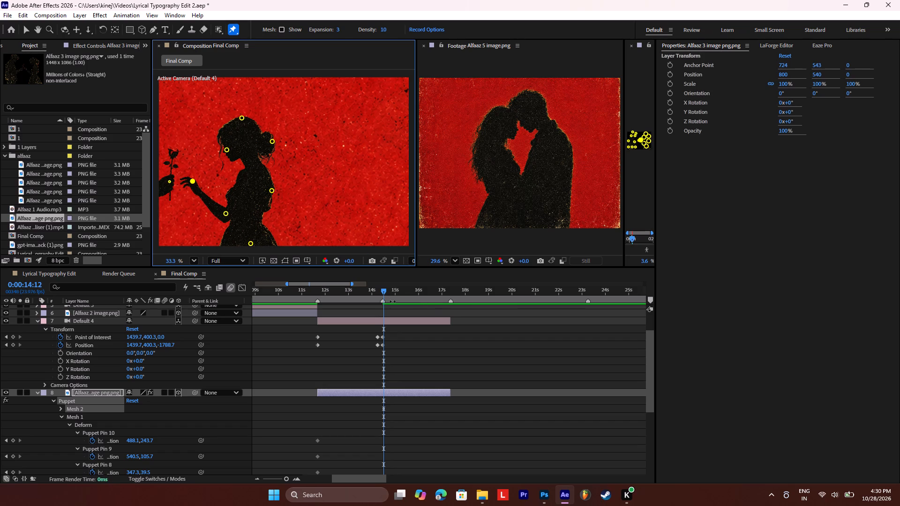
At 0:00:17:07, move the woman's hand pin slightly up and outward so her fingers reach the man's hand holding the rose.
drag(384, 290, 429, 293)
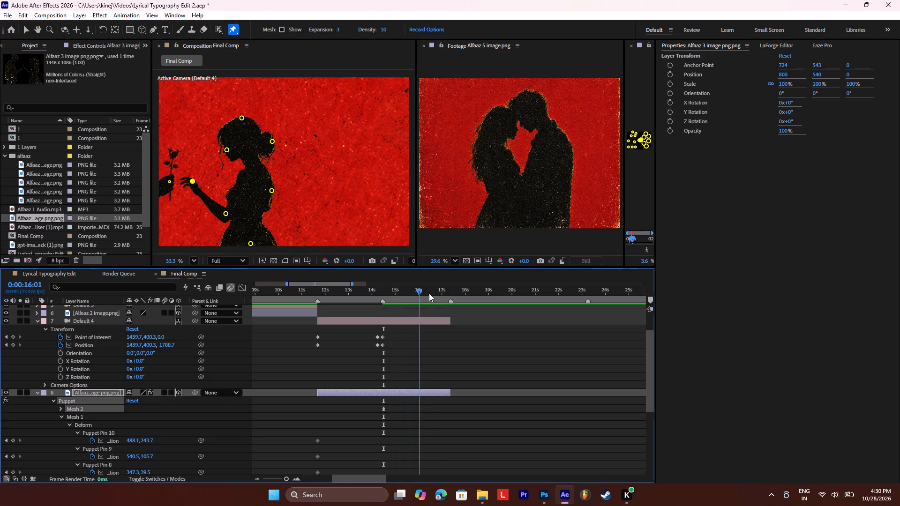
drag(429, 293, 448, 291)
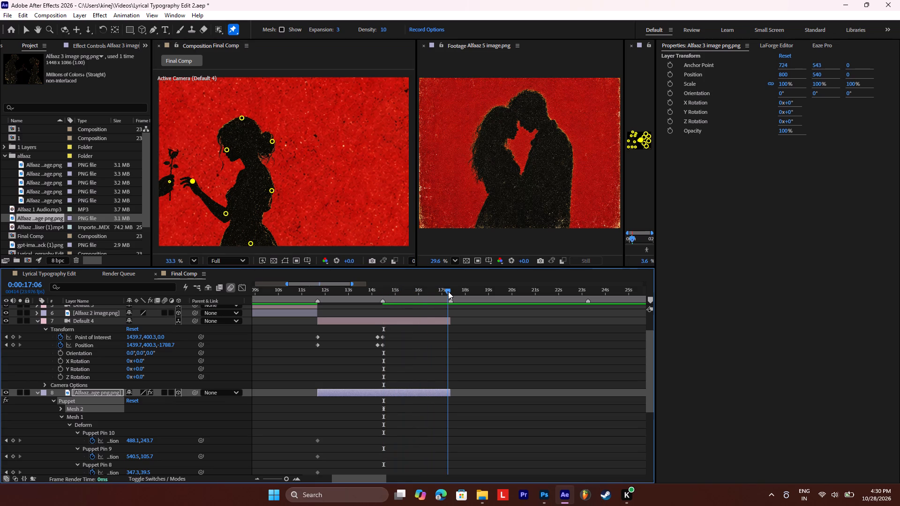
drag(448, 291, 449, 291)
drag(190, 182, 188, 182)
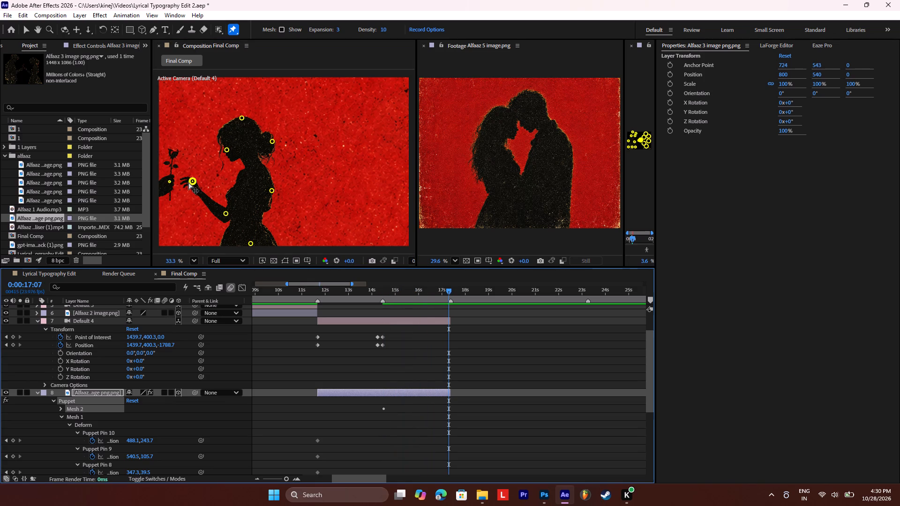
drag(188, 182, 185, 176)
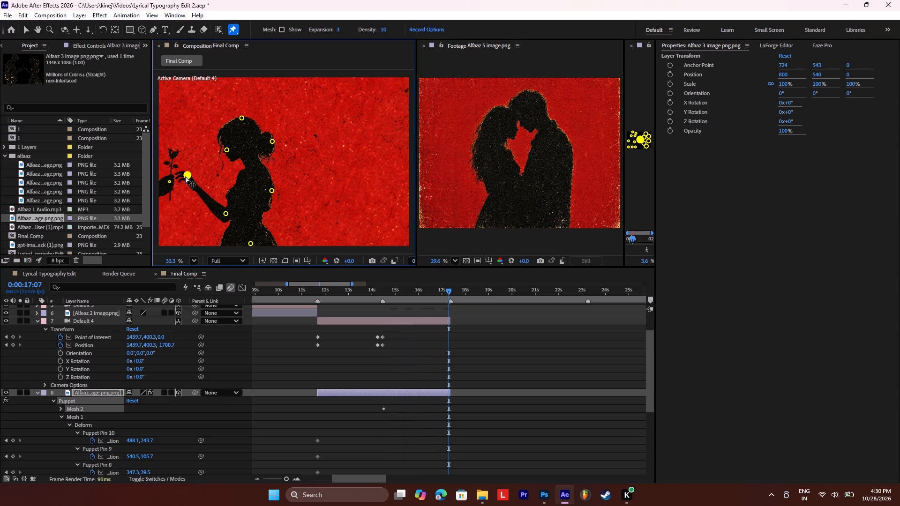
drag(185, 176, 182, 180)
drag(182, 180, 184, 179)
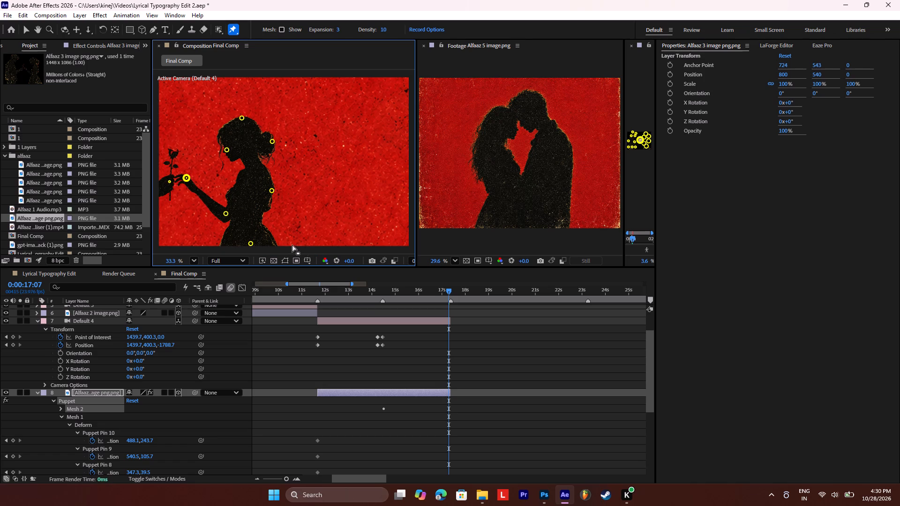
Play back the Alfaaz 3 section to check the woman's hand reaching toward the rose.
click(381, 286)
key(space)
drag(380, 287, 368, 288)
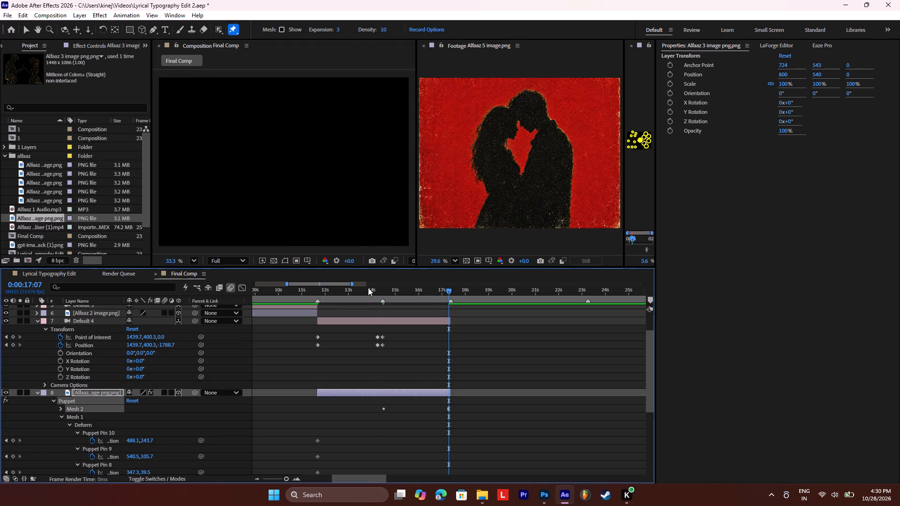
drag(368, 288, 317, 290)
key(space)
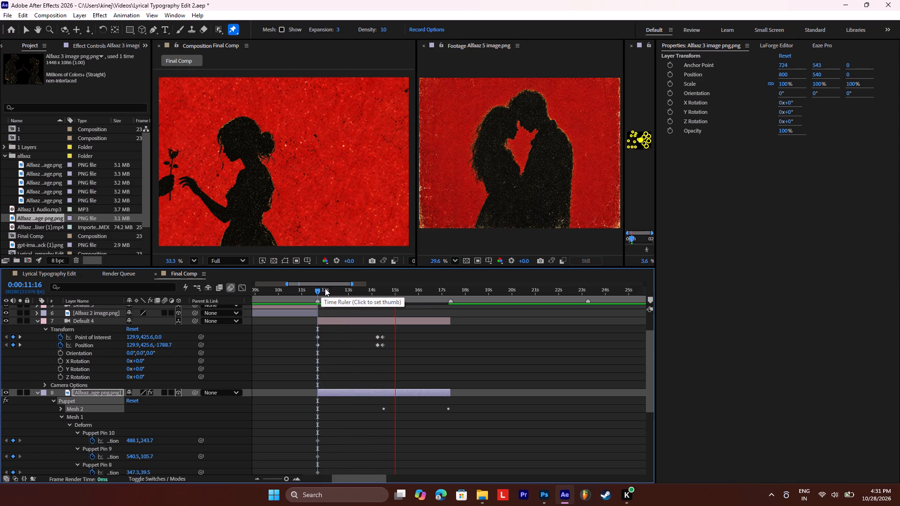
key(space)
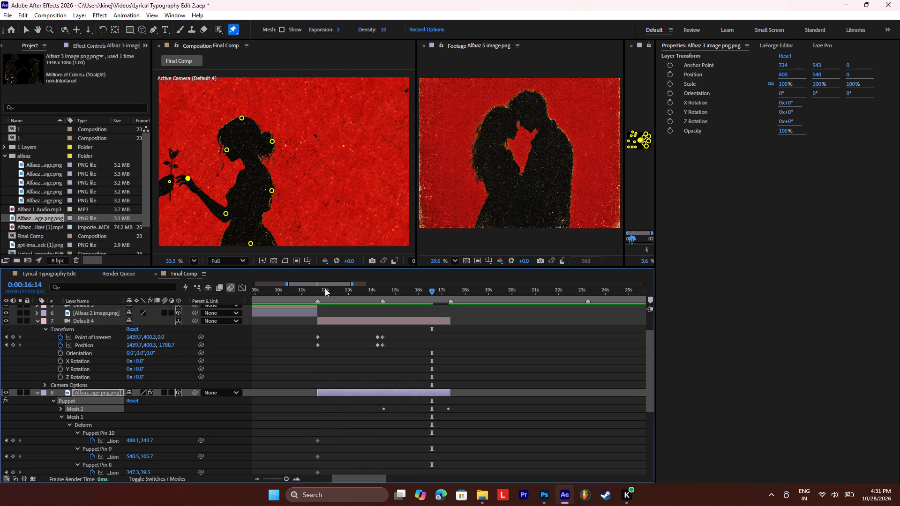
key(space)
key(space)
key(space)
key(space)
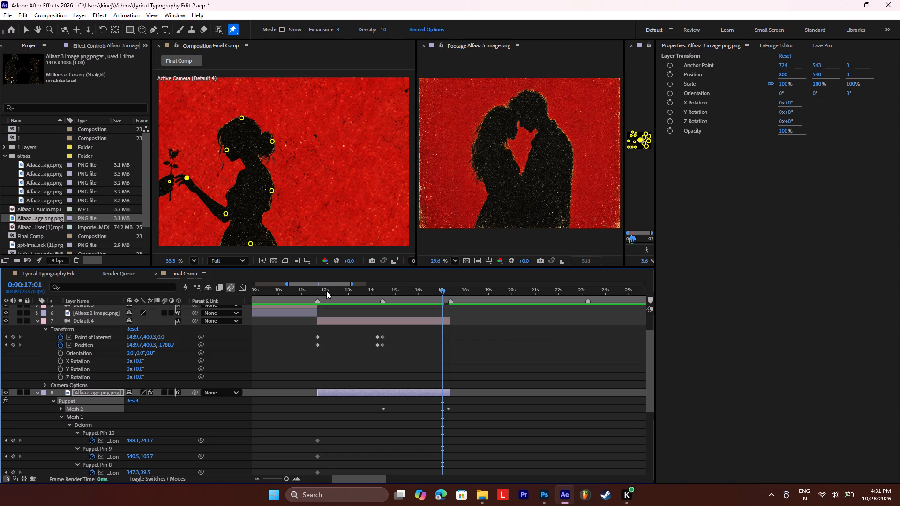
click(326, 291)
key(space)
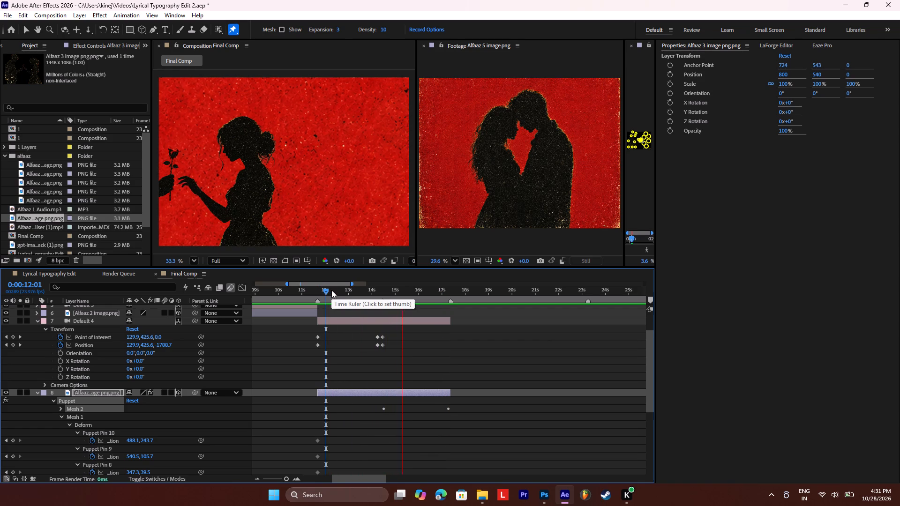
key(space)
key(space)
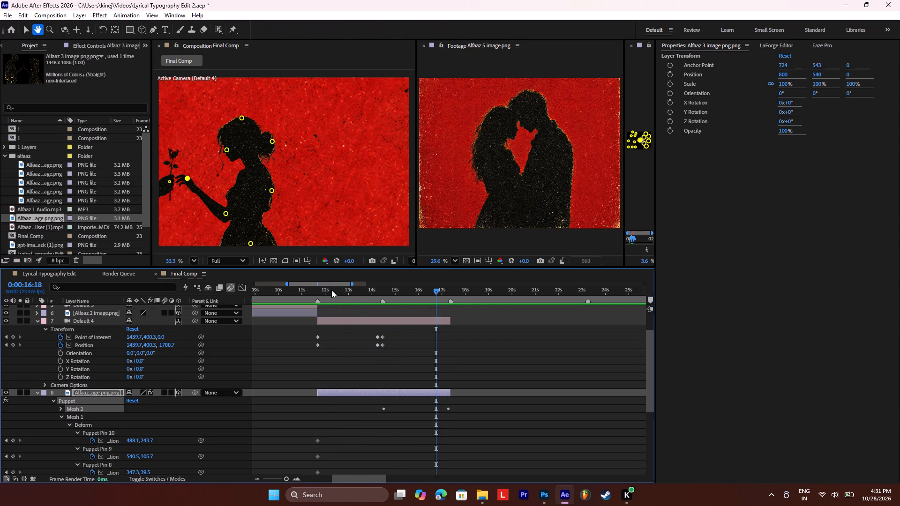
key(space)
key(space)
key(space)
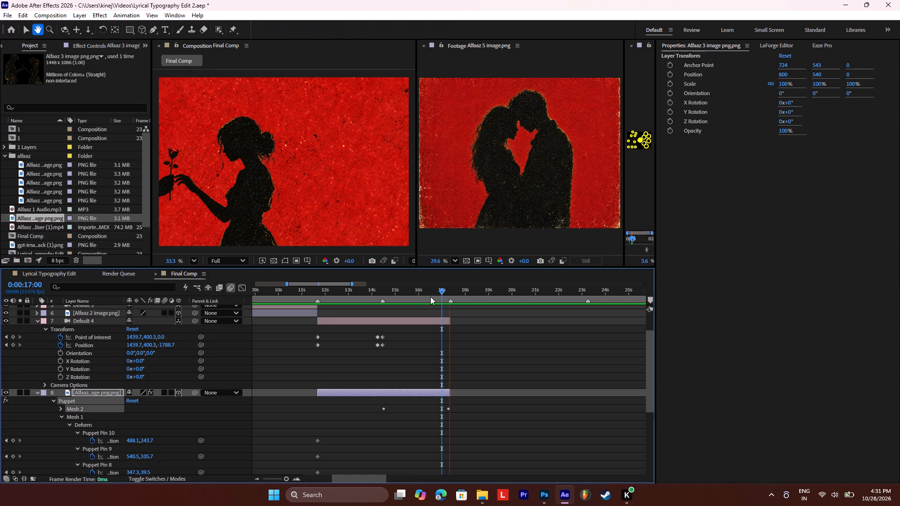
At 0:00:17:05, move the woman's face pin slightly forward toward the man.
drag(396, 289, 389, 290)
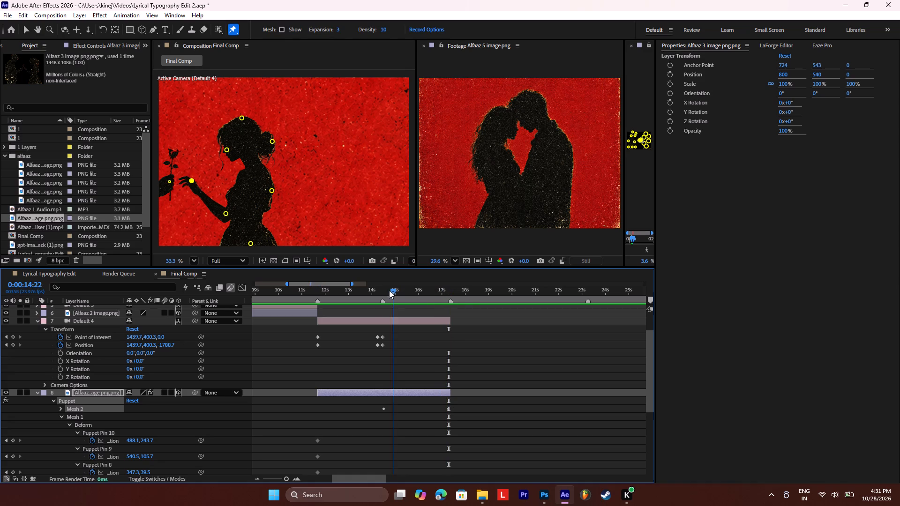
drag(389, 290, 383, 294)
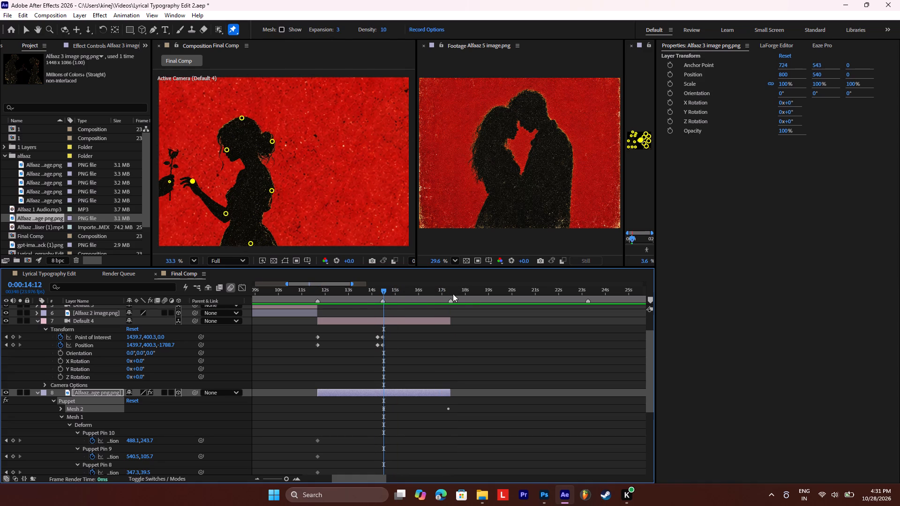
click(446, 289)
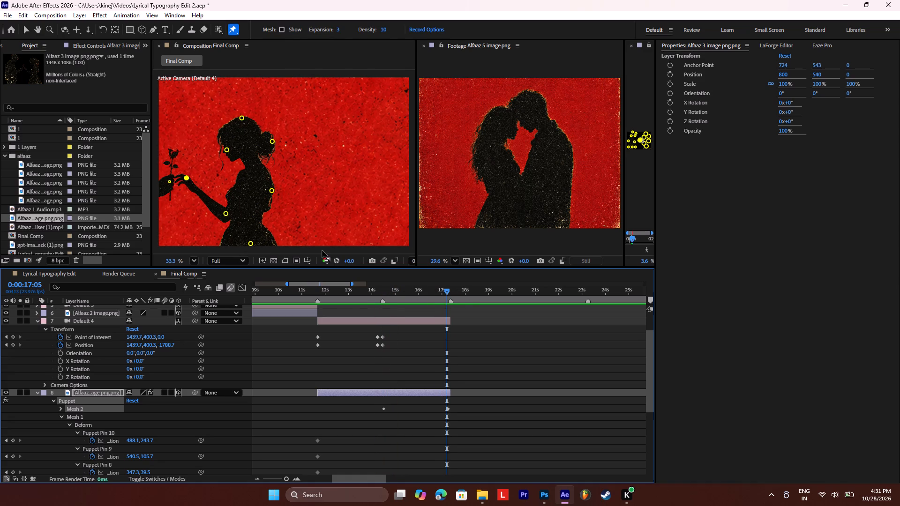
drag(227, 147, 225, 148)
drag(225, 148, 223, 148)
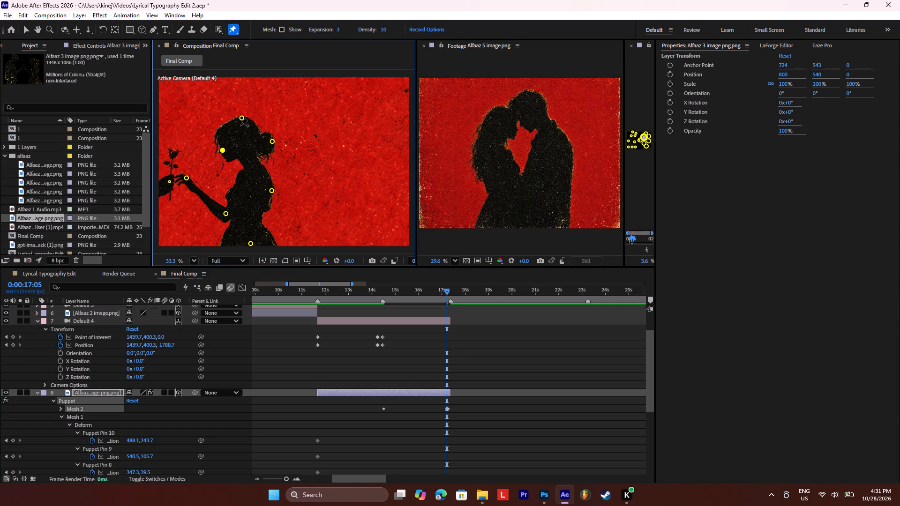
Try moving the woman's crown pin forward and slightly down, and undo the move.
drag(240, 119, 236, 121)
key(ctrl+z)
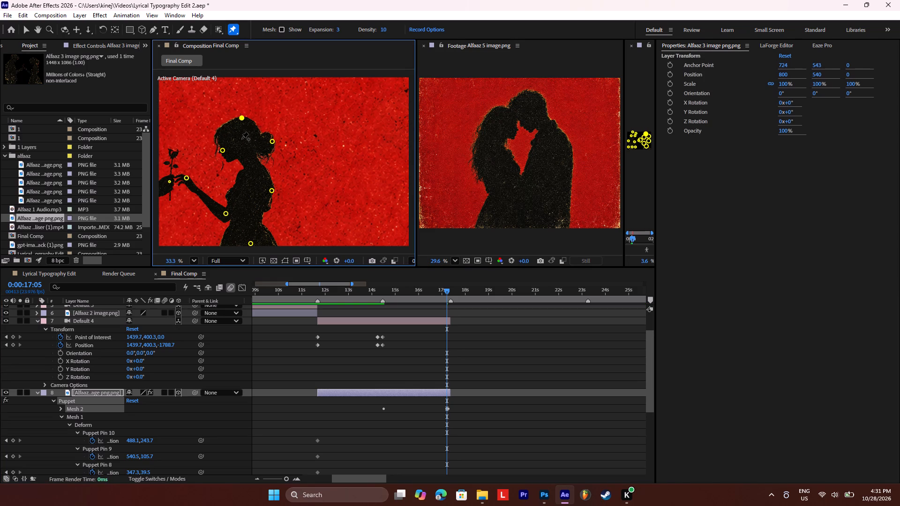
Add a puppet pin at the centre of the woman's head, undoing a trial move of it.
click(242, 139)
drag(242, 138, 238, 141)
key(ctrl+z)
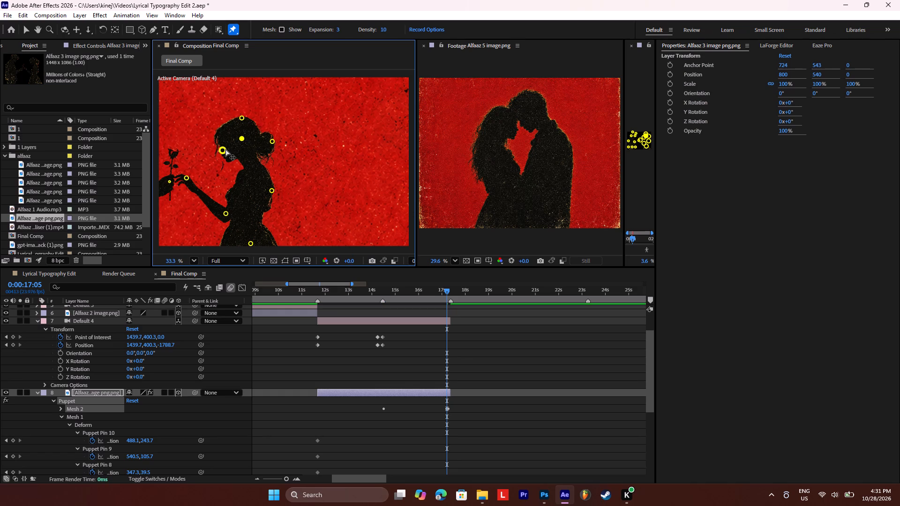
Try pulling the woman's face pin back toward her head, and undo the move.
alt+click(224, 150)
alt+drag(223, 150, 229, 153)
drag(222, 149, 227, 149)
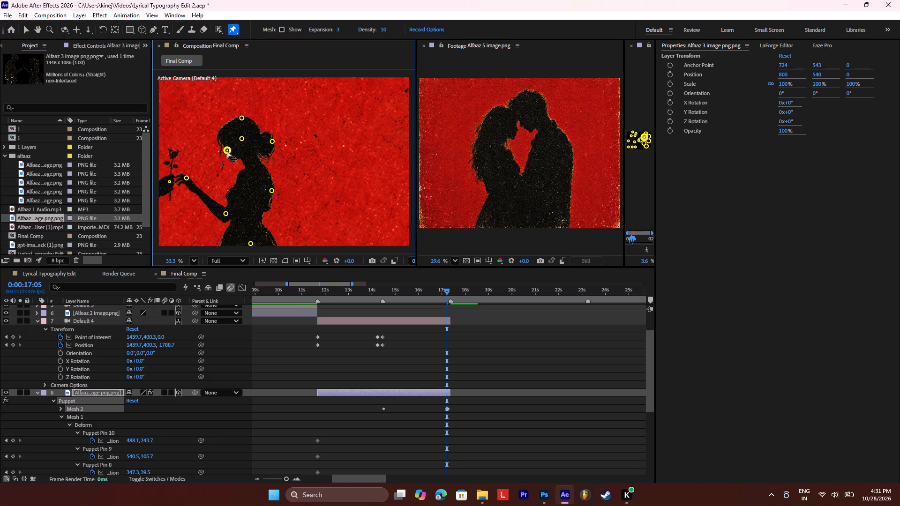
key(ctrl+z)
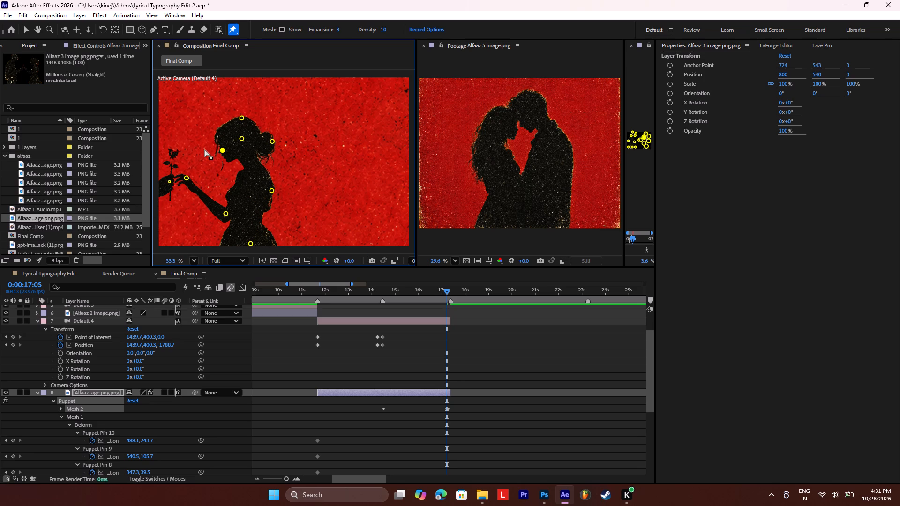
Add a puppet pin on the woman's neck.
click(253, 161)
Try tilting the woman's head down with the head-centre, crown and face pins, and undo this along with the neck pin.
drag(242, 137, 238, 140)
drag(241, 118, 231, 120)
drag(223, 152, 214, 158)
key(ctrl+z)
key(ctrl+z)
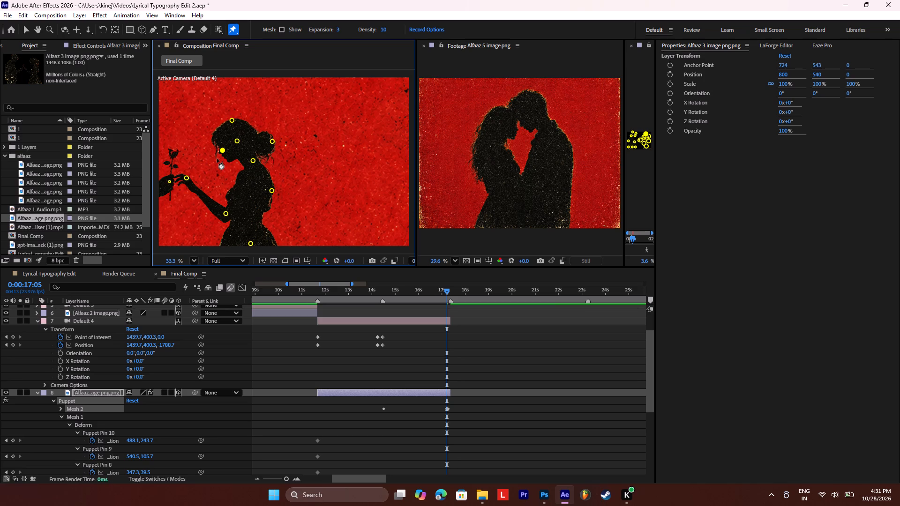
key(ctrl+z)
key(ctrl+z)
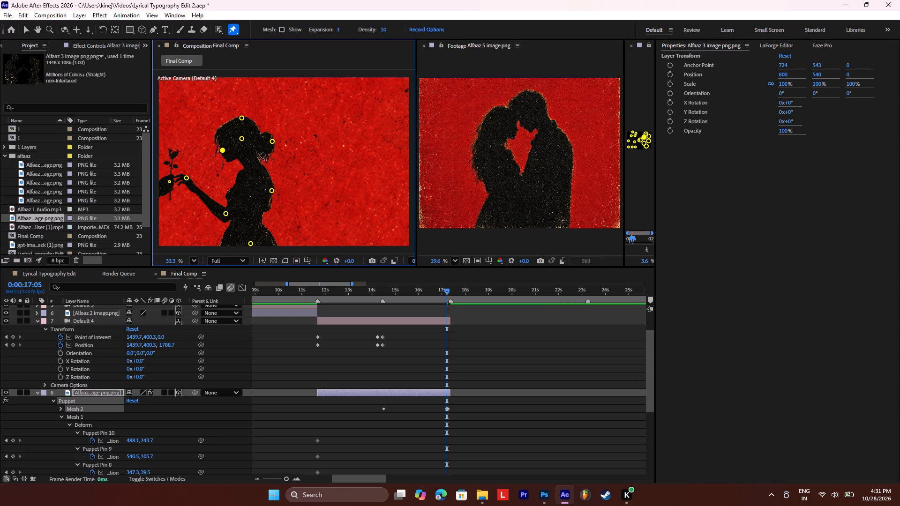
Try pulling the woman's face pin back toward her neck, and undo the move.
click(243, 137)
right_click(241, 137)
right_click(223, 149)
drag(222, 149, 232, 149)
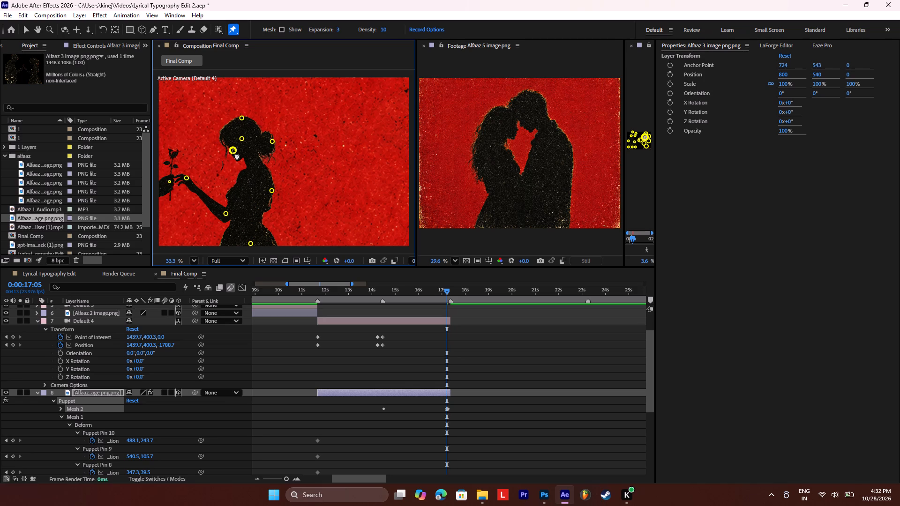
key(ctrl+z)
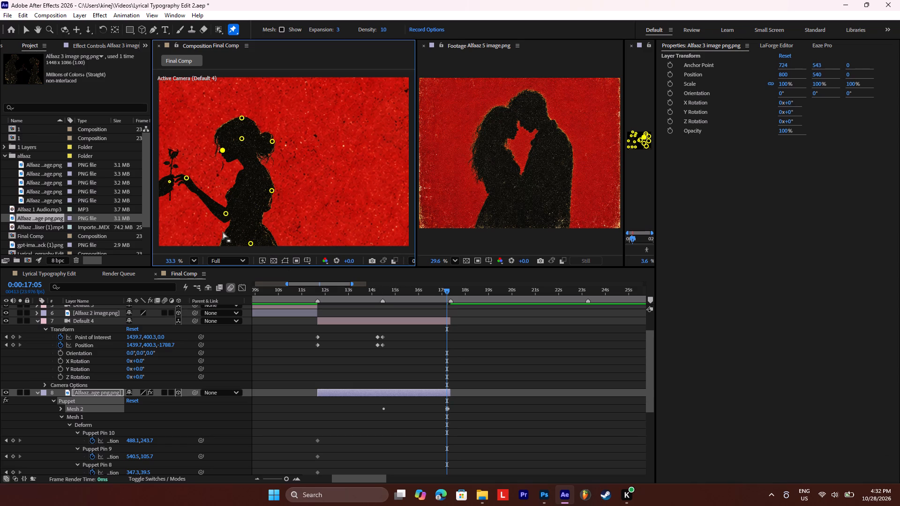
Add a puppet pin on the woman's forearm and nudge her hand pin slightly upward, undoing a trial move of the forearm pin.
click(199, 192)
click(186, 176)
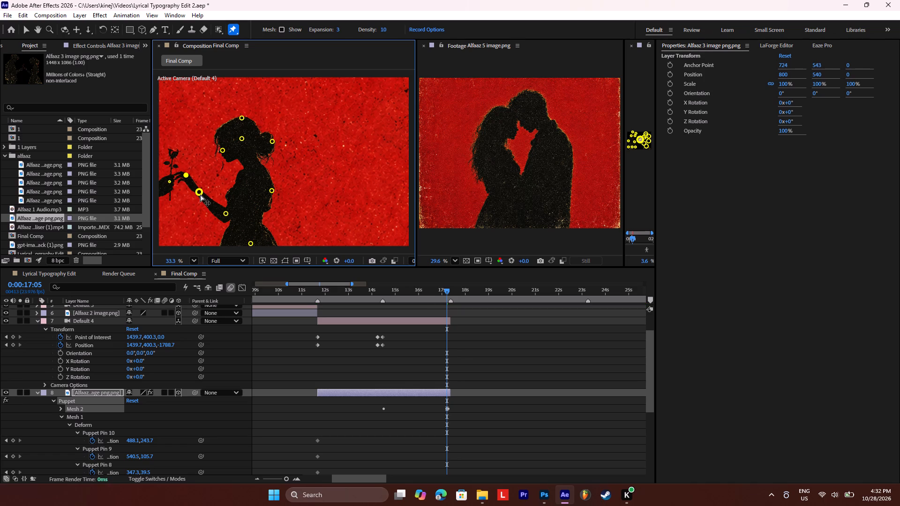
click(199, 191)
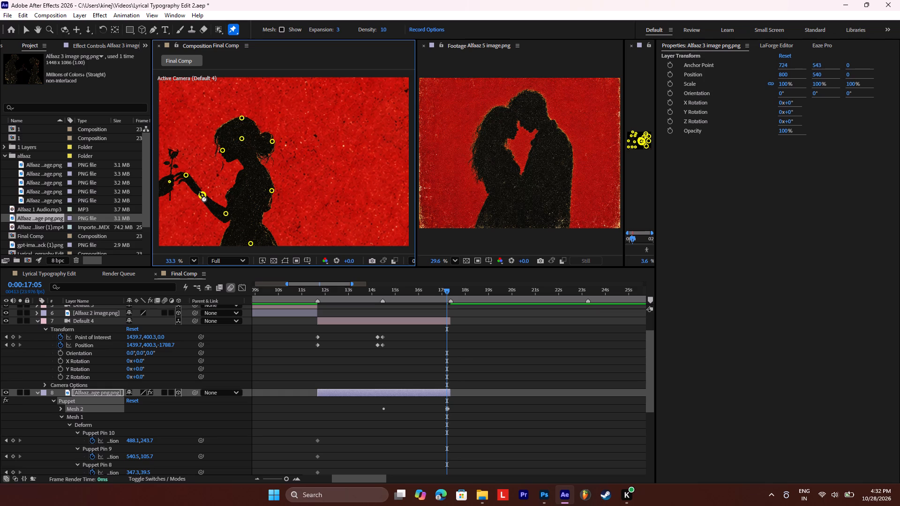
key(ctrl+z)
Preview the puppet animation of the Alfaaz 3 cutout from about 0:00:14:11 to the end of the section.
click(385, 293)
key(space)
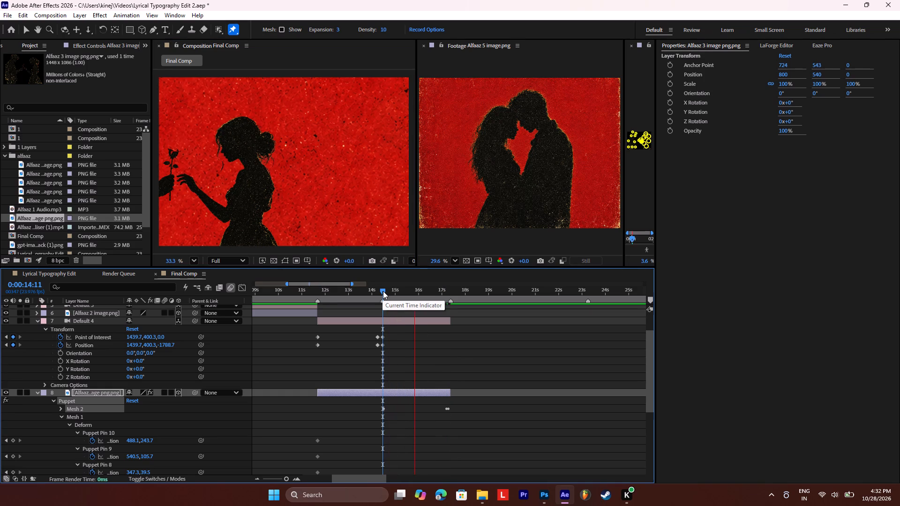
key(space)
key(space)
key(space)
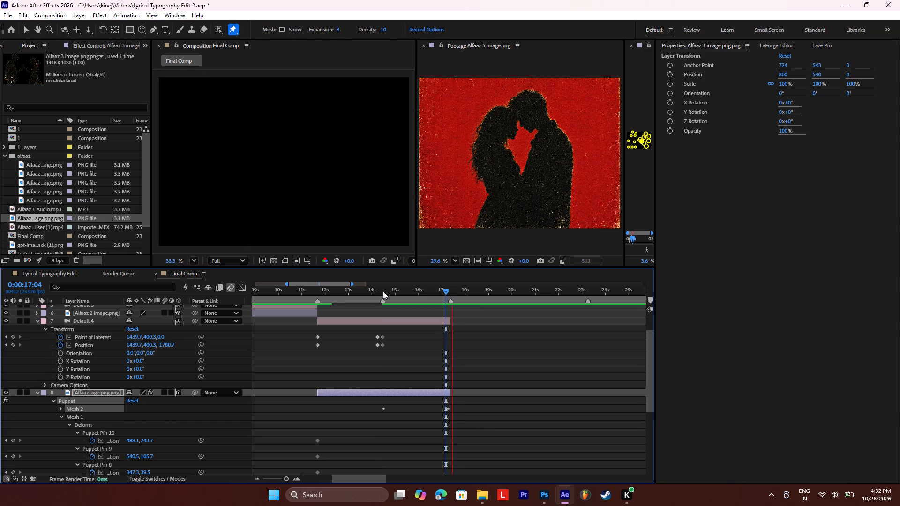
click(390, 296)
click(389, 292)
key(space)
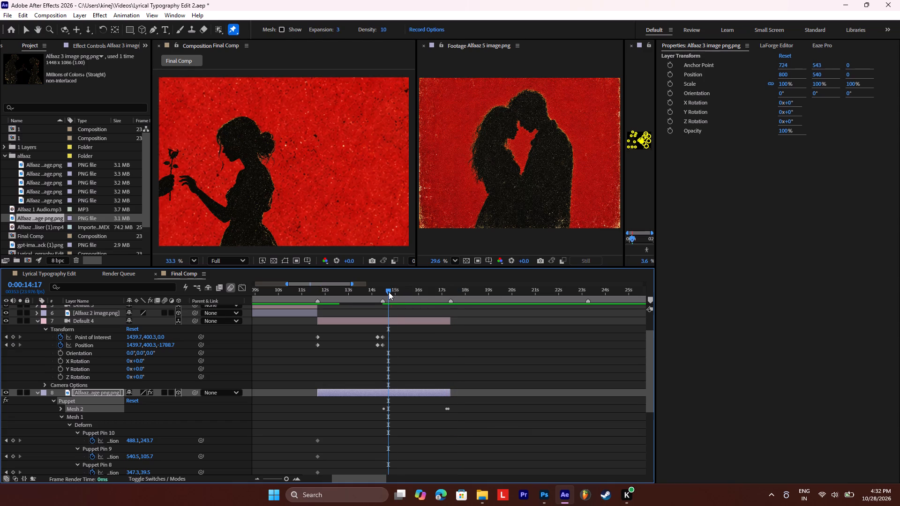
key(space)
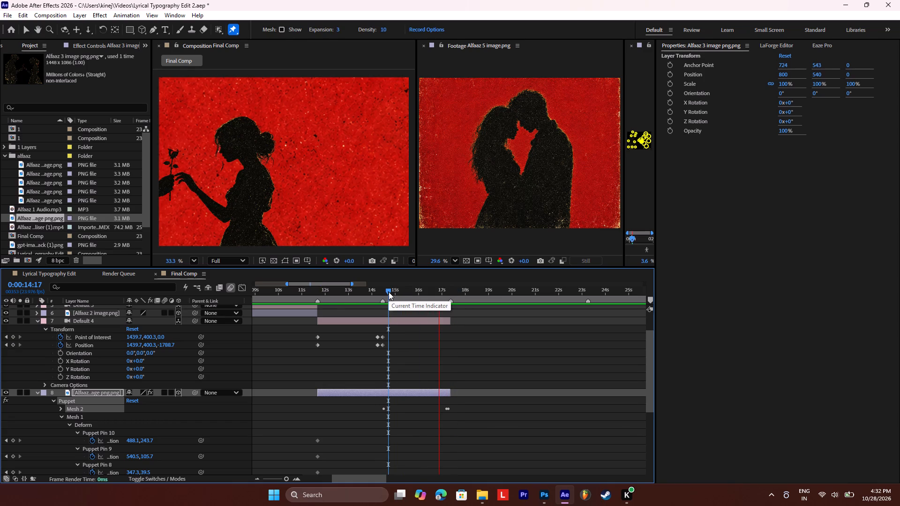
Undo the recent puppet edits back to 0:00:14:12, until only the hand and elbow pins are left on the woman.
key(ctrl+z)
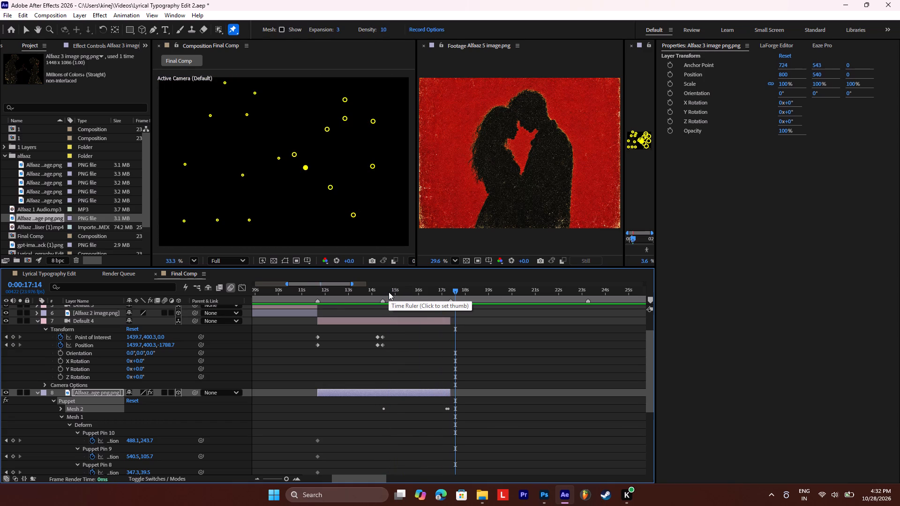
click(417, 292)
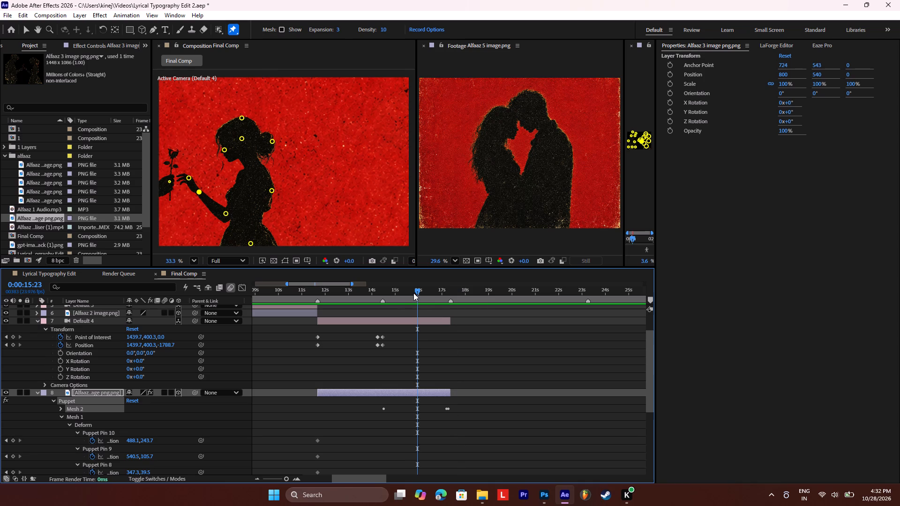
key(ctrl+z)
key(ctrl+z)
key(ctrl+z)
key(ctrl+z)
key(ctrl+z)
key(ctrl+z)
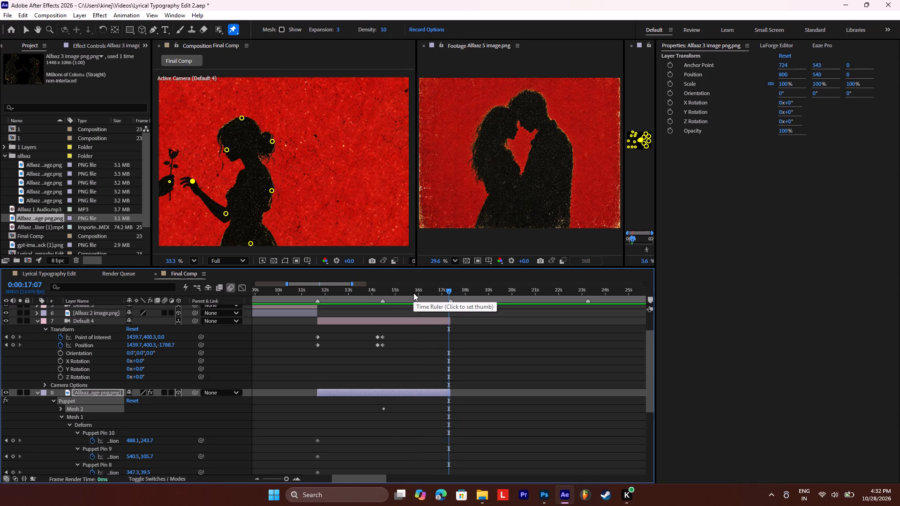
key(ctrl+z)
key(ctrl+z)
key(ctrl+z)
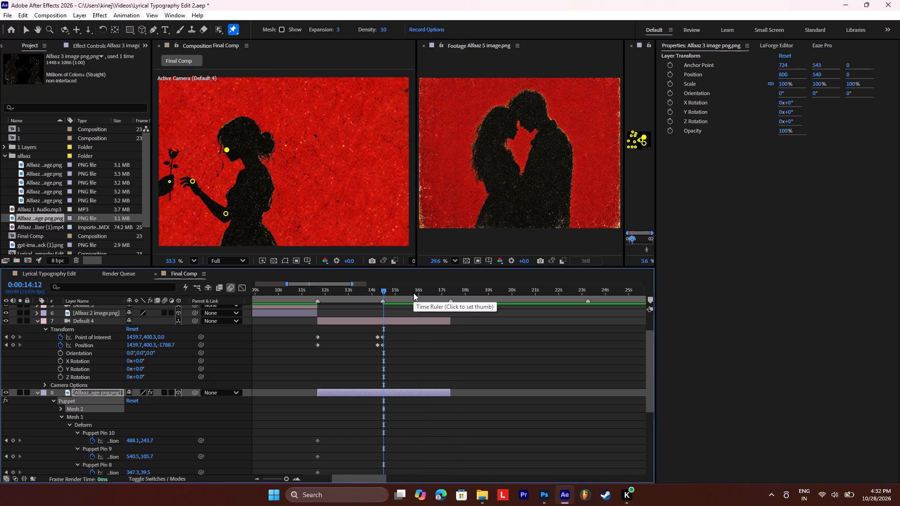
key(space)
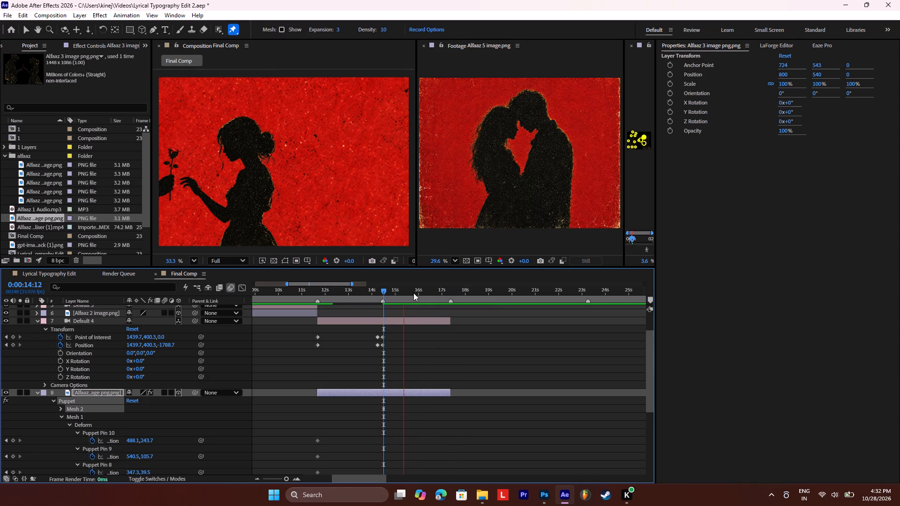
key(space)
click(390, 293)
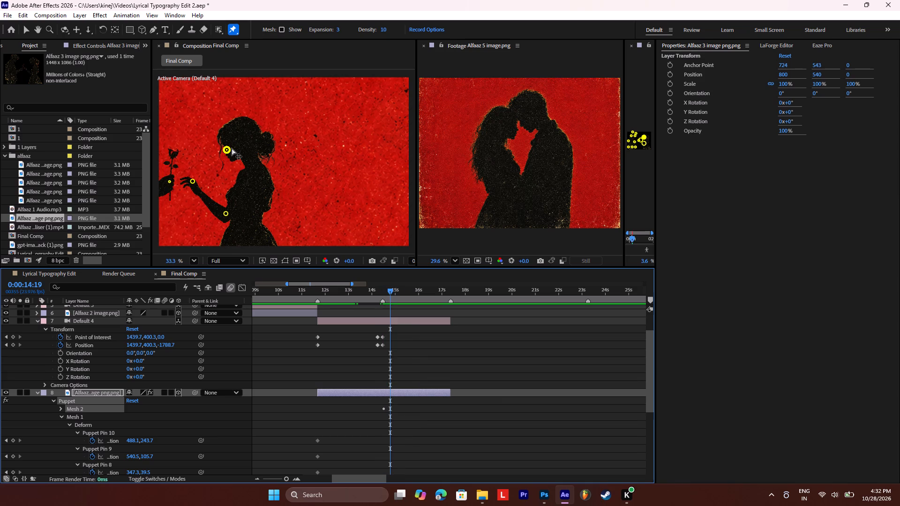
key(ctrl+z)
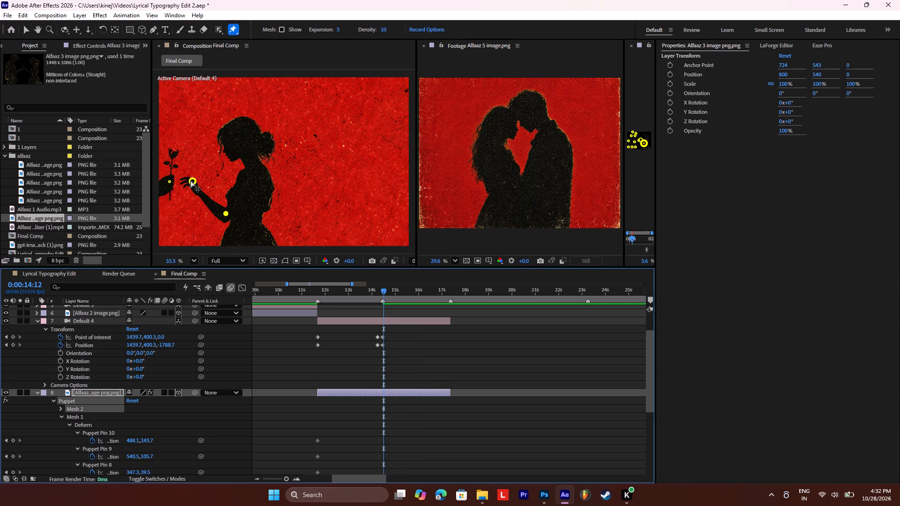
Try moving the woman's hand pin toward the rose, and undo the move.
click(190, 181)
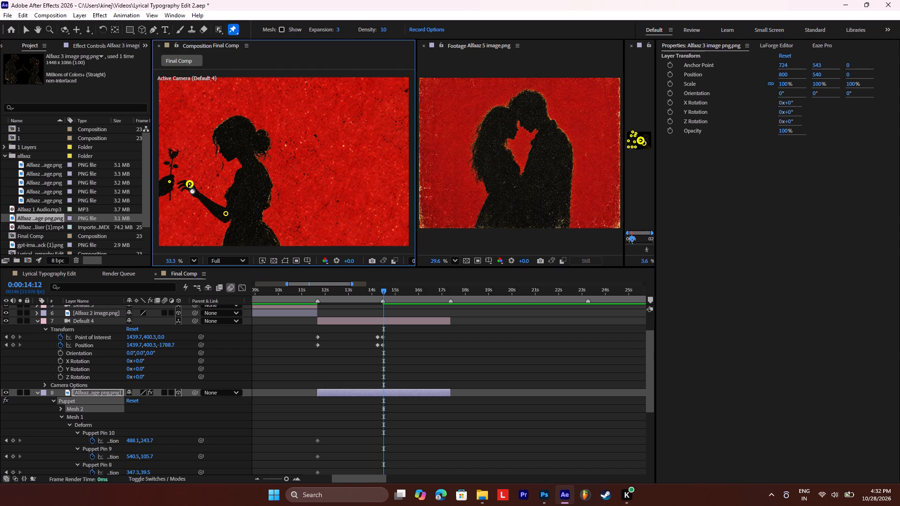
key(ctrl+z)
Add a puppet pin on the woman's back at 0:00:14:12, undoing trial moves of the hand and elbow pins.
click(271, 196)
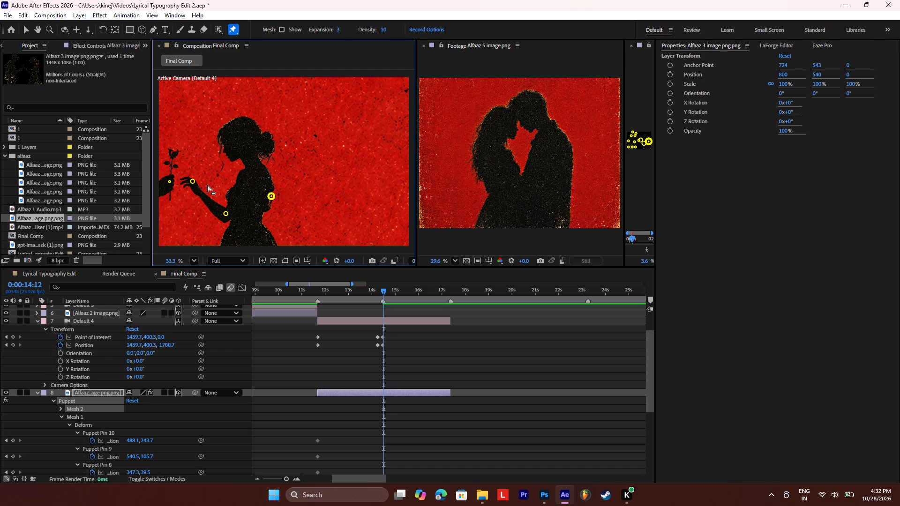
click(190, 182)
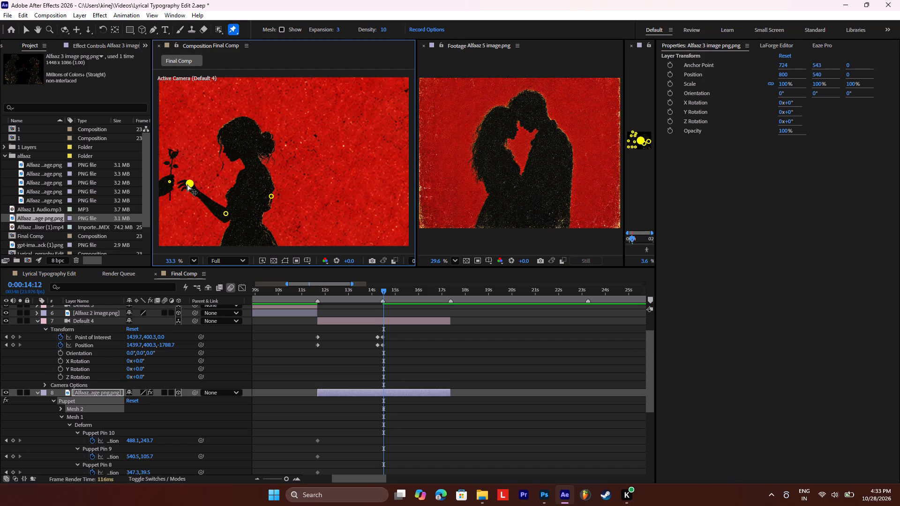
key(ctrl+z)
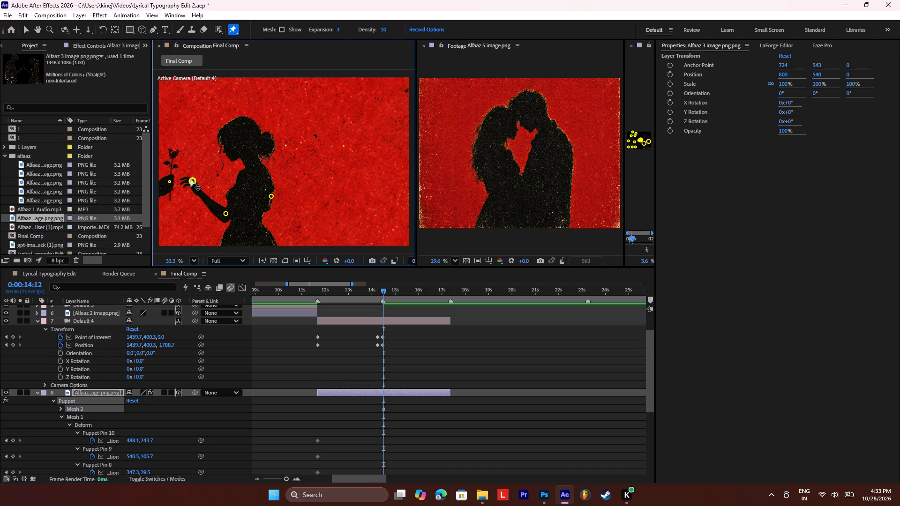
drag(225, 216, 219, 212)
key(ctrl+z)
Add a puppet pin at the woman's waist, undoing a trial move of the elbow pin.
click(254, 216)
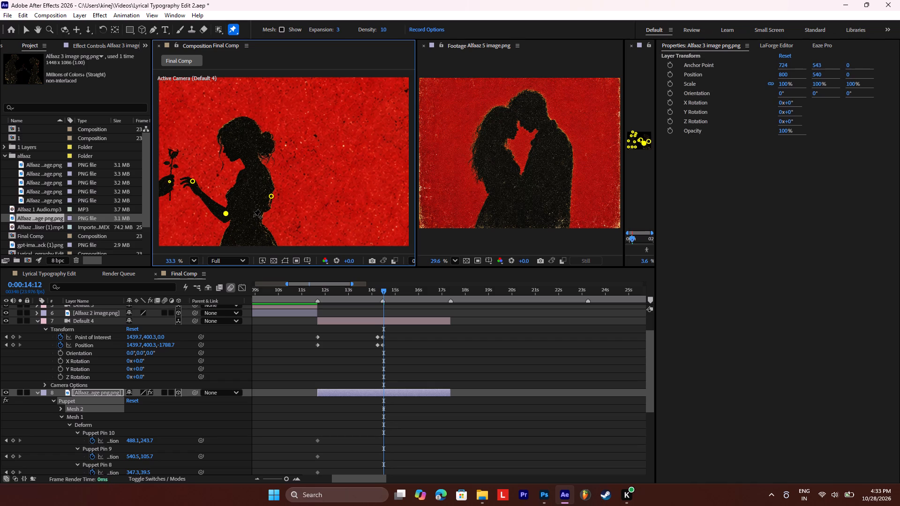
drag(224, 214, 218, 211)
key(ctrl+z)
Add a puppet pin at the bottom edge of the woman's skirt, undoing a trial move of the elbow pin.
click(255, 247)
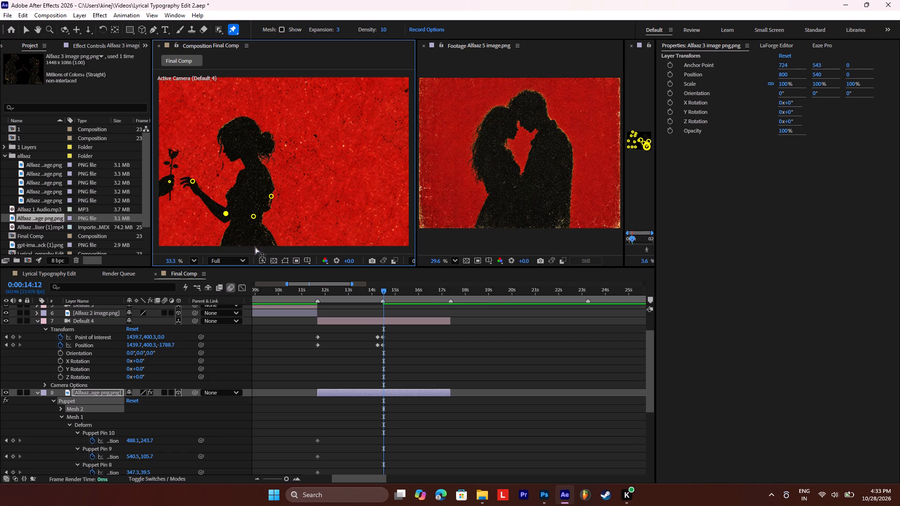
click(222, 216)
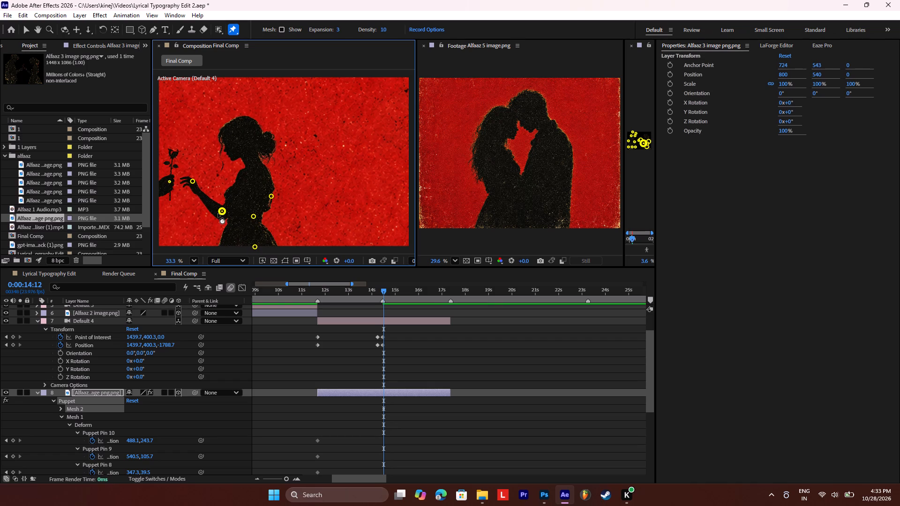
key(ctrl+z)
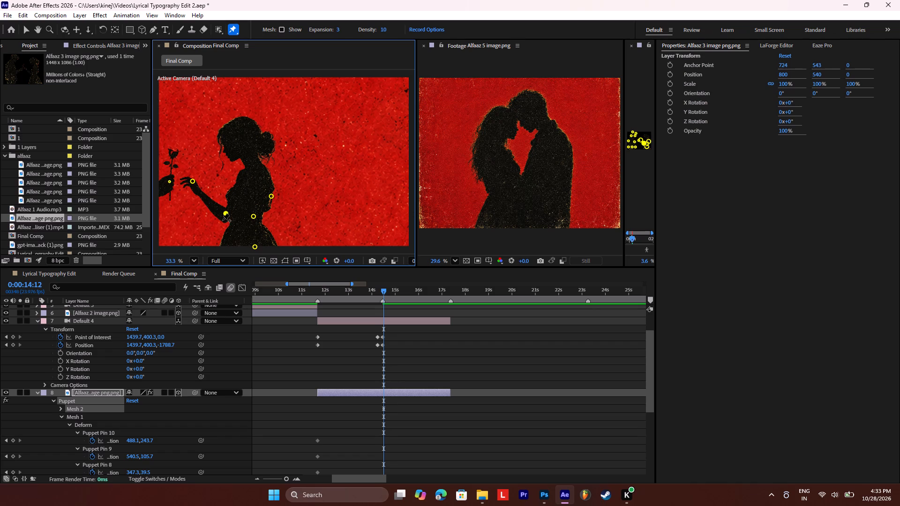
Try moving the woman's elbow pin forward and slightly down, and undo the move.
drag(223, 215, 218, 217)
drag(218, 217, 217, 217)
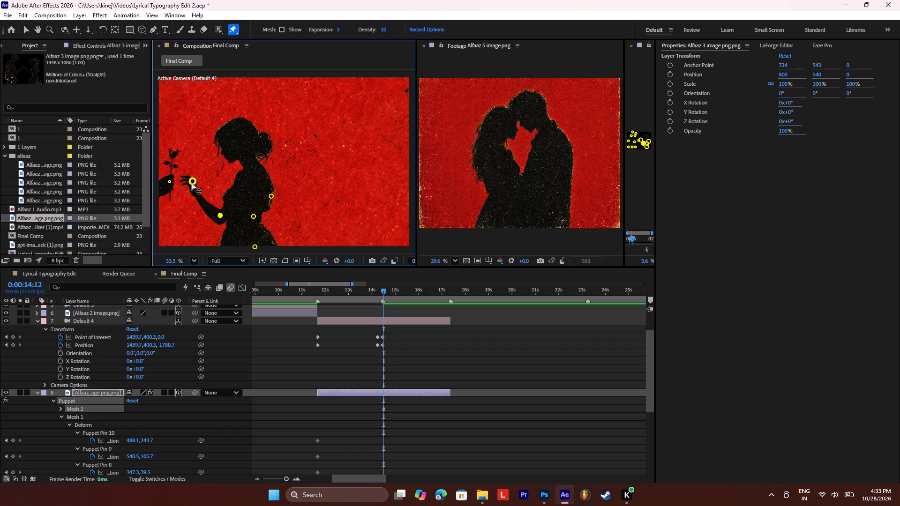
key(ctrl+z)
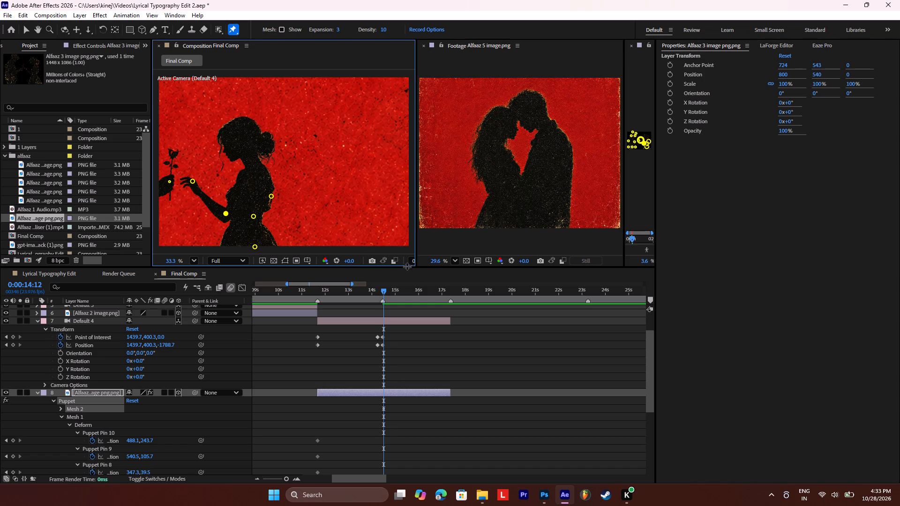
At 0:00:17:06, move the woman's elbow pin slightly forward toward the rose.
drag(439, 292, 448, 289)
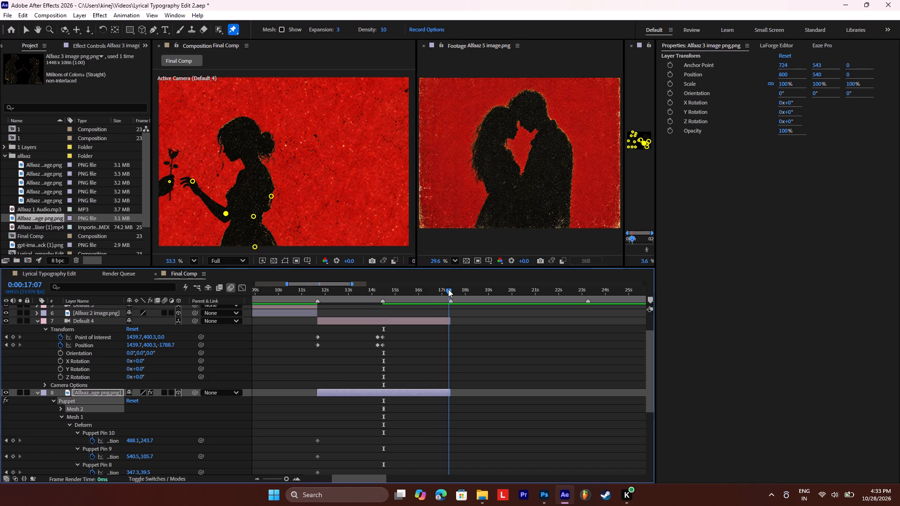
drag(448, 289, 447, 289)
click(223, 214)
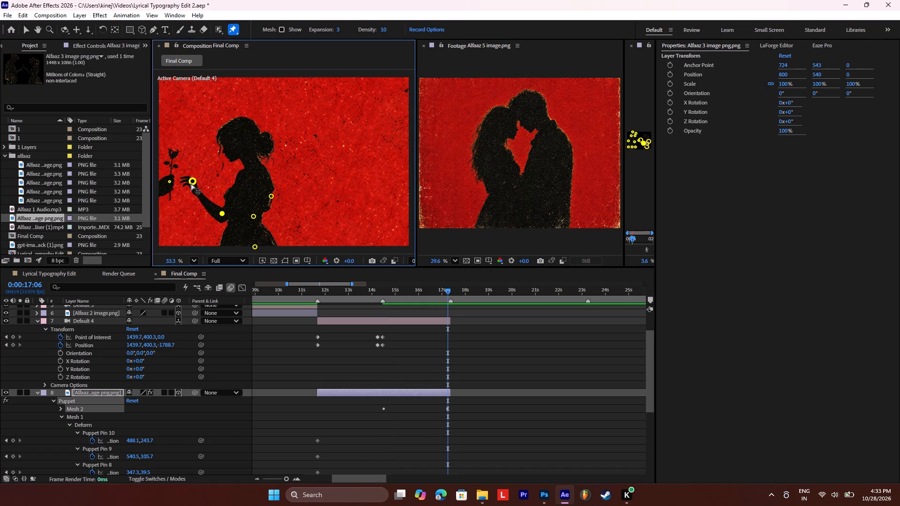
At 0:00:17:06, move the woman's elbow and hand pins further toward the rose until her fingers meet it, and preview the motion.
drag(222, 216, 217, 216)
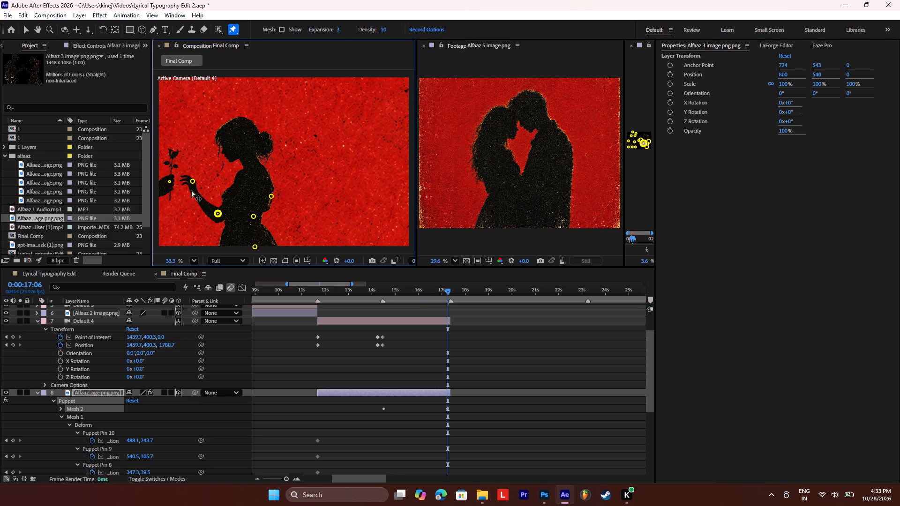
drag(191, 182, 186, 179)
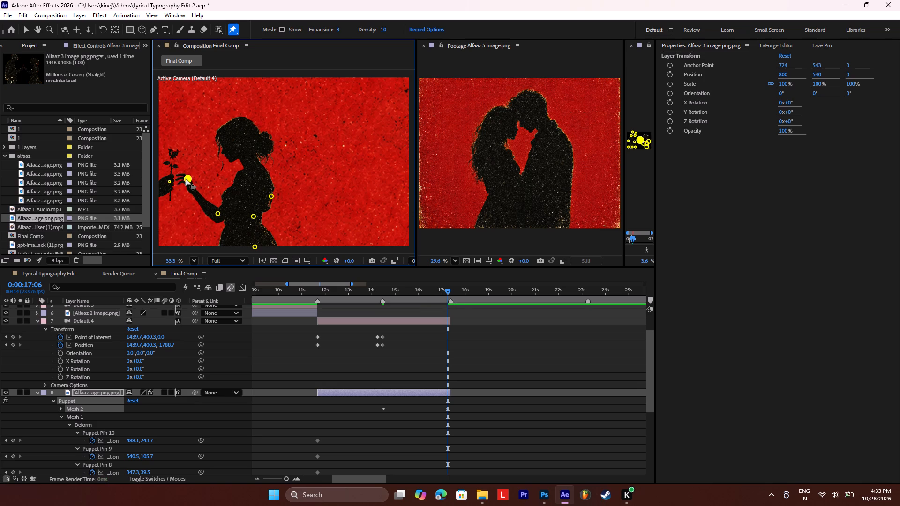
drag(186, 179, 184, 178)
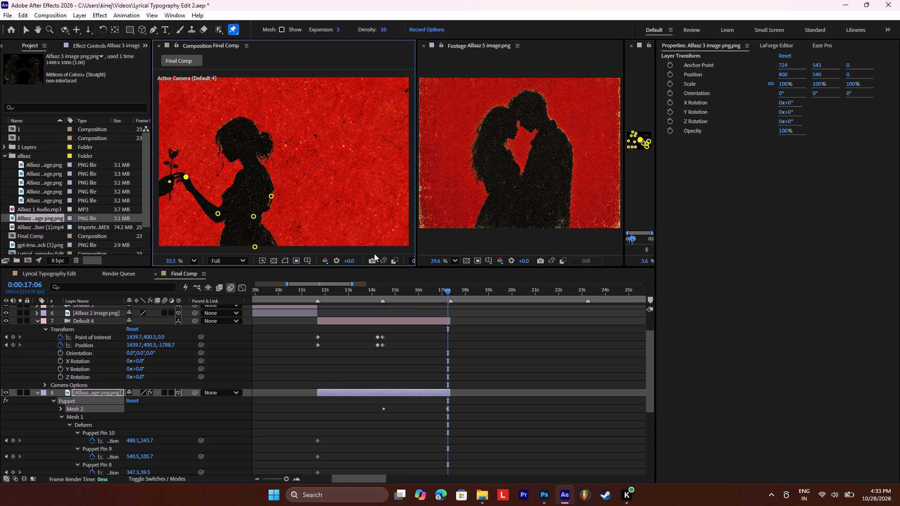
click(380, 287)
key(space)
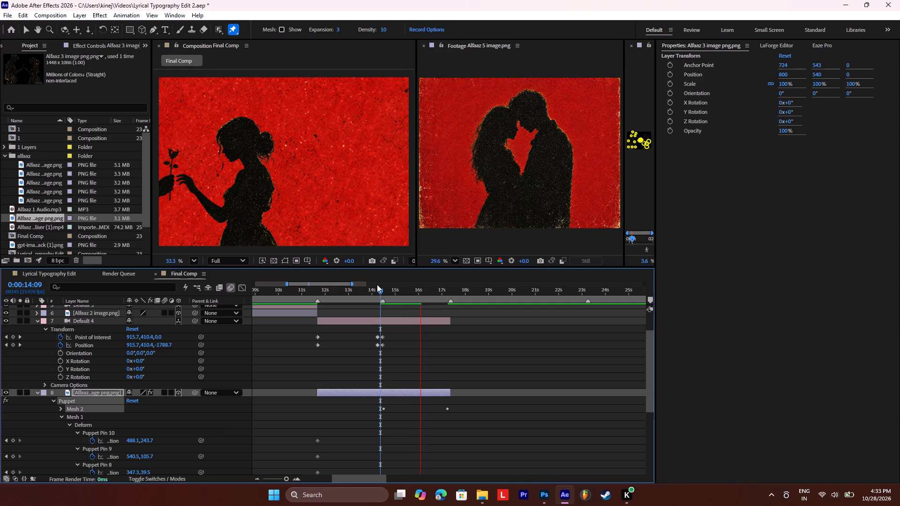
key(space)
key(space)
key(space)
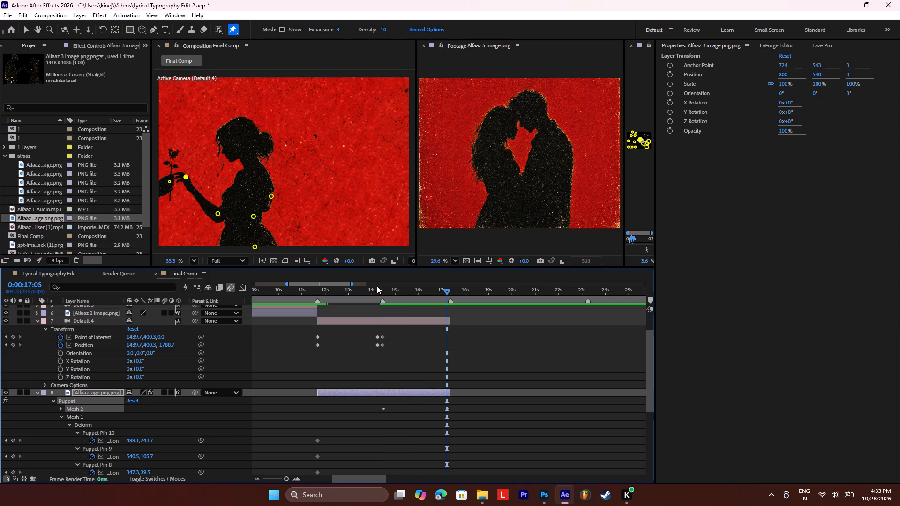
At 0:00:14:06, add a puppet pin at the centre of the man's head, undoing a trial torso pin and trial head-pin moves.
drag(370, 292, 322, 292)
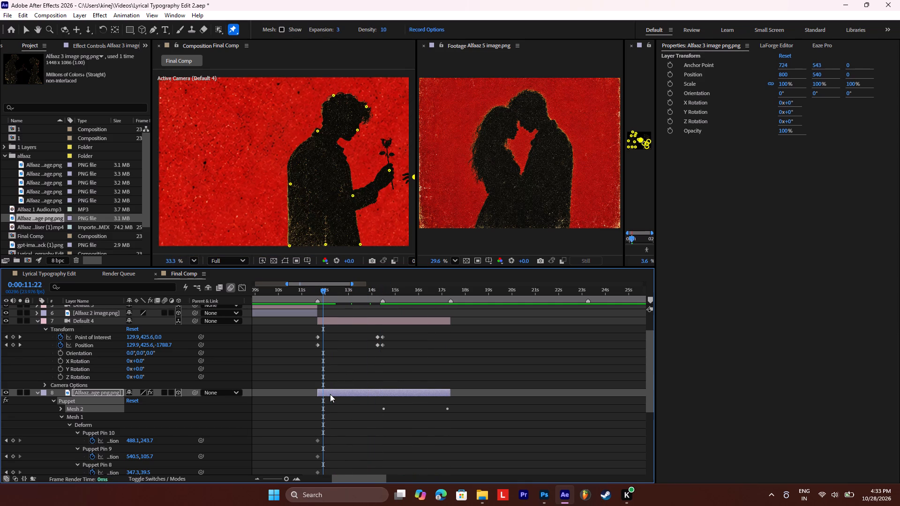
drag(341, 290, 379, 290)
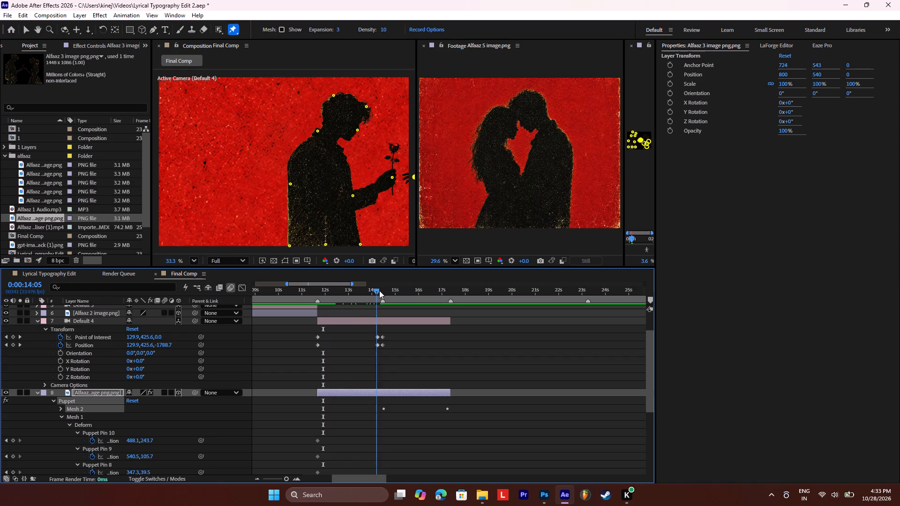
drag(379, 290, 377, 291)
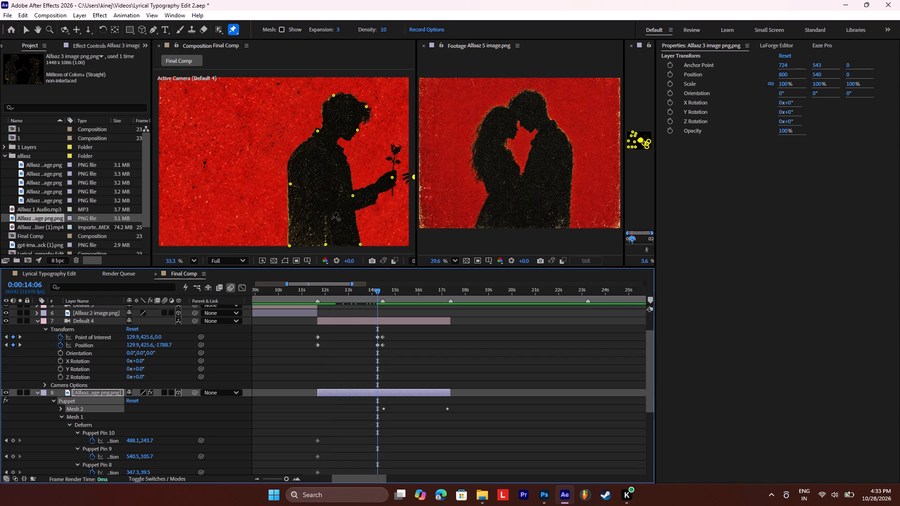
click(332, 218)
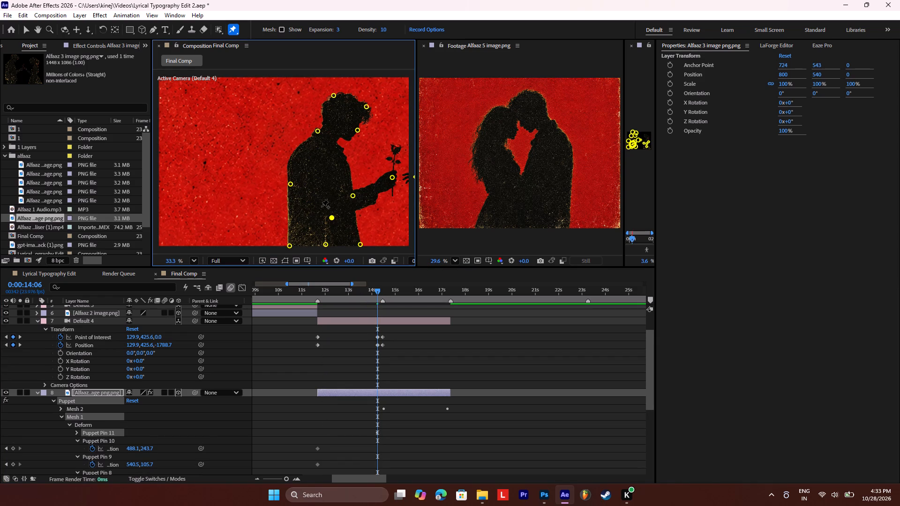
key(ctrl+z)
click(358, 129)
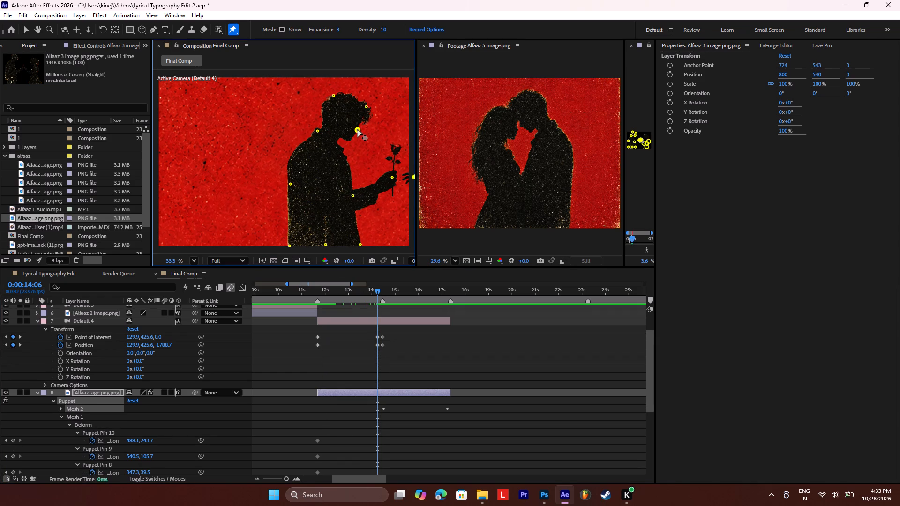
drag(358, 129, 362, 133)
key(ctrl+z)
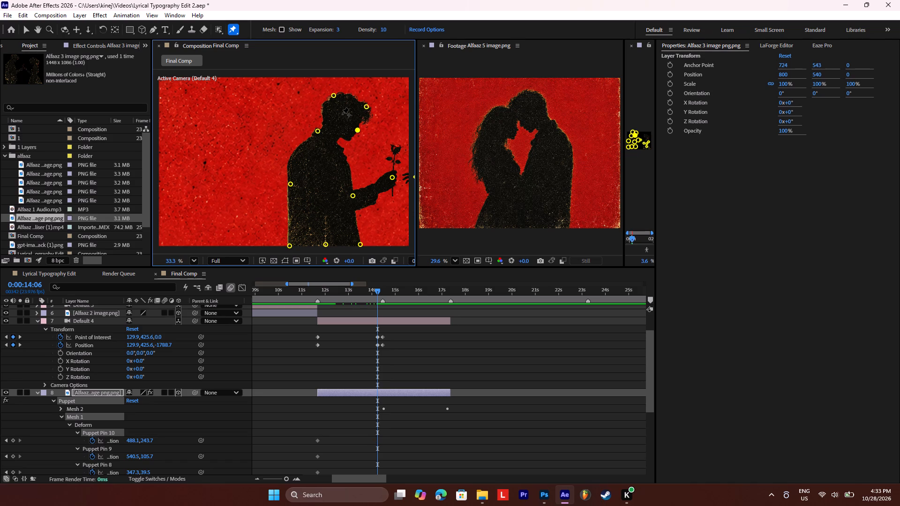
drag(342, 113, 356, 125)
drag(342, 115, 347, 118)
key(ctrl+z)
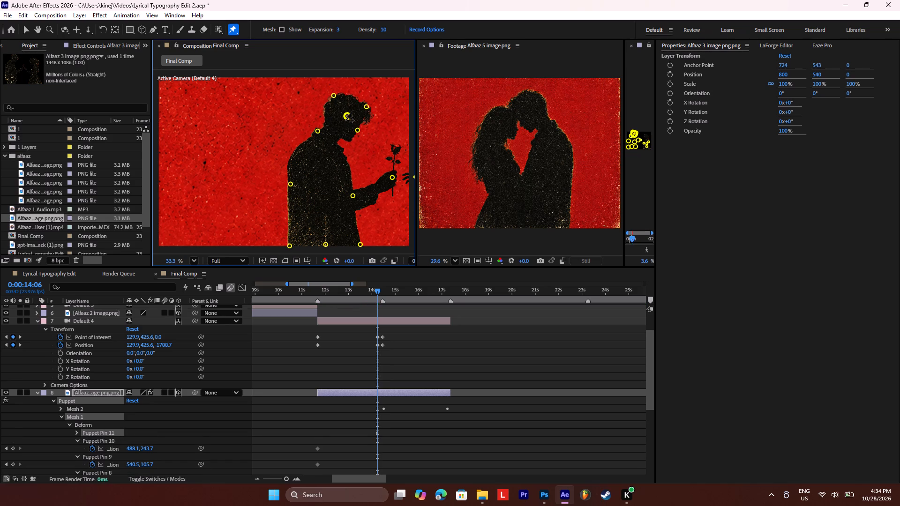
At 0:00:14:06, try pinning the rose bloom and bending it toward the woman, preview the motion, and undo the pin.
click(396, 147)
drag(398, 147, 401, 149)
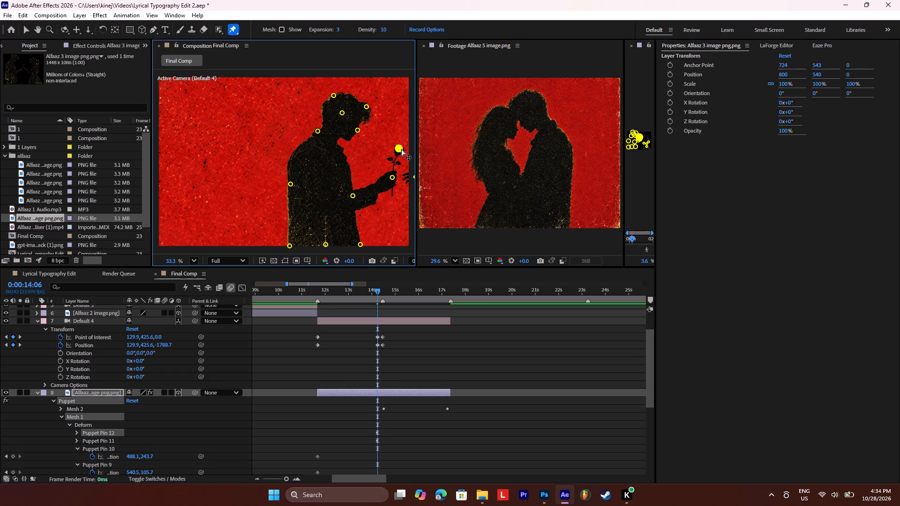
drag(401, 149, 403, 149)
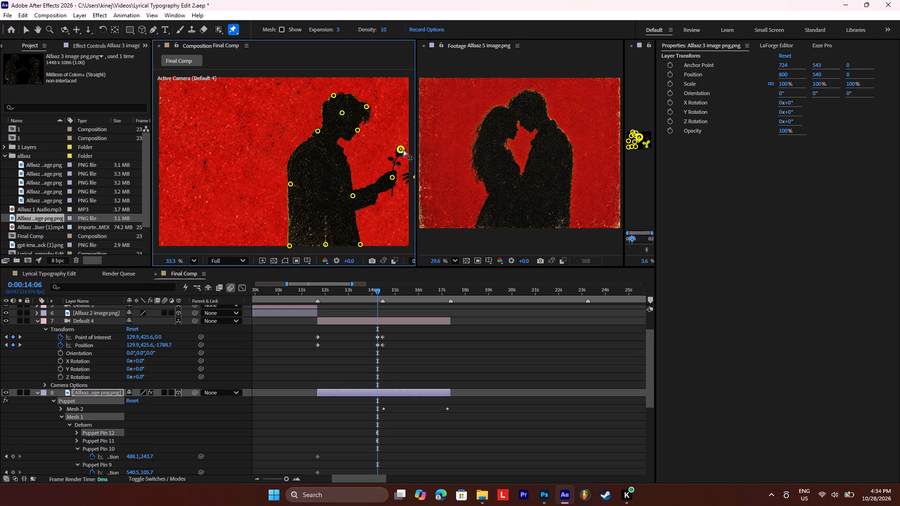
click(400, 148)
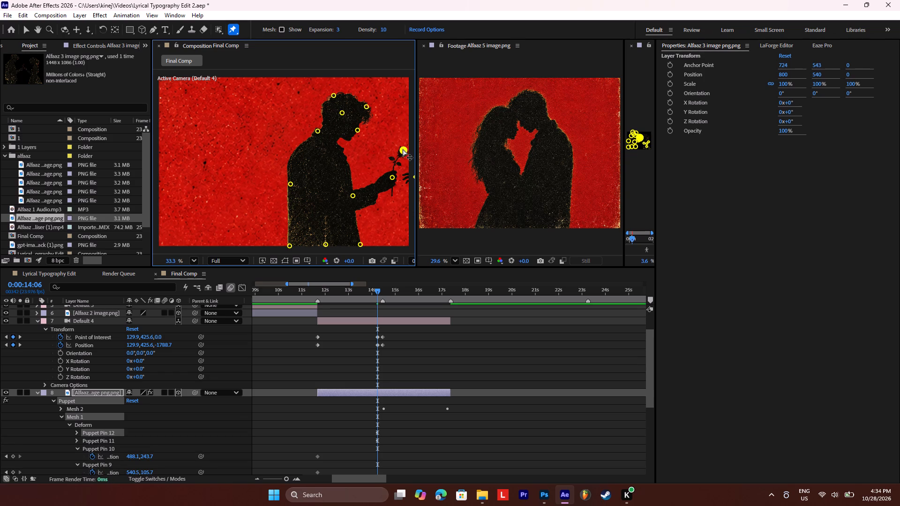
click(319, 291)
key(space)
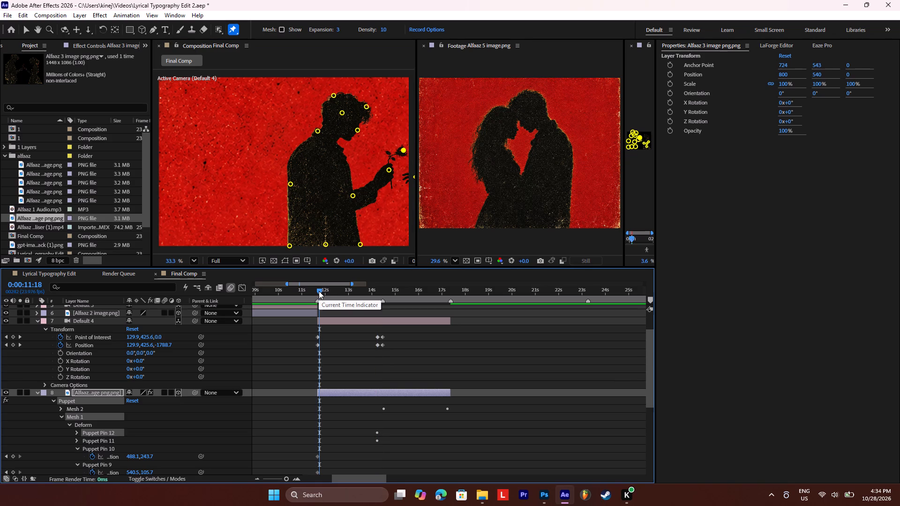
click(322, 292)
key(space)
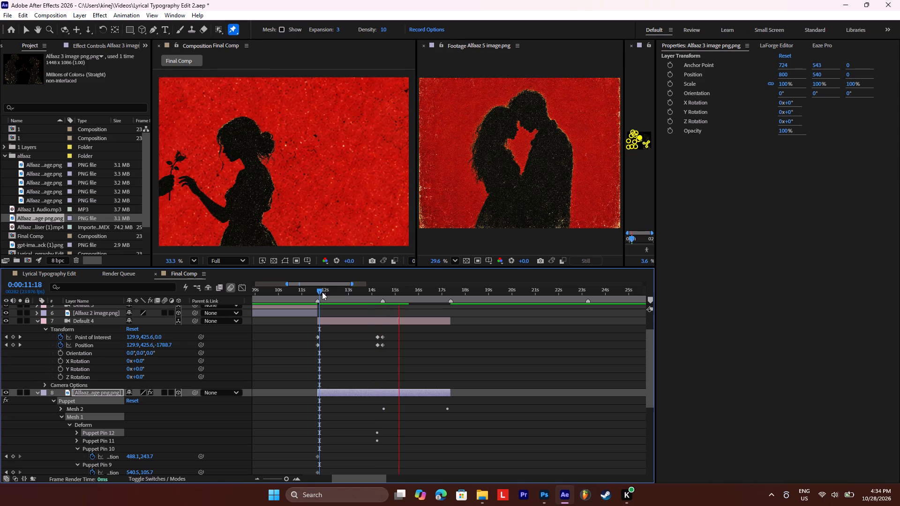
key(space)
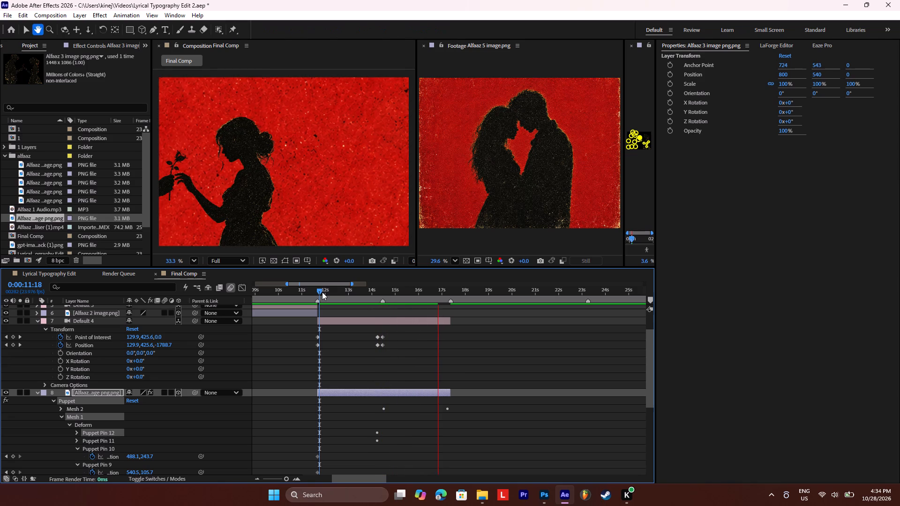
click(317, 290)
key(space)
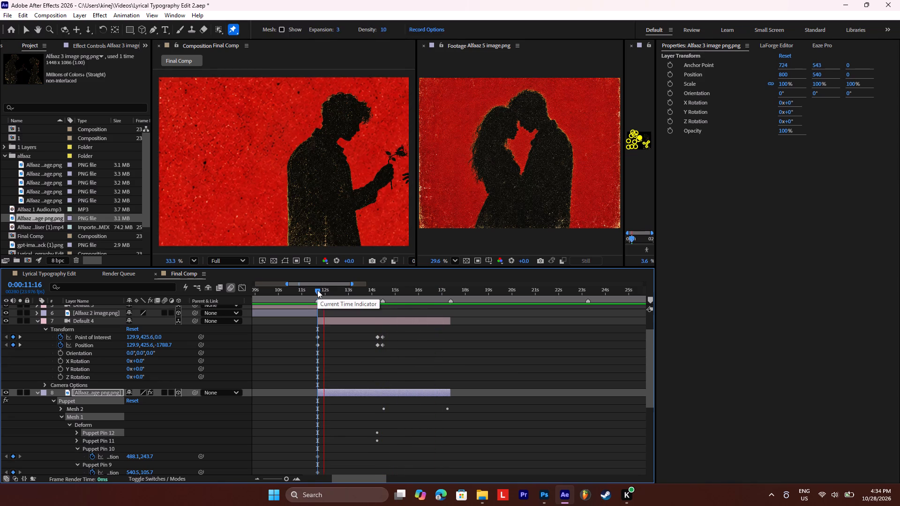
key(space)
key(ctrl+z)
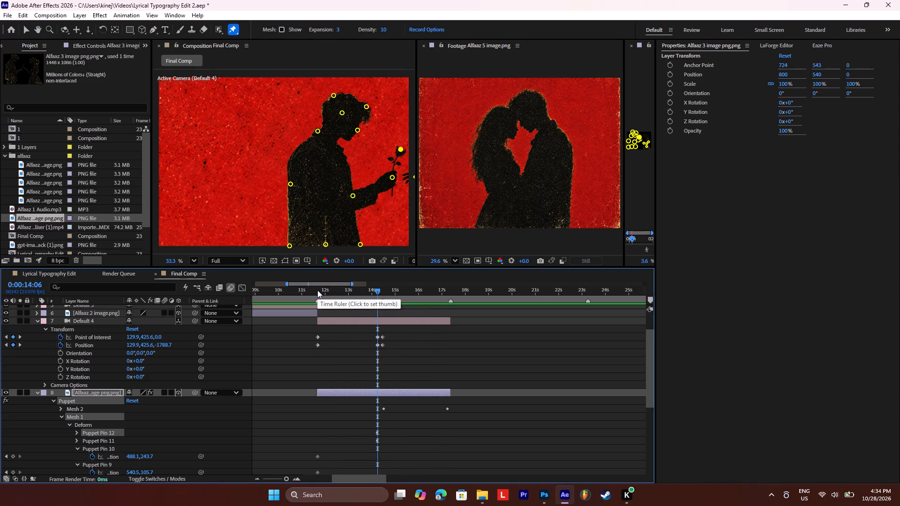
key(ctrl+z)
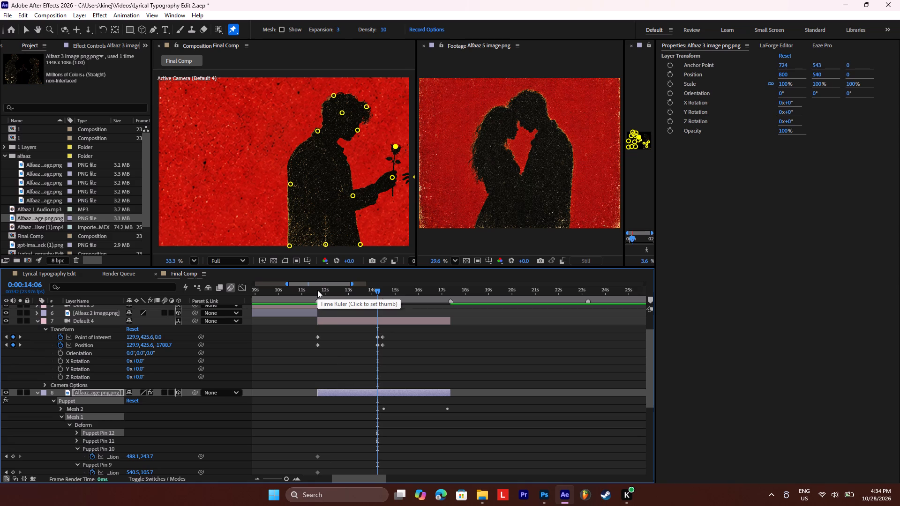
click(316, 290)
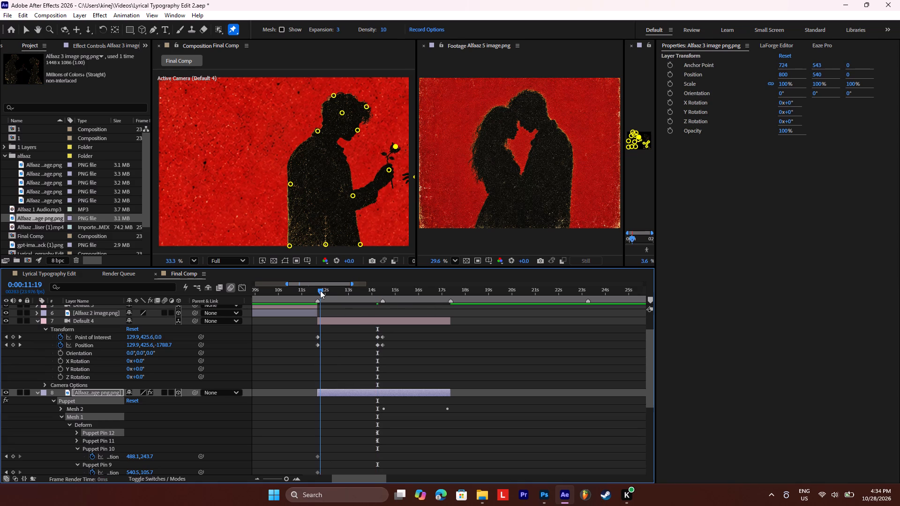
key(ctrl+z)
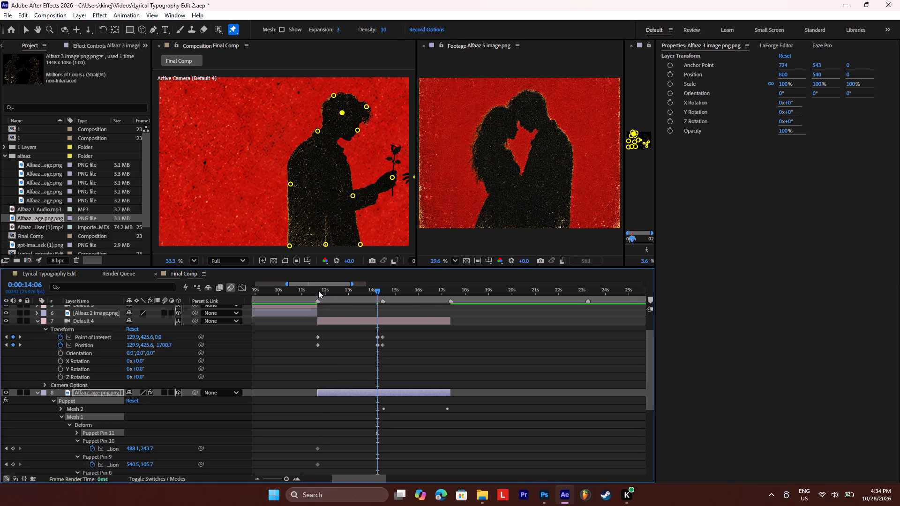
At 0:00:11:17, add a puppet pin on the rose bloom in the man's hand.
click(318, 290)
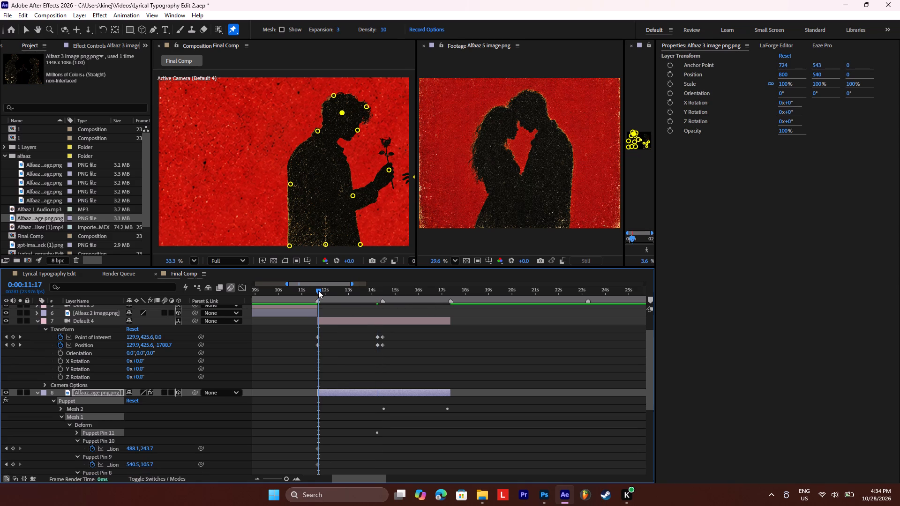
click(388, 140)
At 0:00:14:04, move the rose bloom's pin slightly down and toward the woman, and preview the motion.
drag(334, 289, 356, 290)
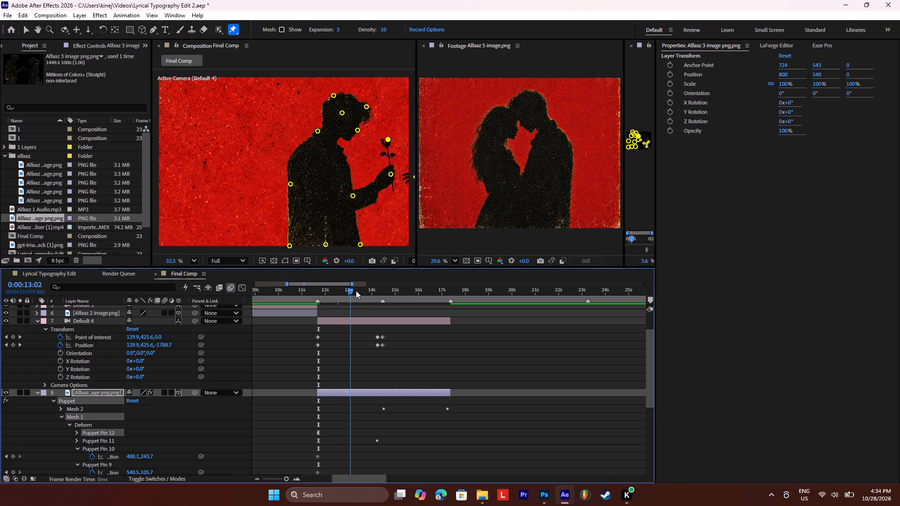
drag(356, 290, 376, 291)
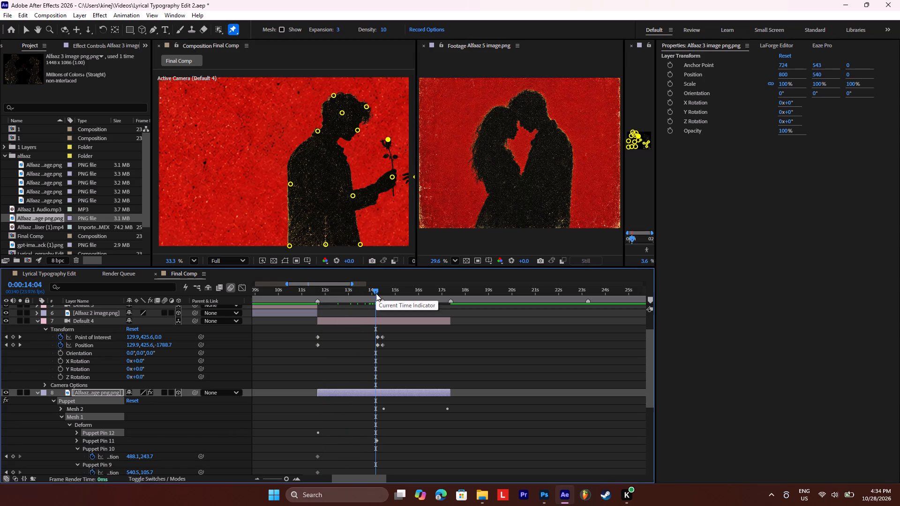
drag(391, 140, 397, 143)
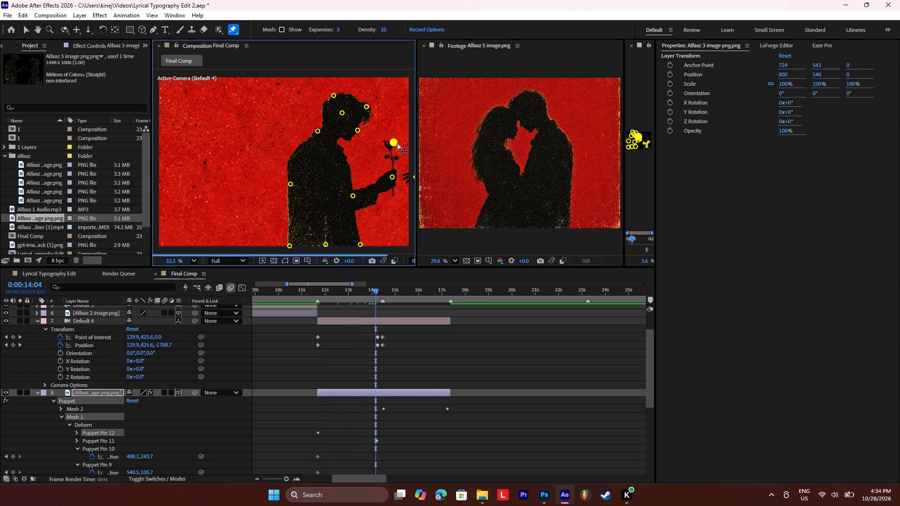
drag(397, 143, 405, 149)
click(318, 294)
key(space)
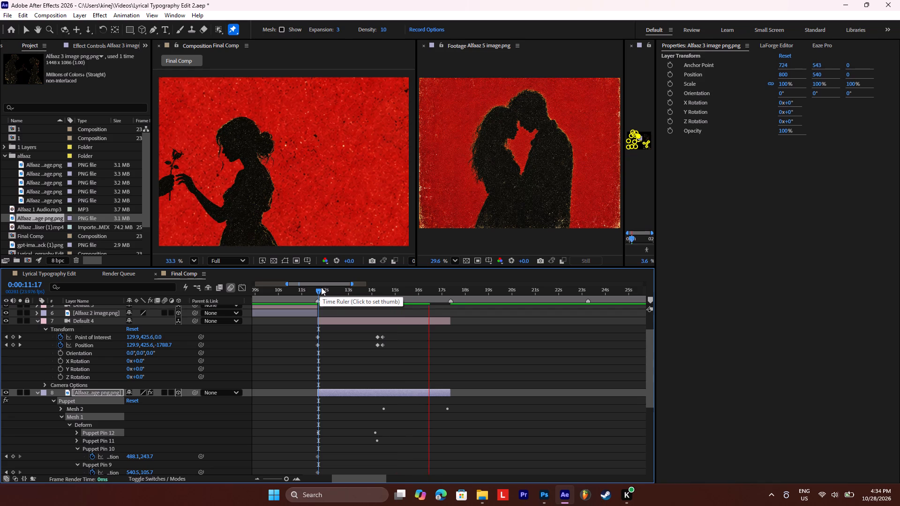
key(space)
key(space)
key(space)
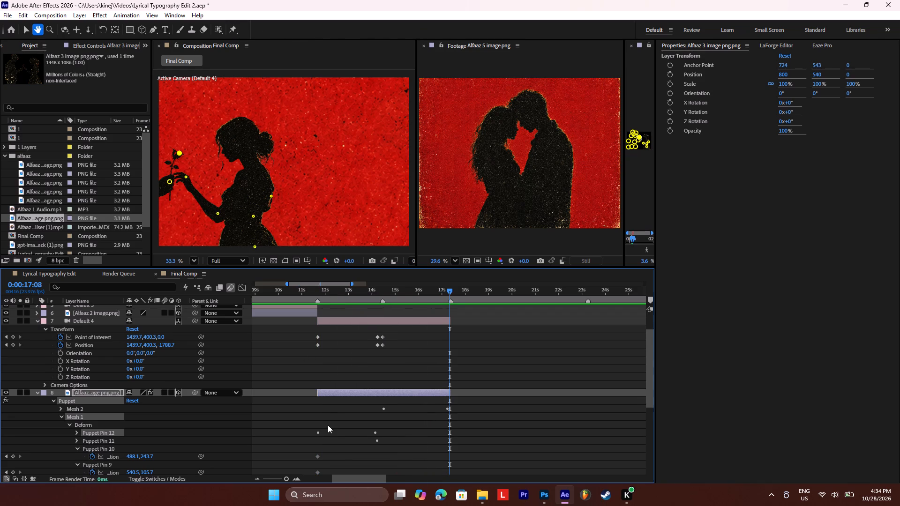
Collapse the expanded properties of the Default 4 camera and the Alfaaz 3 image layer.
click(342, 319)
key(u)
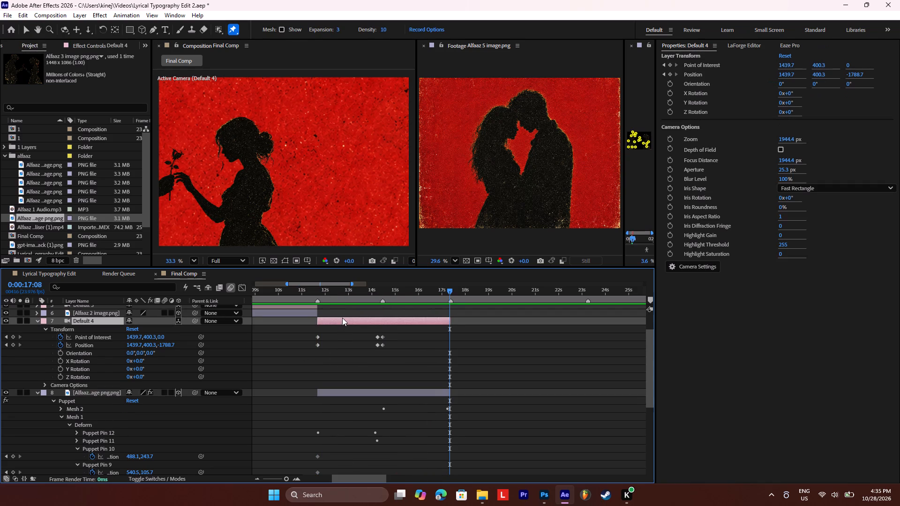
click(342, 347)
key(u)
key(u)
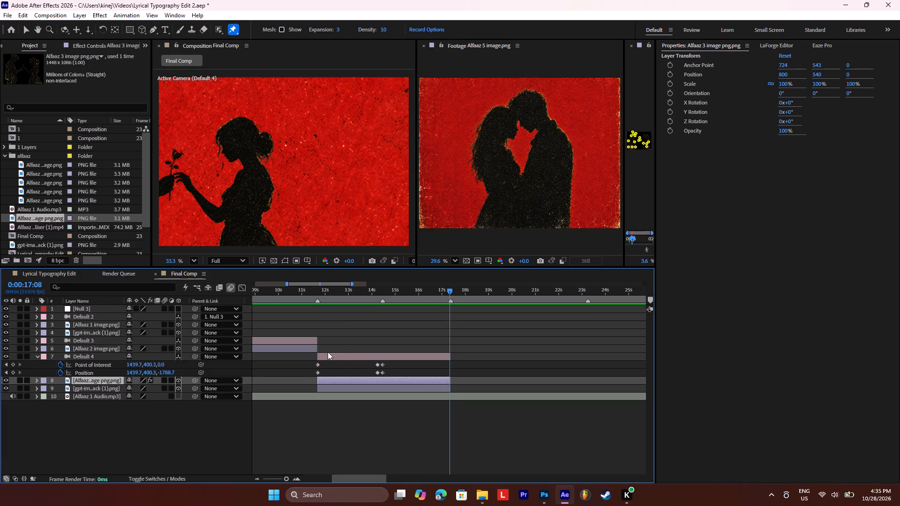
click(331, 355)
key(u)
Play Final Comp from the start through the Alfaaz 3 section and examine the timeline after 0:00:17:07.
drag(295, 291, 221, 294)
key(space)
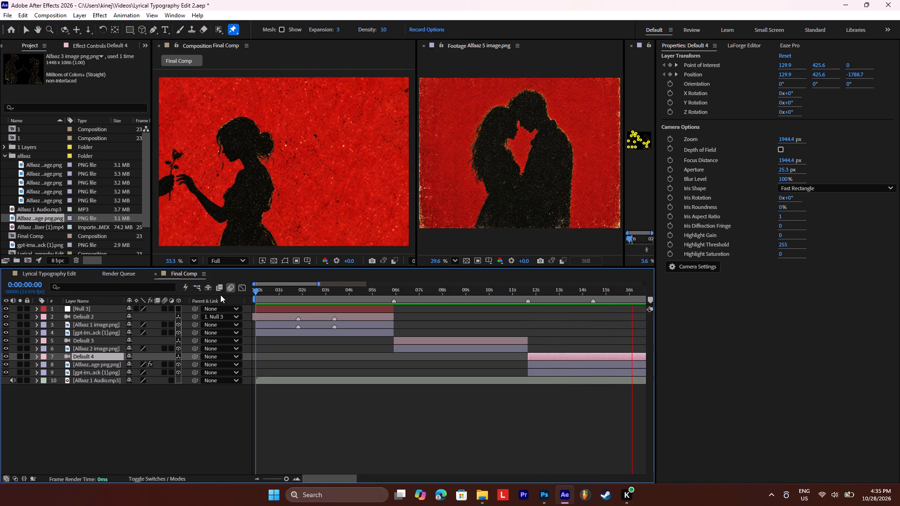
key(space)
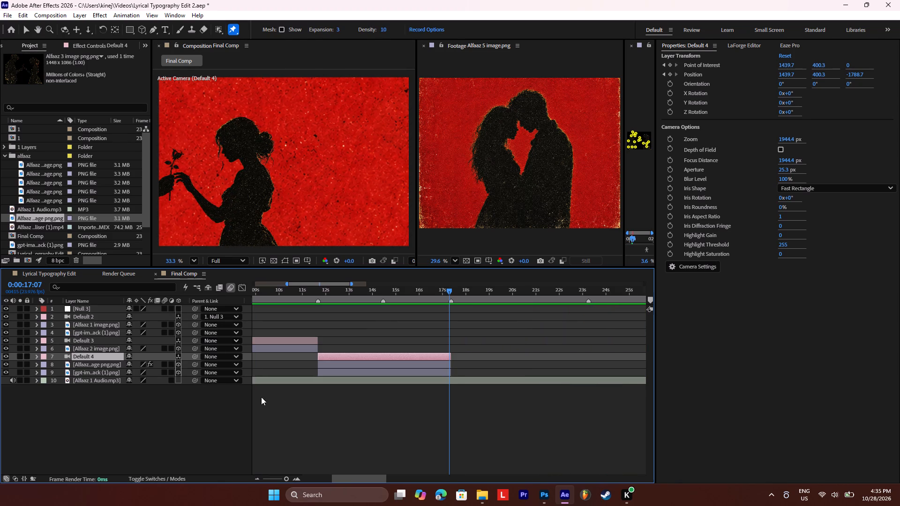
drag(360, 475, 374, 476)
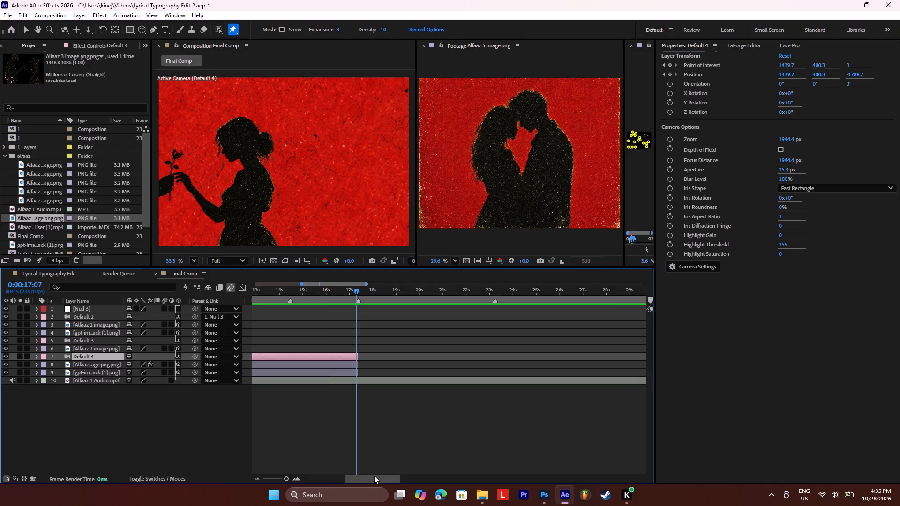
drag(374, 476, 377, 476)
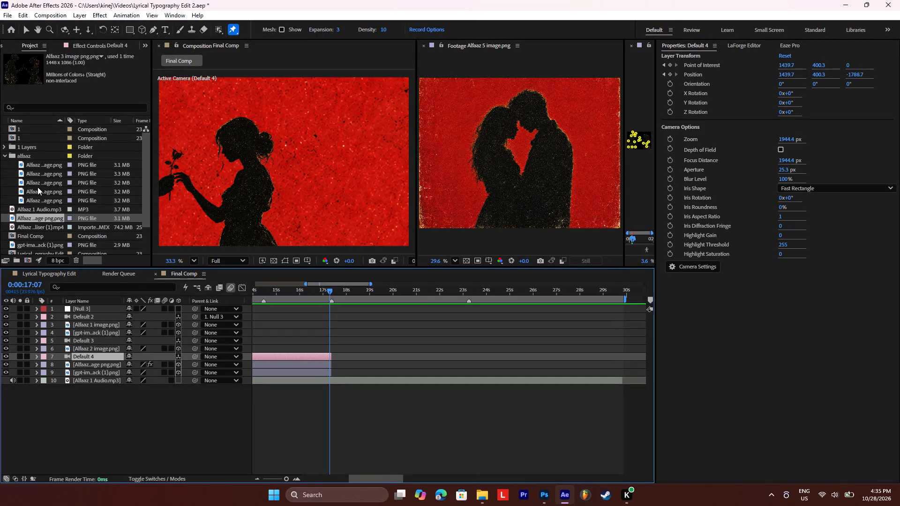
Add the Alfaaz 4 image to Final Comp directly above the audio layer, starting where the Alfaaz 3 section ends.
click(44, 186)
click(43, 194)
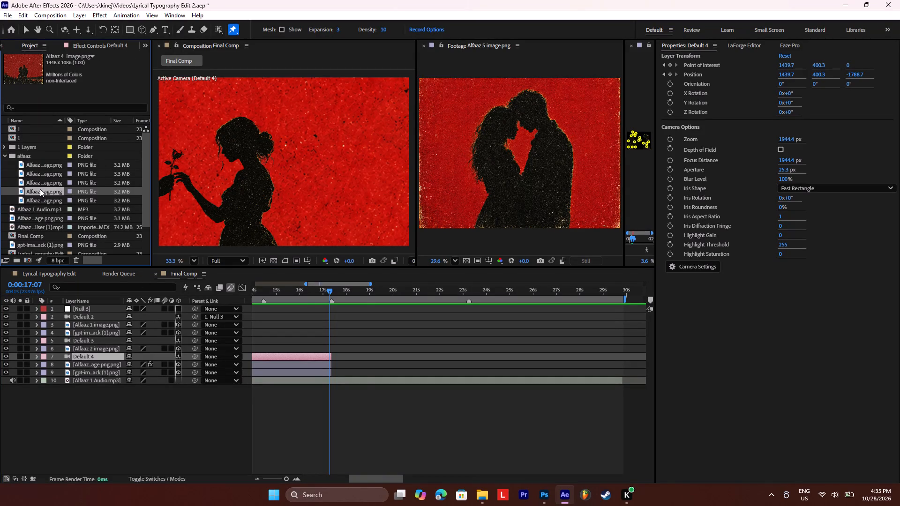
drag(40, 189, 375, 375)
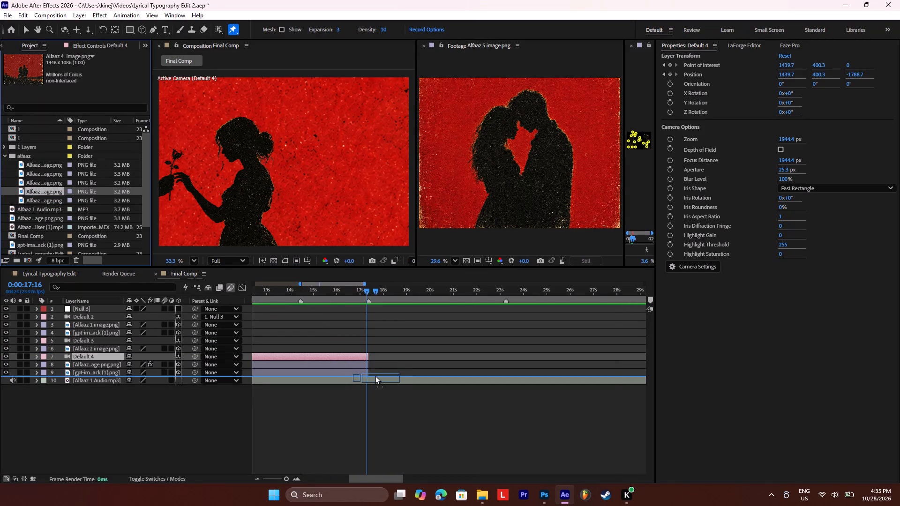
drag(375, 375, 377, 374)
drag(394, 381, 384, 384)
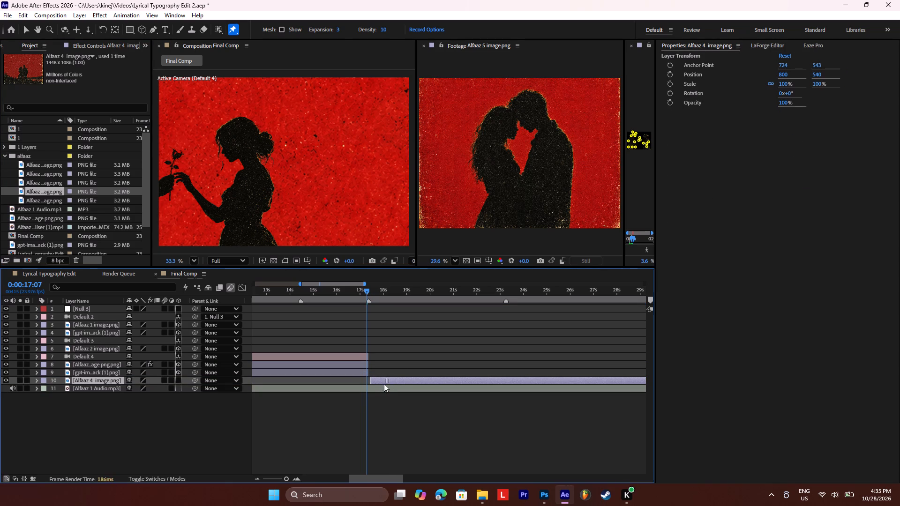
drag(384, 384, 385, 384)
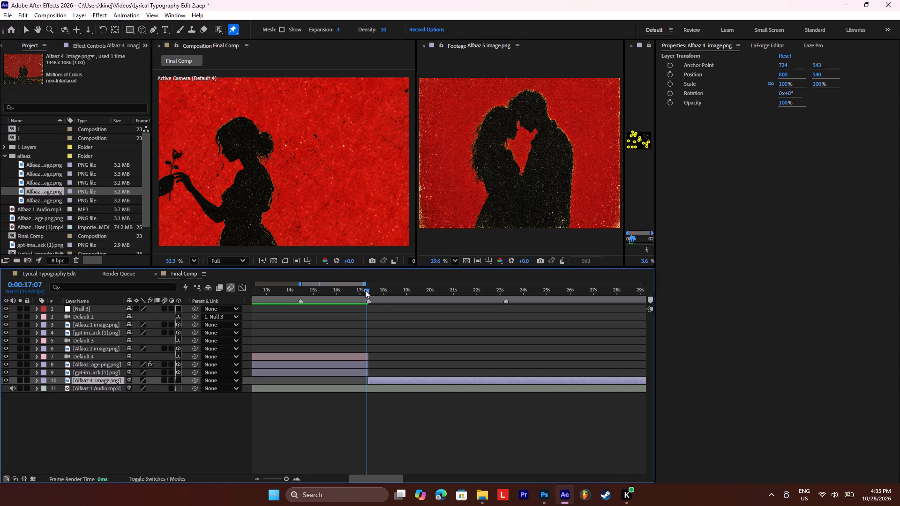
At 0:00:17:09, scale the Alfaaz 4 image to 113% and set its position to 800, 575 so it fills the frame.
click(365, 290)
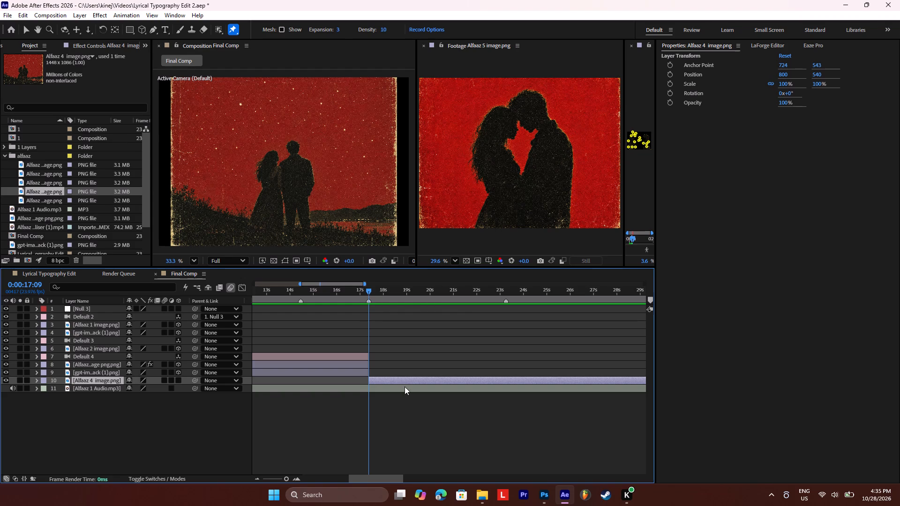
click(390, 380)
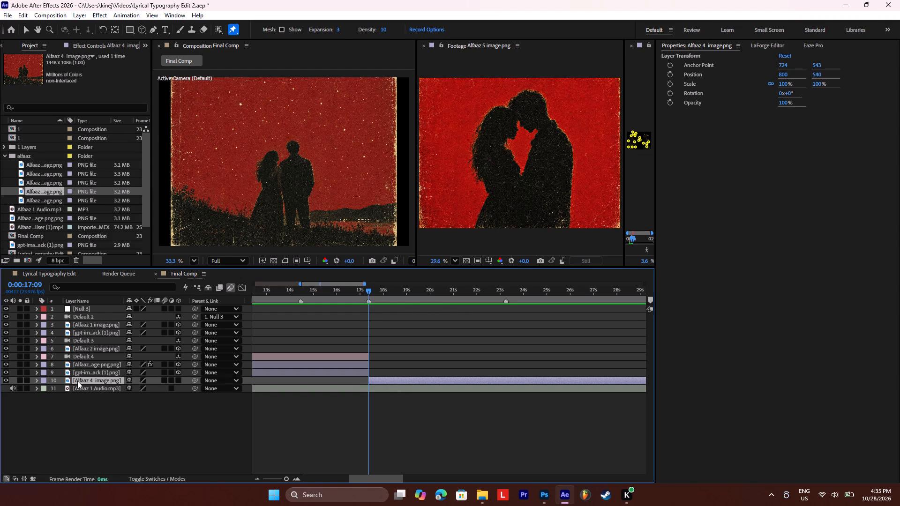
click(77, 381)
key(s)
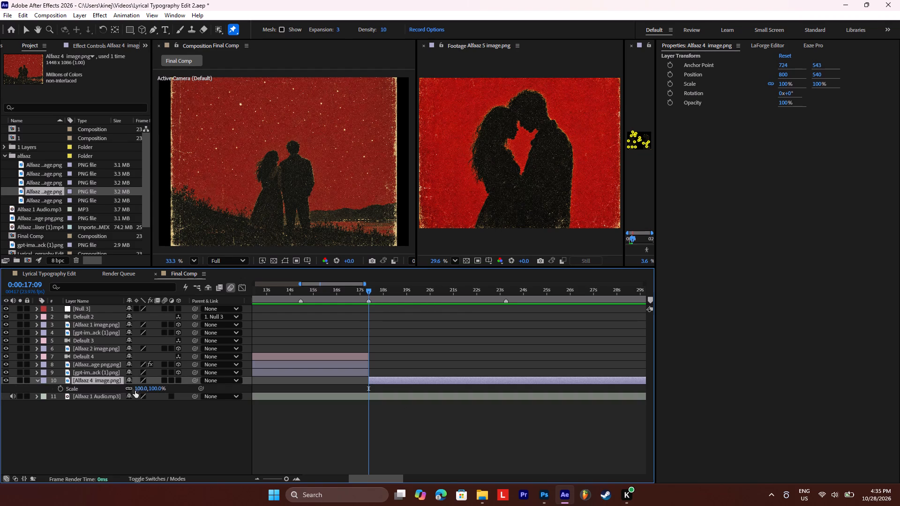
drag(142, 390, 148, 391)
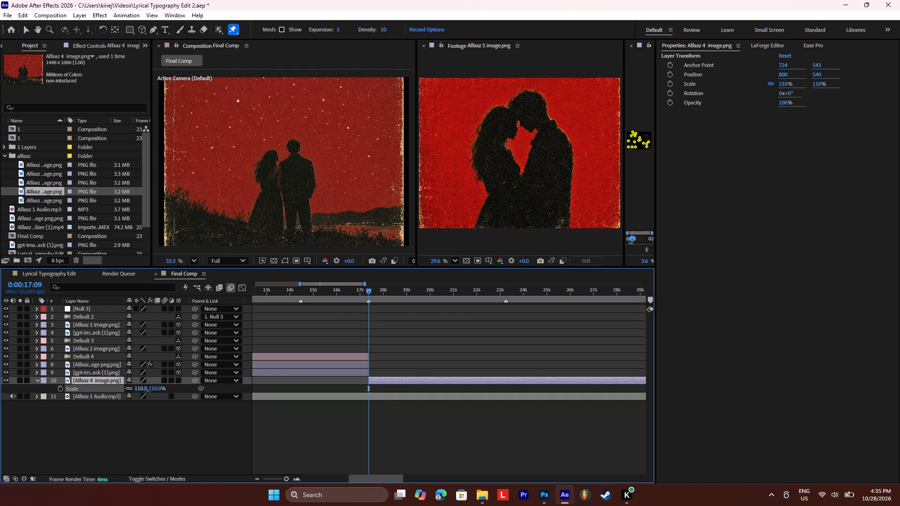
drag(148, 391, 149, 391)
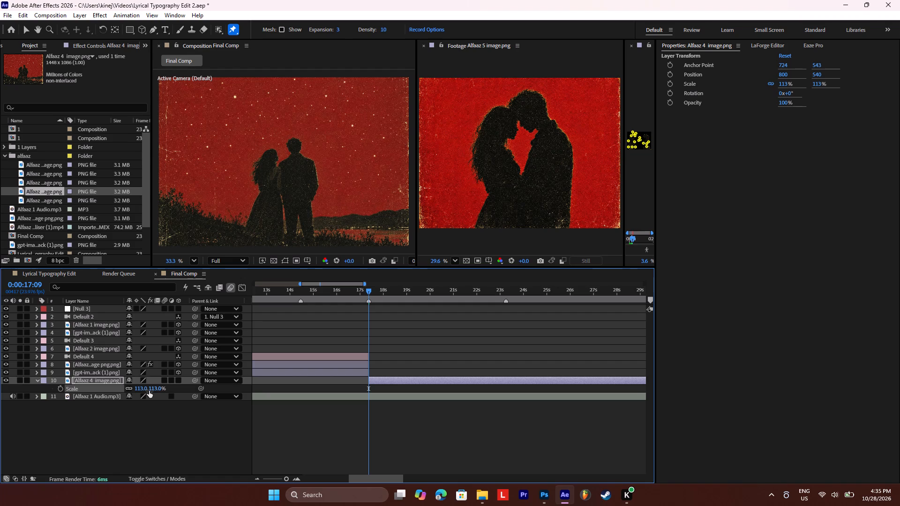
click(113, 384)
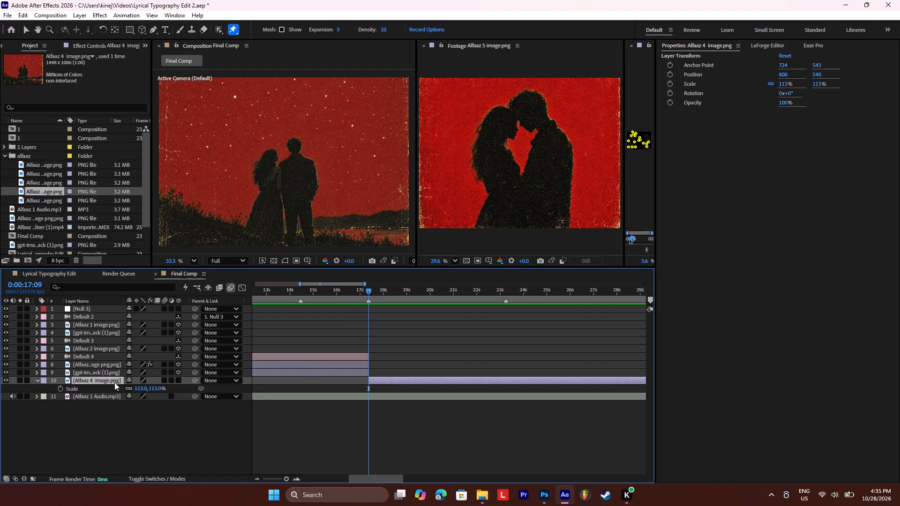
key(p)
drag(147, 389, 224, 389)
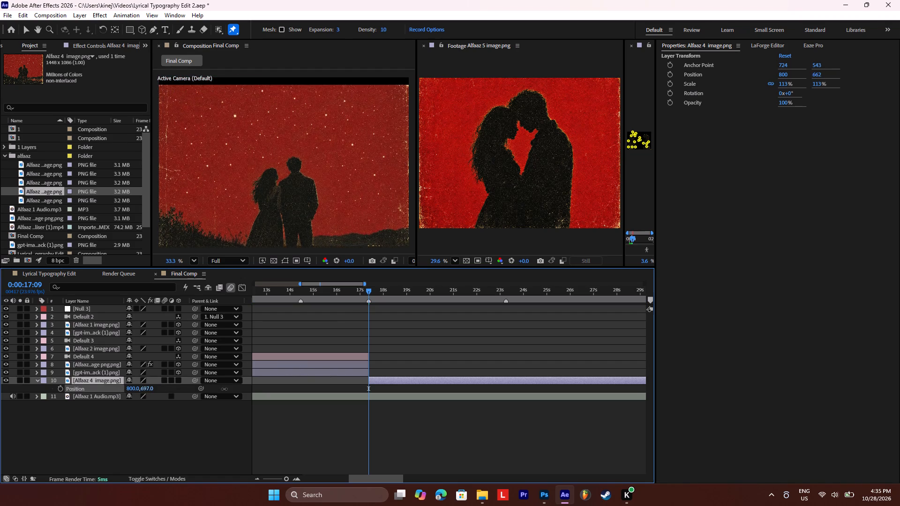
drag(224, 389, 167, 386)
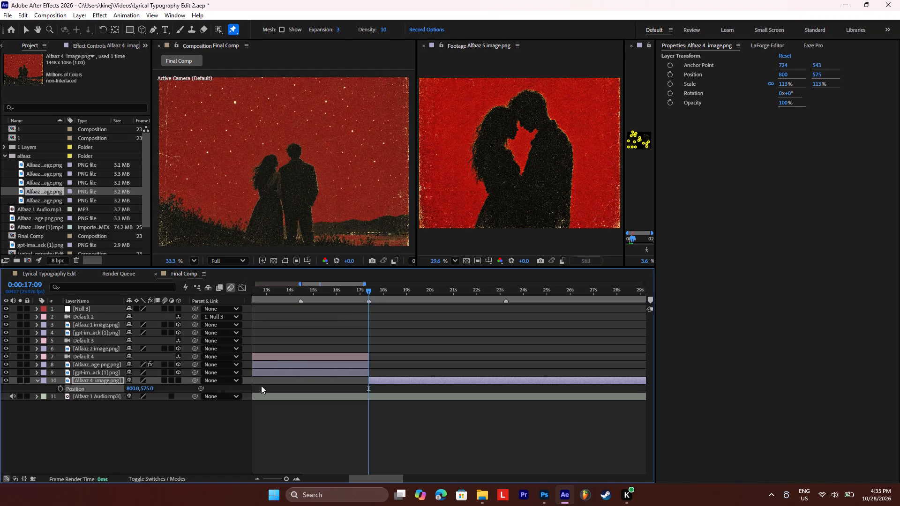
Split the Alfaaz 4 image layer at the 0:00:23:06 marker and delete the part after it.
click(398, 382)
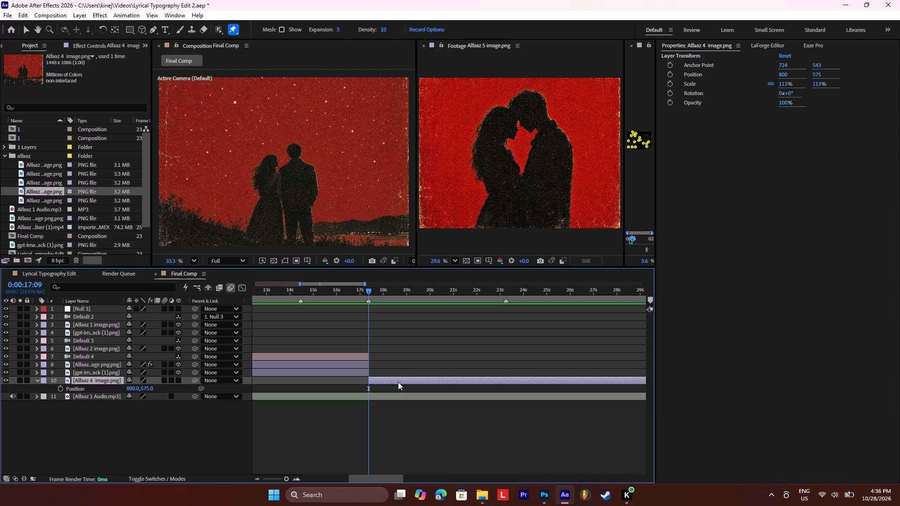
click(503, 291)
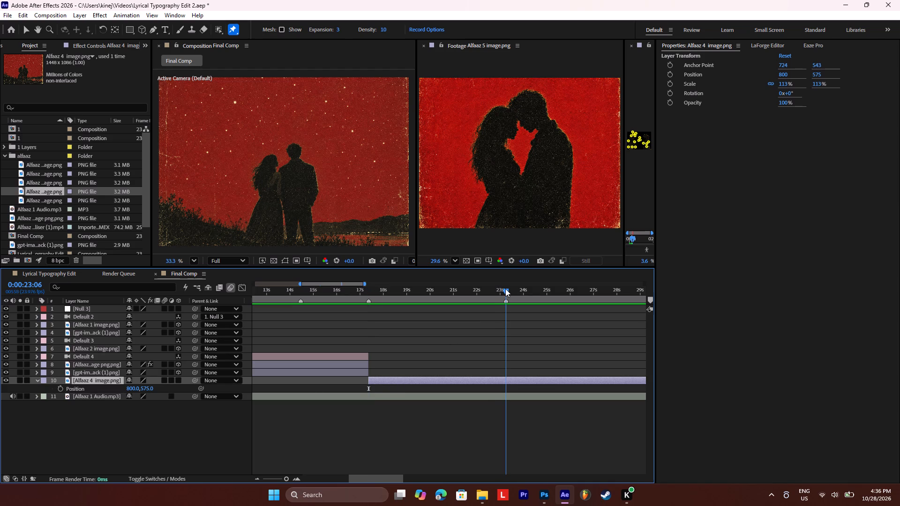
key(ctrl+shift+d)
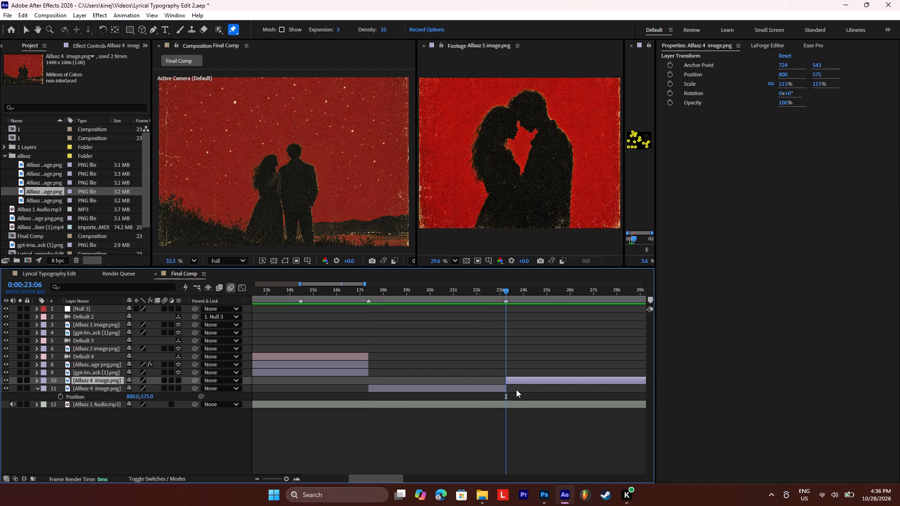
key(BackSpace)
Make the Alfaaz 4 image layer 3D, create a camera at 0:00:17:09, and place it directly above that image.
click(367, 291)
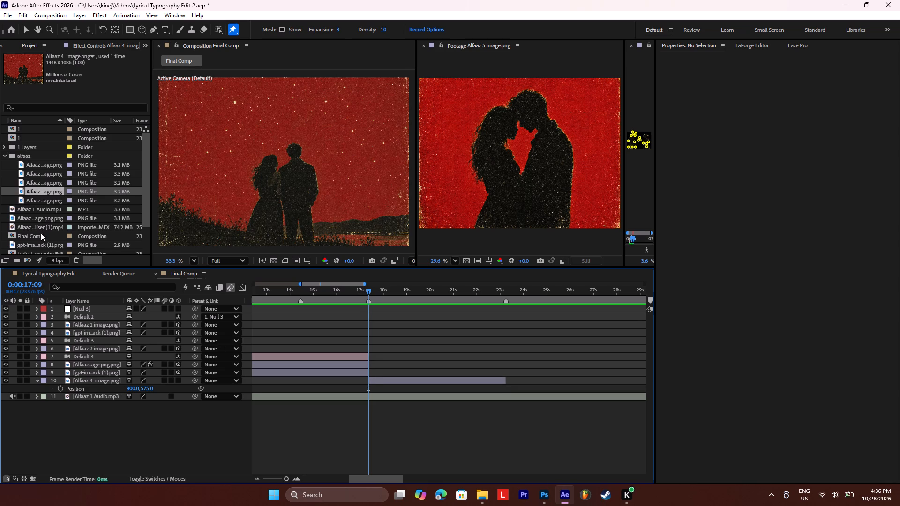
click(181, 381)
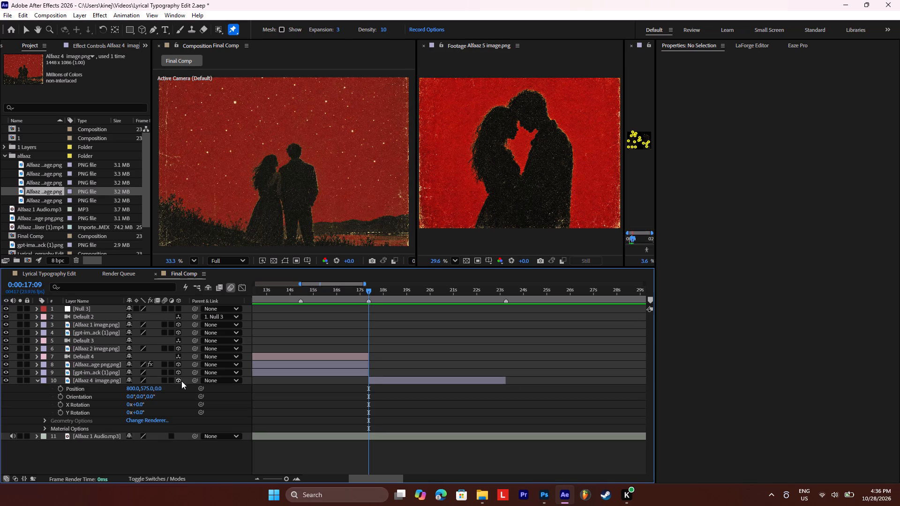
click(389, 383)
click(49, 17)
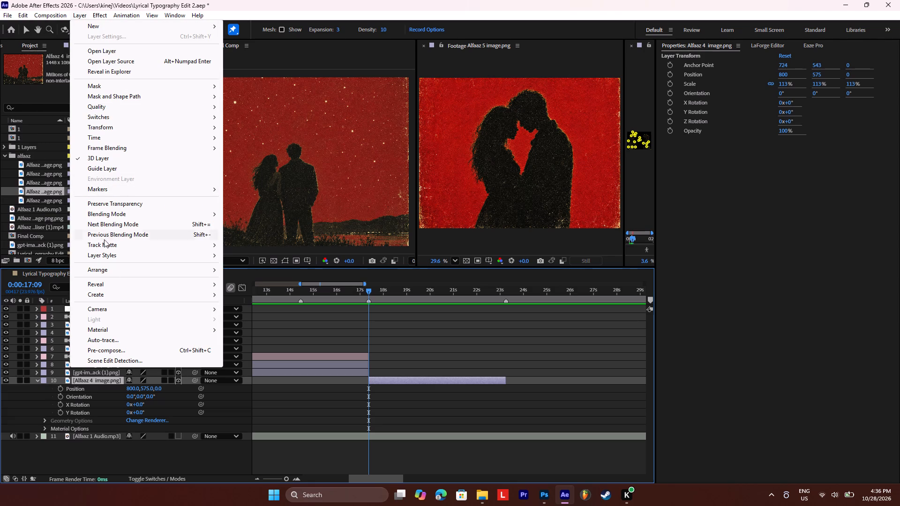
click(304, 310)
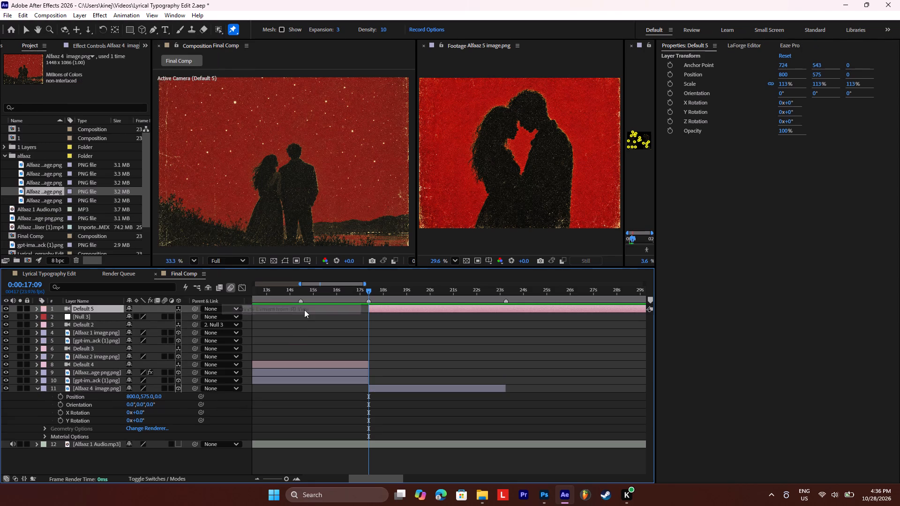
drag(98, 311, 100, 392)
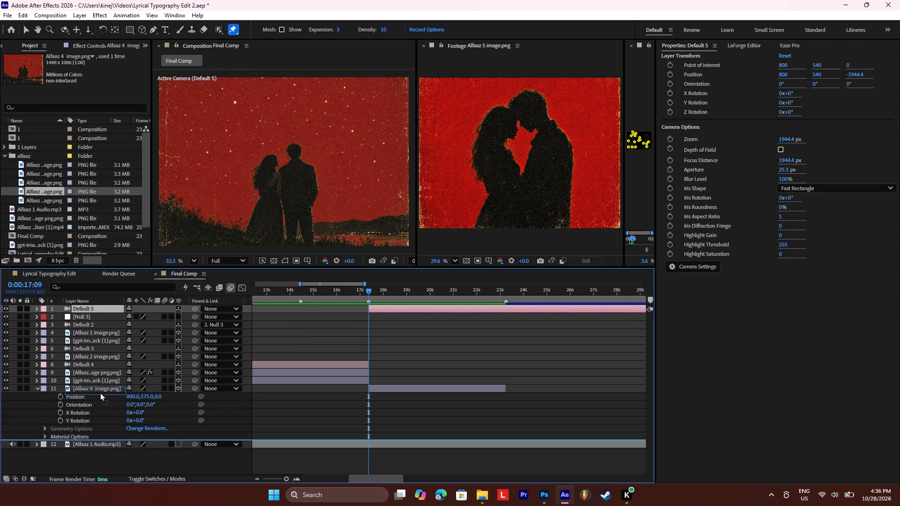
drag(100, 392, 103, 386)
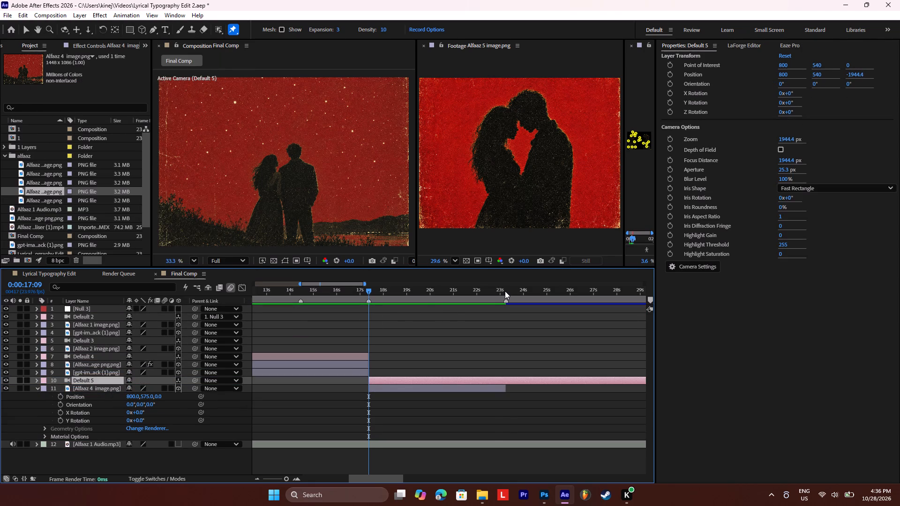
Split the Default 5 camera at 0:00:23:05 and delete the part after it.
click(505, 291)
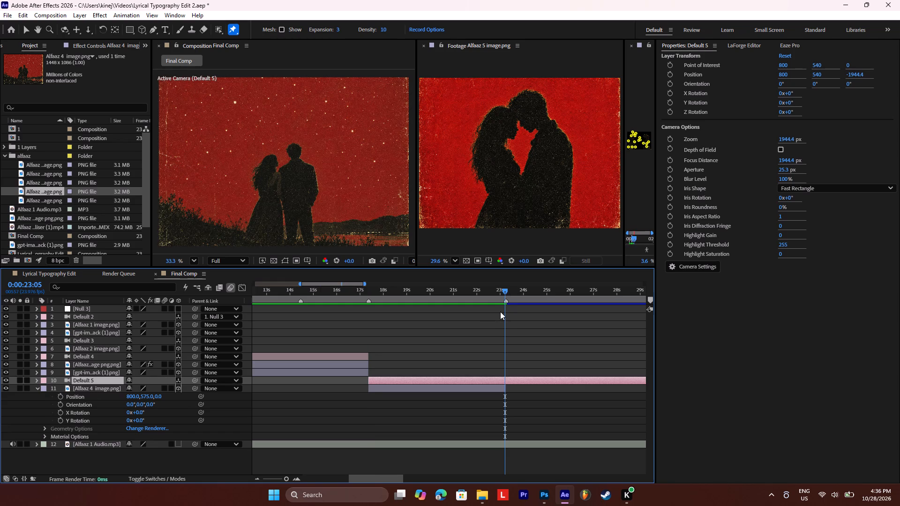
key(ctrl+shift+d)
key(BackSpace)
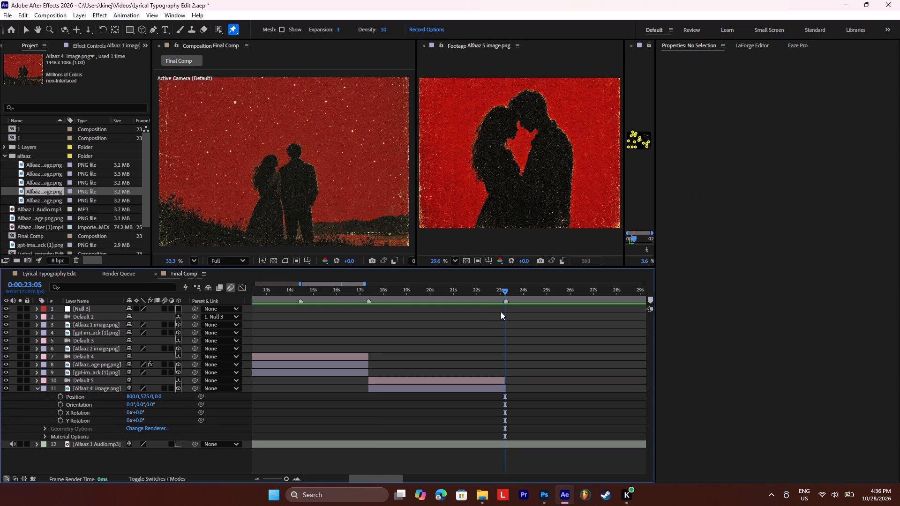
Return to 0:00:17:09 and close the narrow extra viewer beside the Alfaaz 5 footage.
click(368, 286)
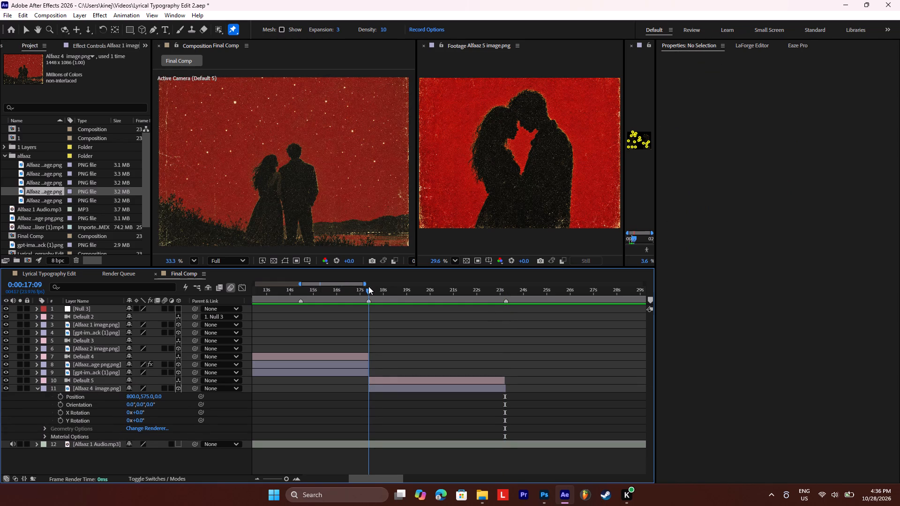
click(390, 381)
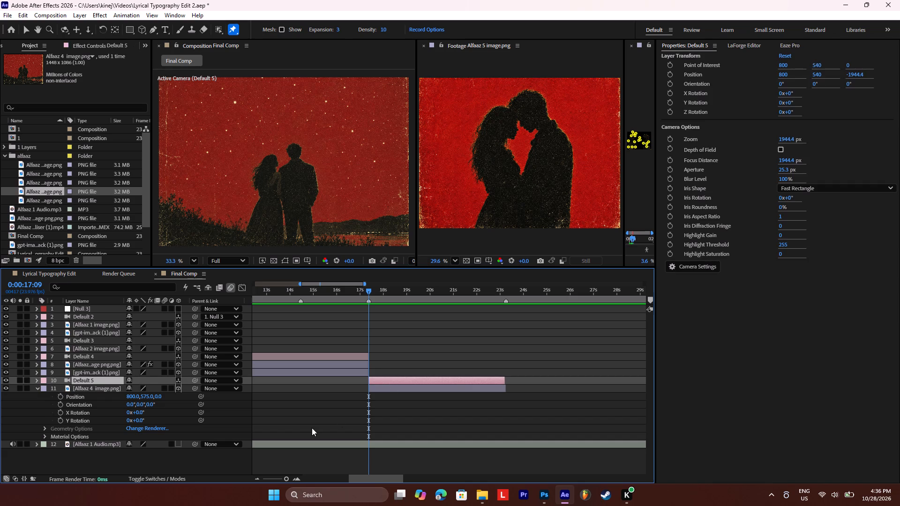
click(285, 478)
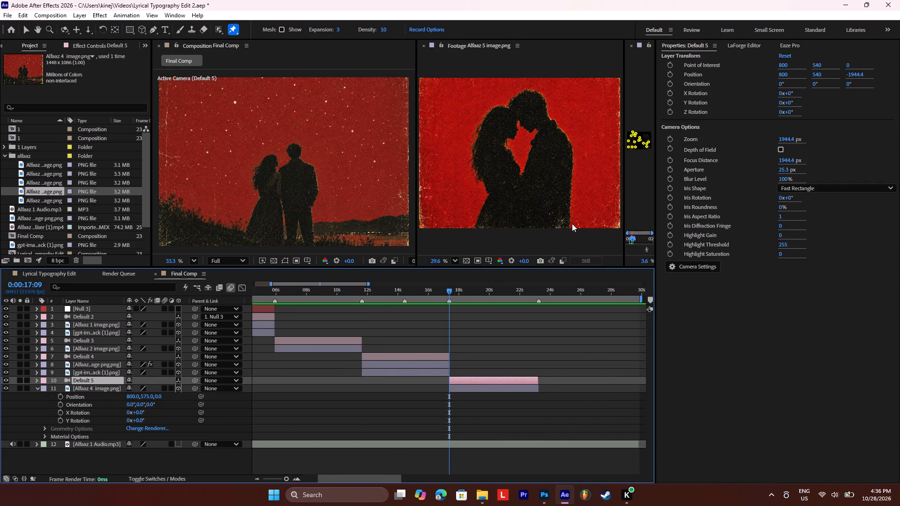
click(634, 46)
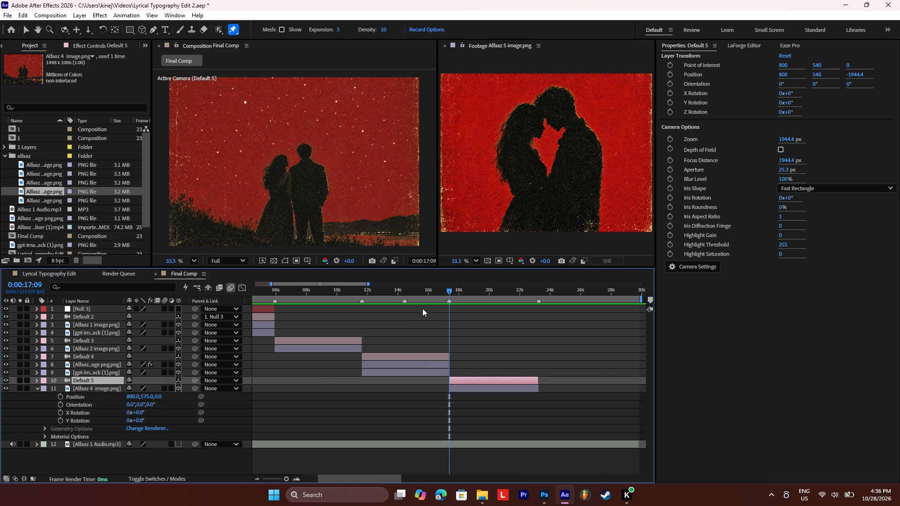
Play through the Alfaaz 4 section with its audio, adding a composition marker at 0:00:20:08.
key(space)
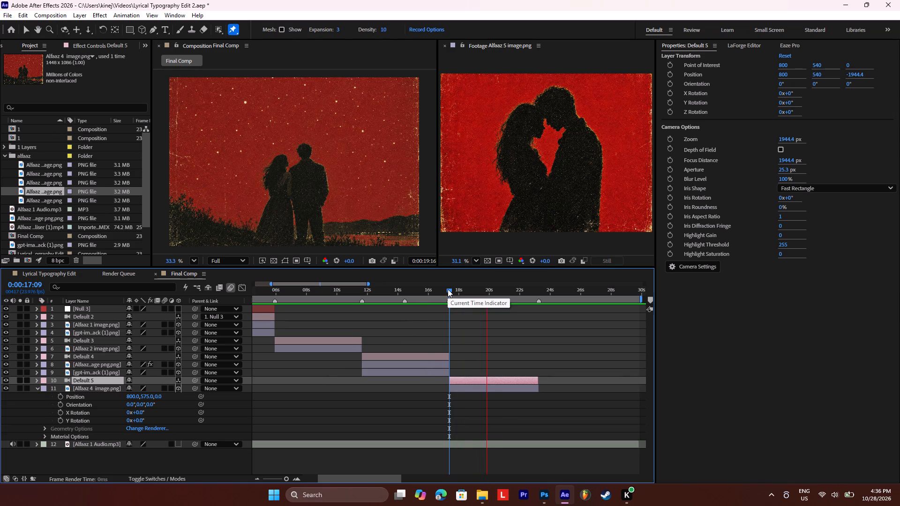
key(space)
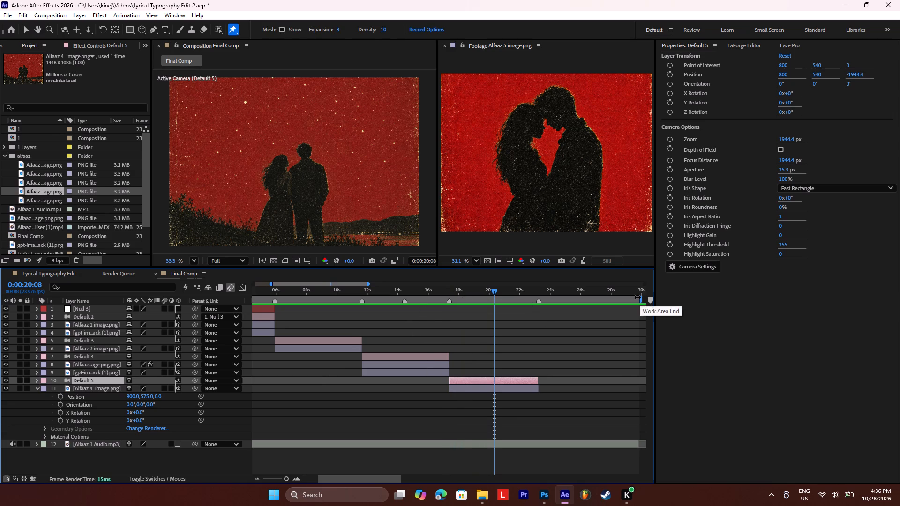
click(649, 299)
key(space)
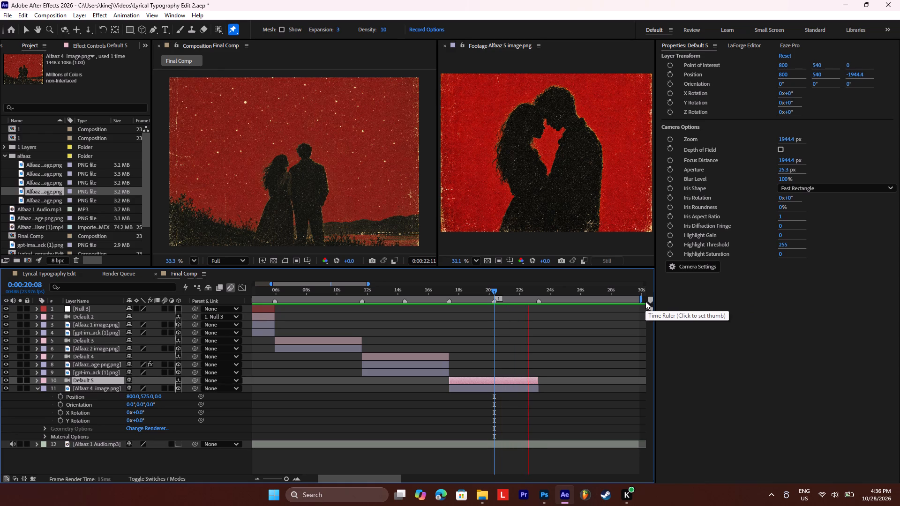
key(space)
click(451, 290)
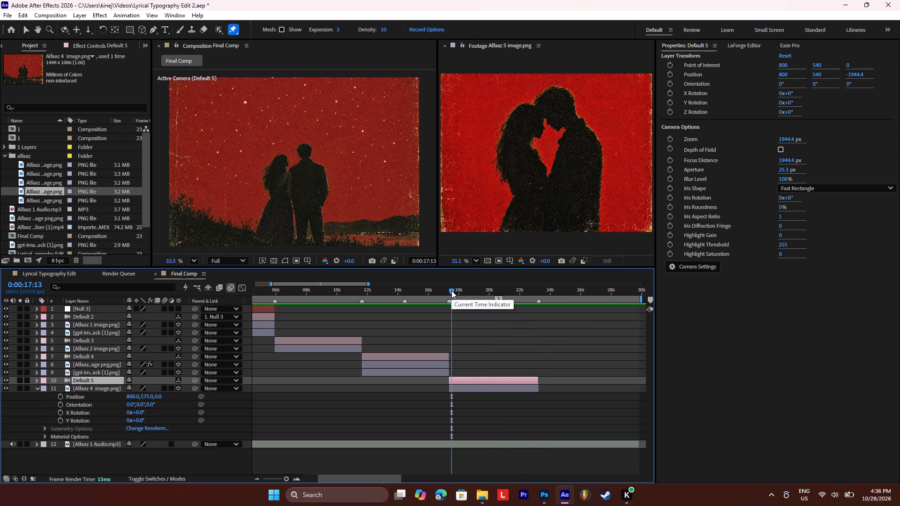
key(space)
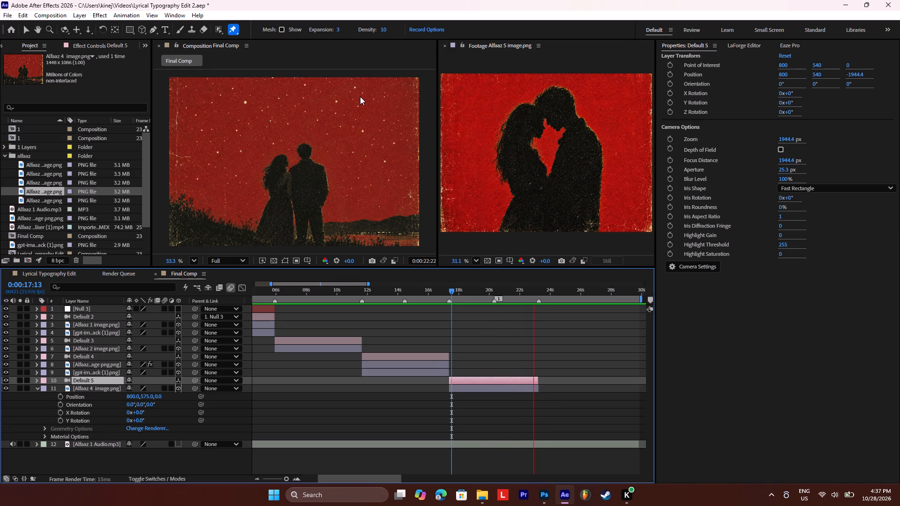
key(space)
At 0:00:17:09, set the Default 5 camera's focus distance to the Alfaaz 4 image layer.
click(447, 291)
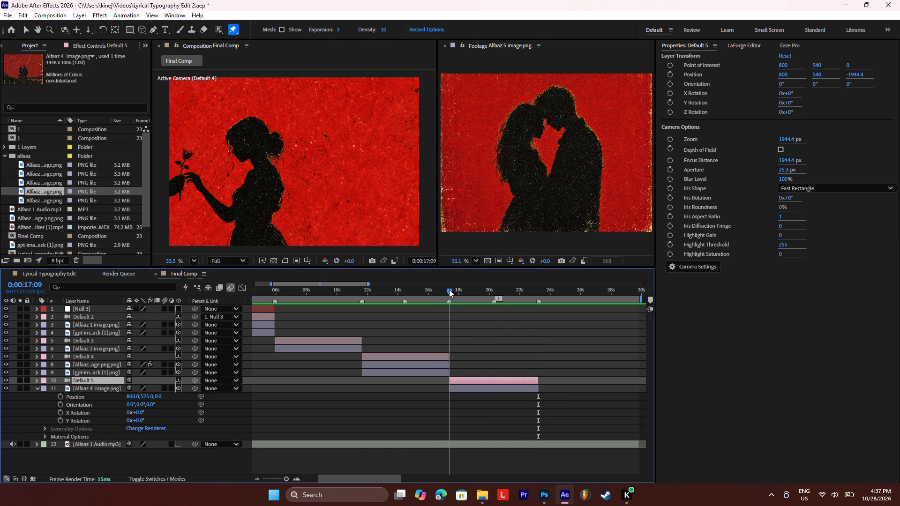
click(481, 380)
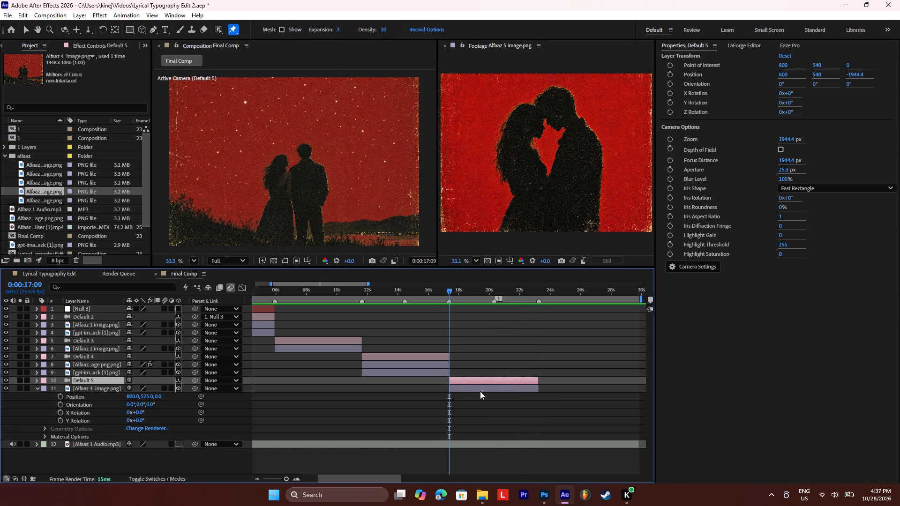
ctrl+click(480, 390)
click(88, 17)
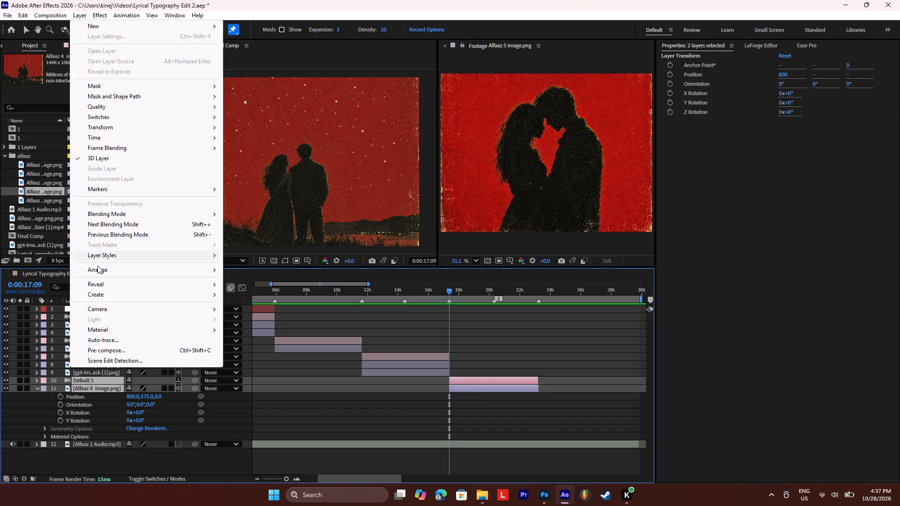
click(266, 377)
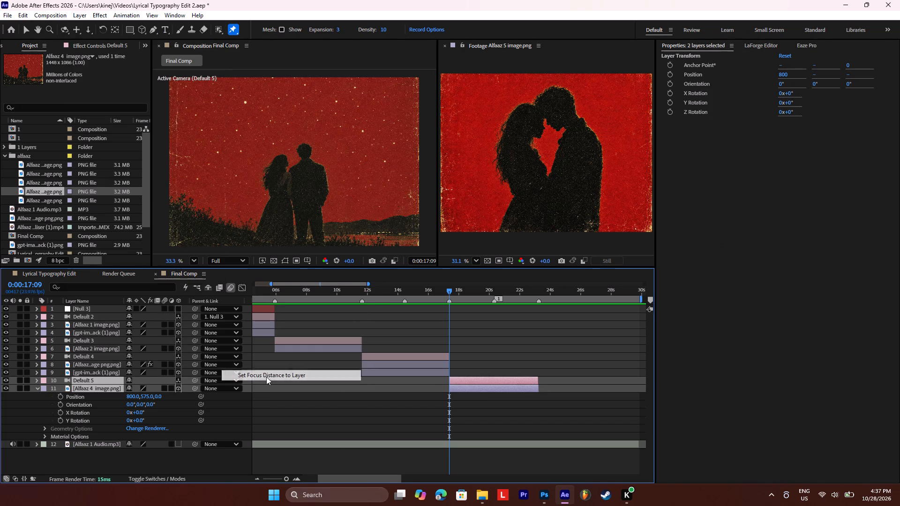
Expand the Default 5 camera's transform properties and add Point of Interest and Position keyframes at 0:00:17:09.
click(477, 382)
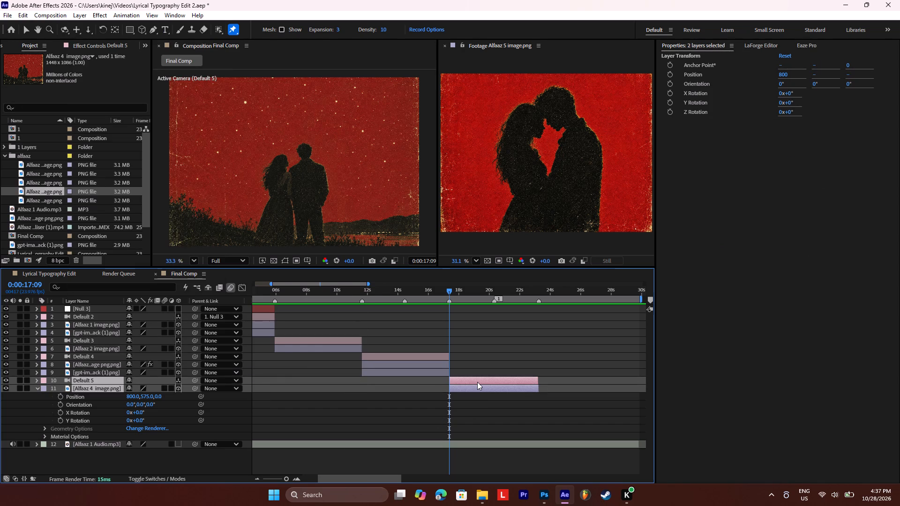
key(u)
click(477, 382)
click(480, 395)
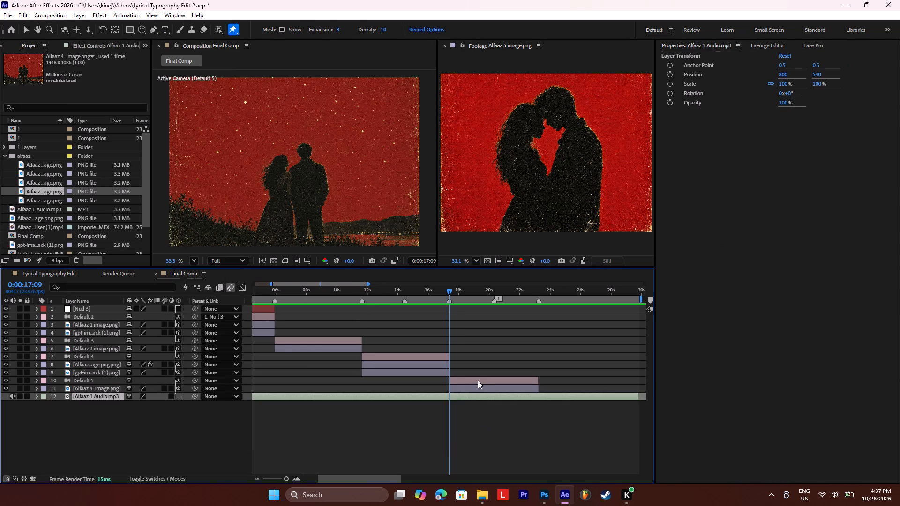
click(478, 380)
click(36, 380)
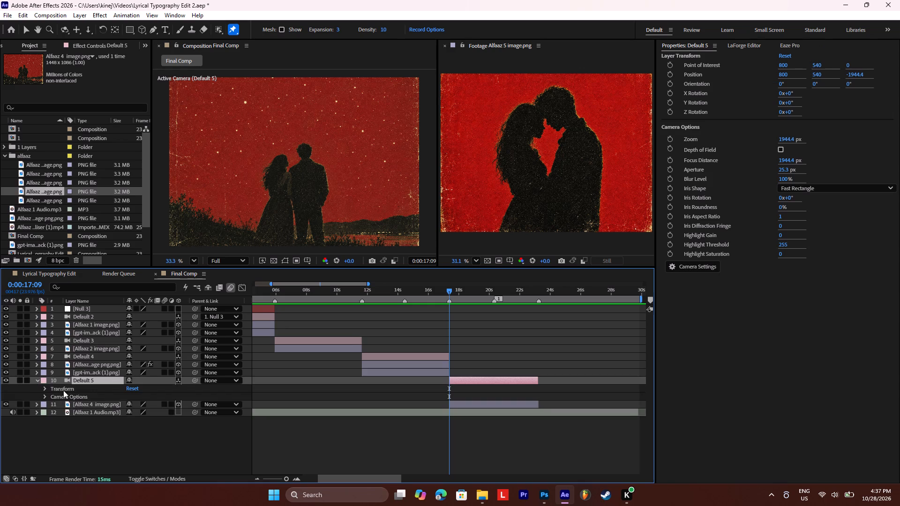
click(67, 386)
click(42, 387)
click(48, 387)
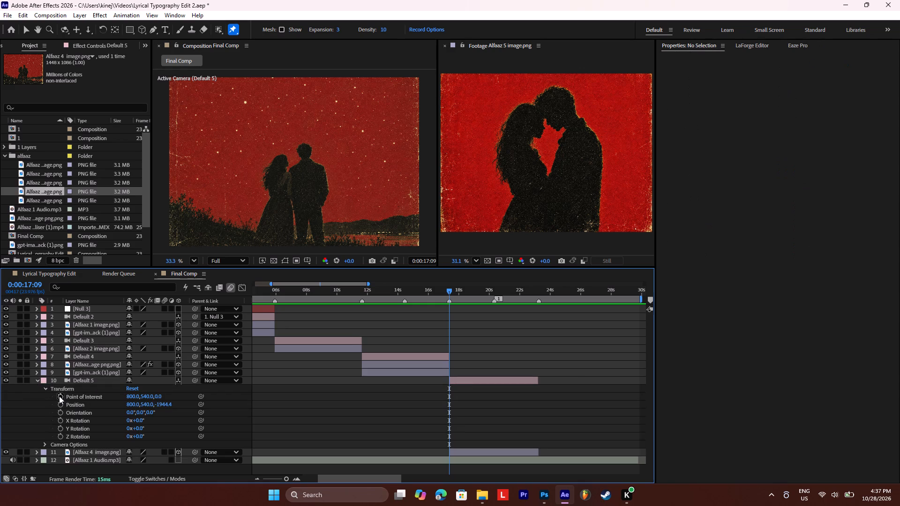
ctrl+click(59, 396)
ctrl+click(60, 402)
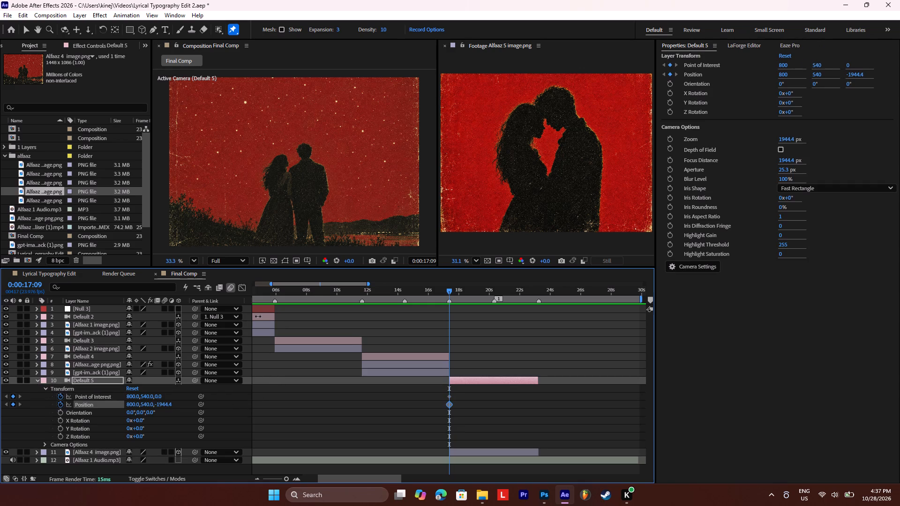
Dolly and pan the Default 5 camera closer to the couple at 0:00:17:09, to a position of about 1044, 548.8, -1136.2.
click(90, 28)
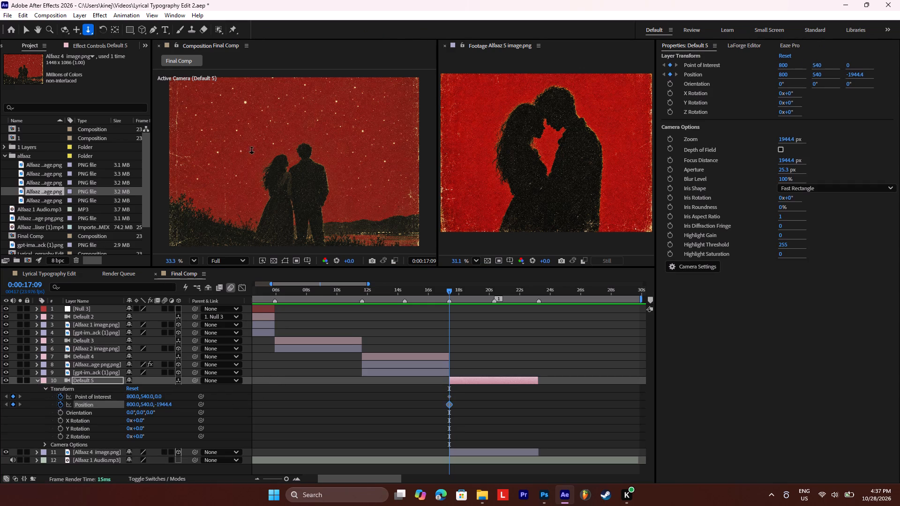
drag(278, 150, 277, 87)
click(77, 30)
drag(270, 182, 236, 147)
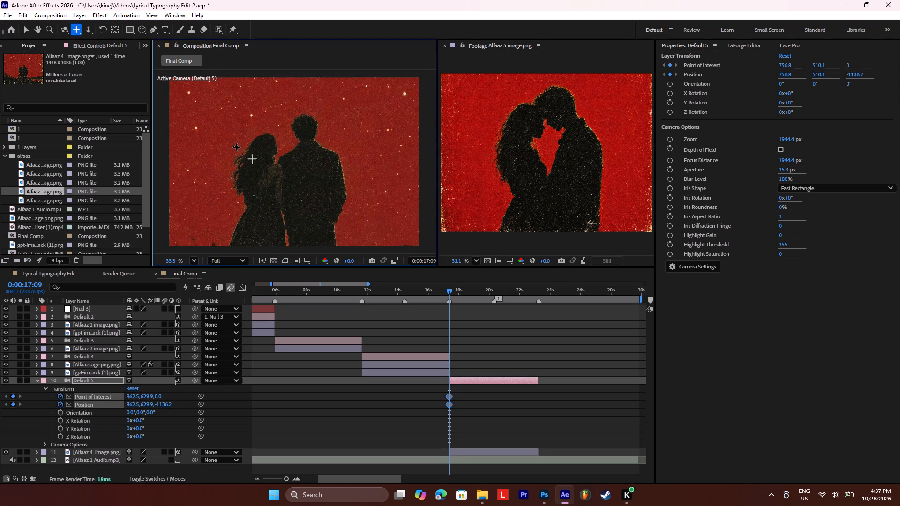
drag(236, 147, 186, 164)
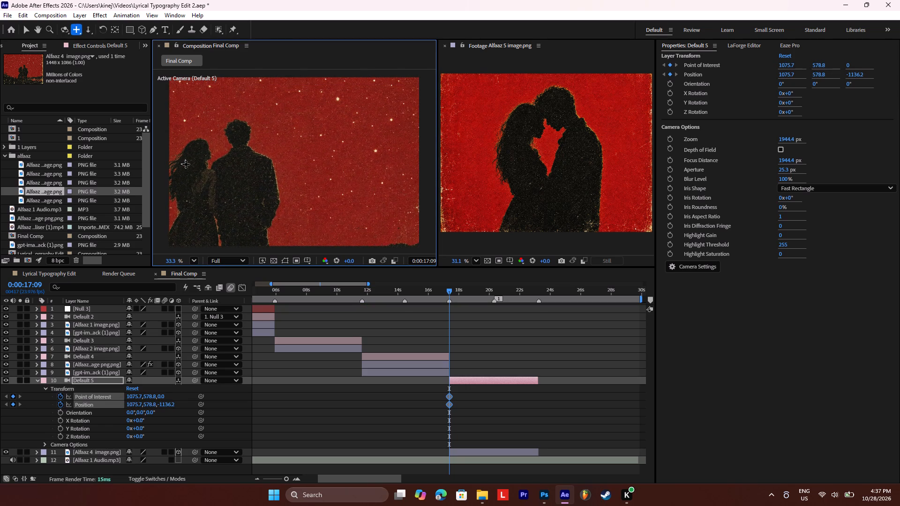
drag(186, 164, 194, 172)
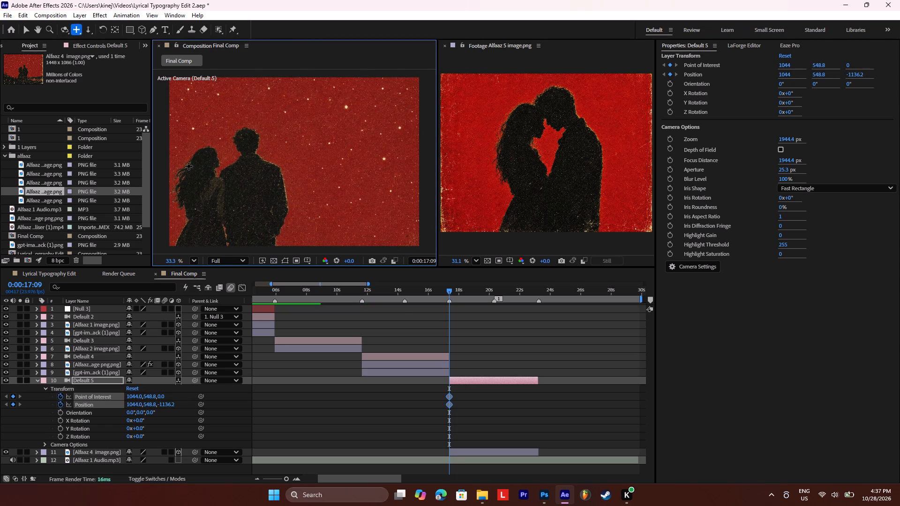
Play to 0:00:20:06 and copy the camera's Point of Interest and Position keyframes to that time to hold the close framing.
key(space)
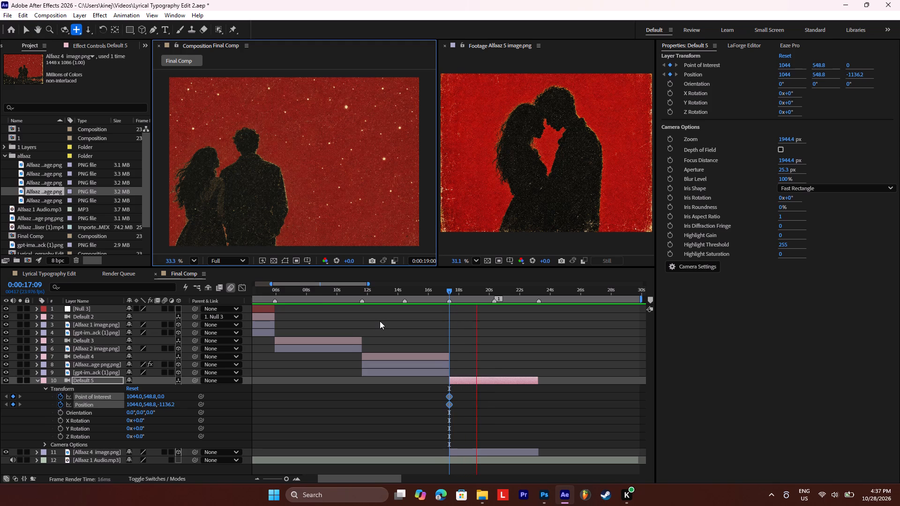
key(space)
key(space)
key(space)
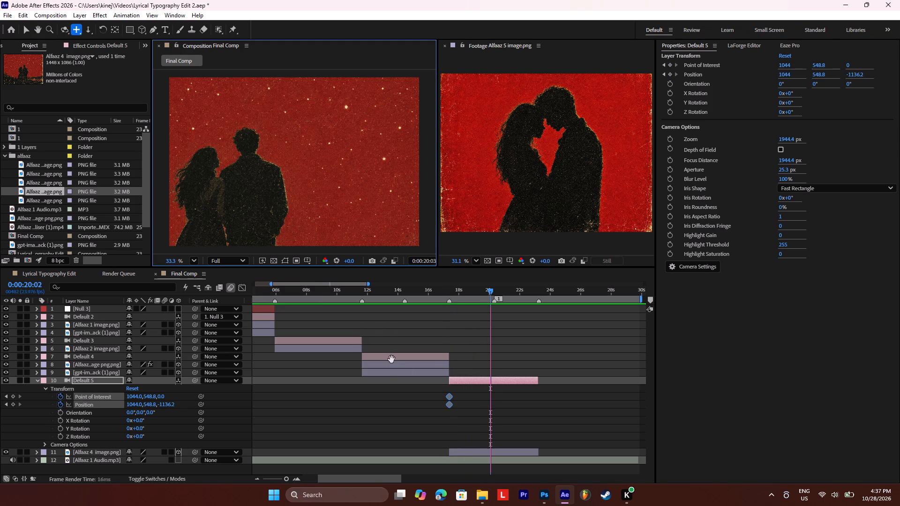
key(space)
key(space)
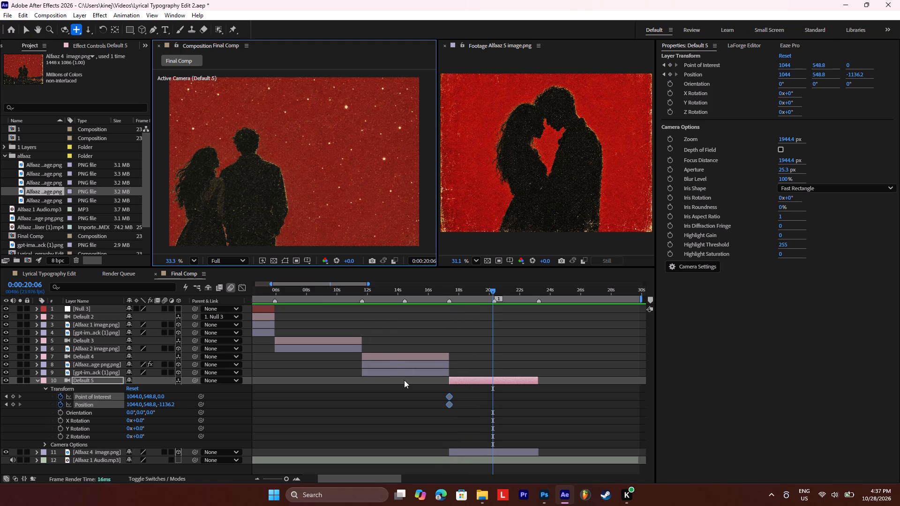
key(ctrl+c)
key(ctrl+v)
Find 0:00:20:14 by ear with the audio and dolly the Default 5 camera back there to a Z position of about -1917.5.
key(space)
key(space)
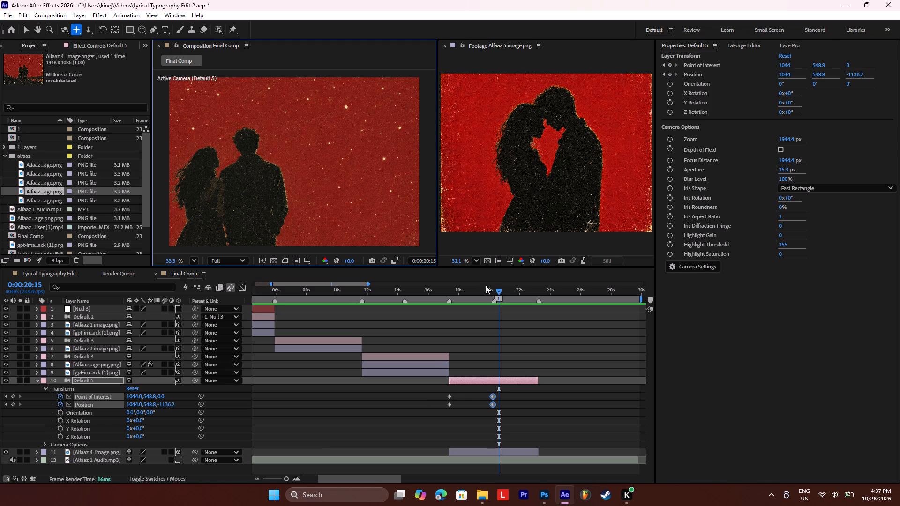
key(space)
key(space)
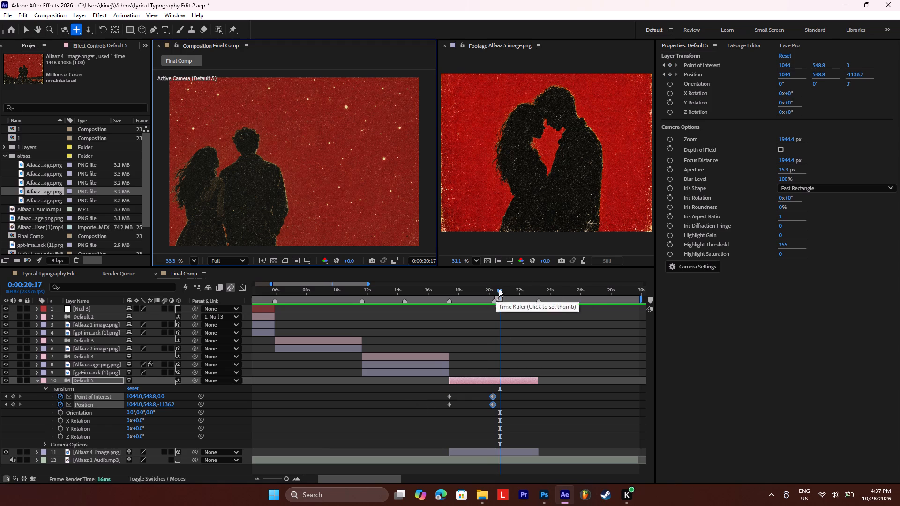
drag(500, 287, 495, 288)
key(space)
key(space)
click(495, 288)
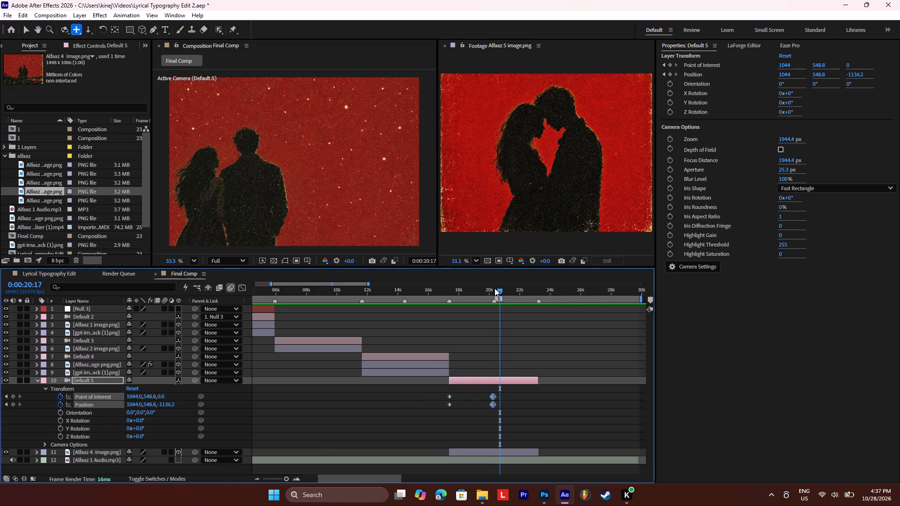
key(space)
key(space)
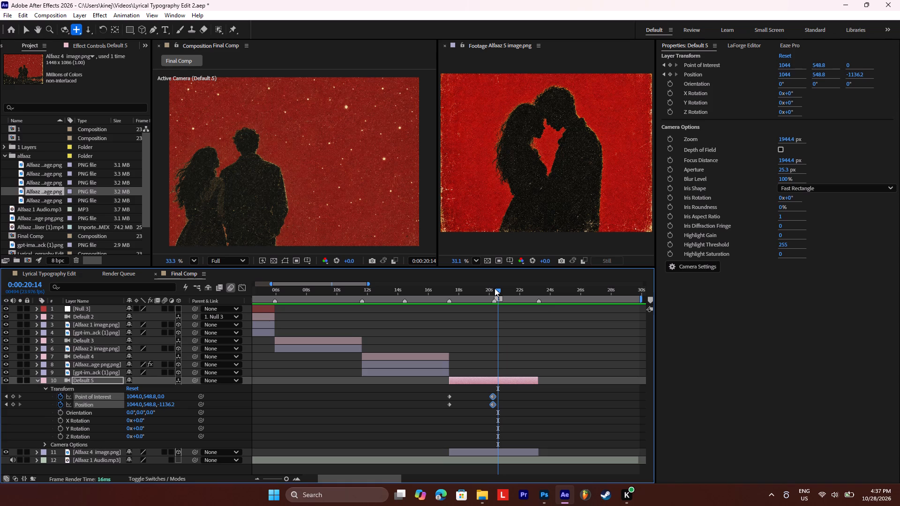
click(88, 32)
drag(255, 153, 260, 191)
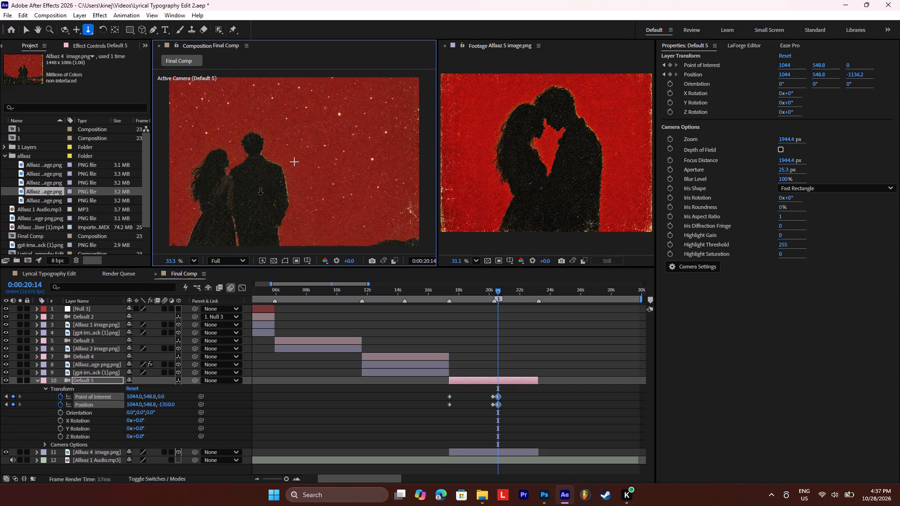
drag(260, 191, 260, 217)
drag(246, 136, 249, 164)
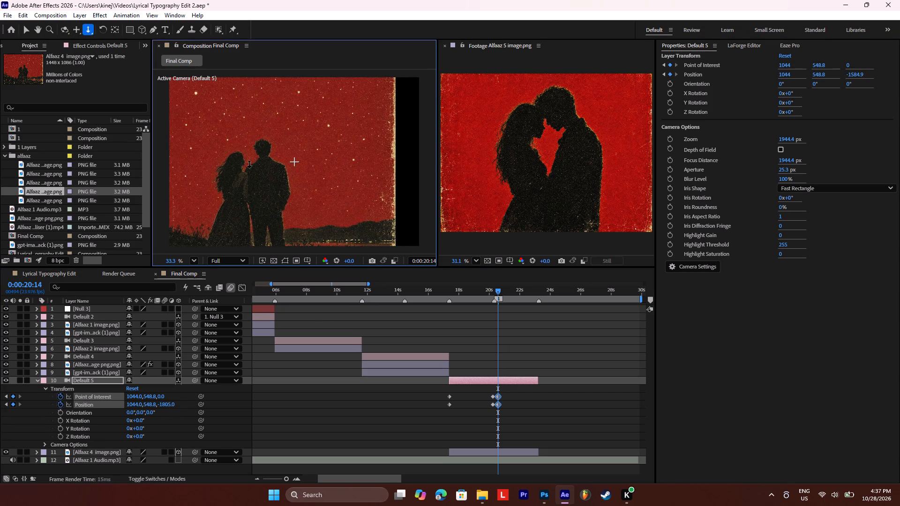
drag(249, 164, 249, 181)
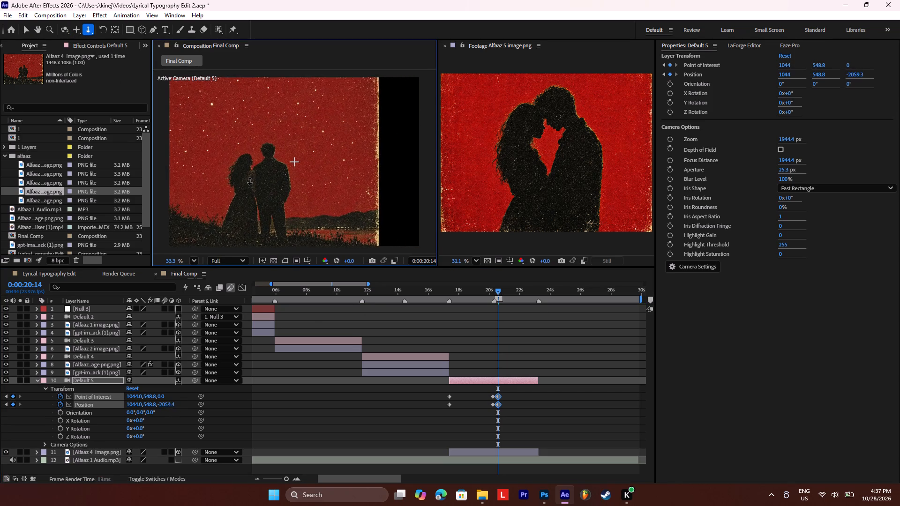
drag(249, 181, 253, 175)
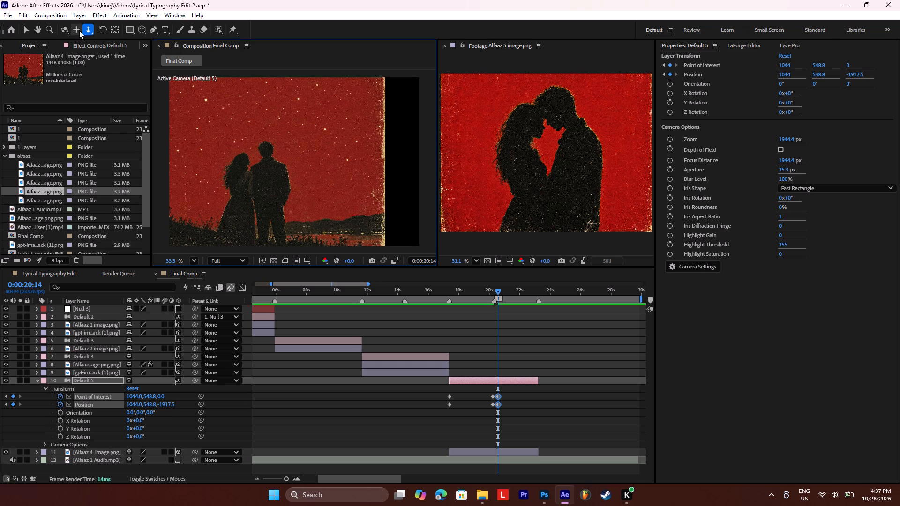
Pan the camera at 0:00:20:14 until the image fills the frame, at about X 798.4 and Y 507.3.
click(79, 30)
drag(296, 170, 335, 173)
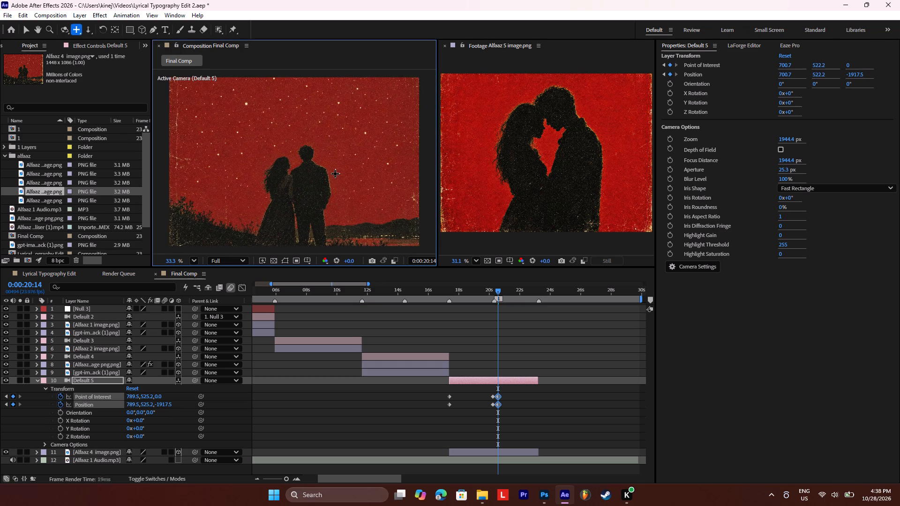
drag(335, 173, 335, 173)
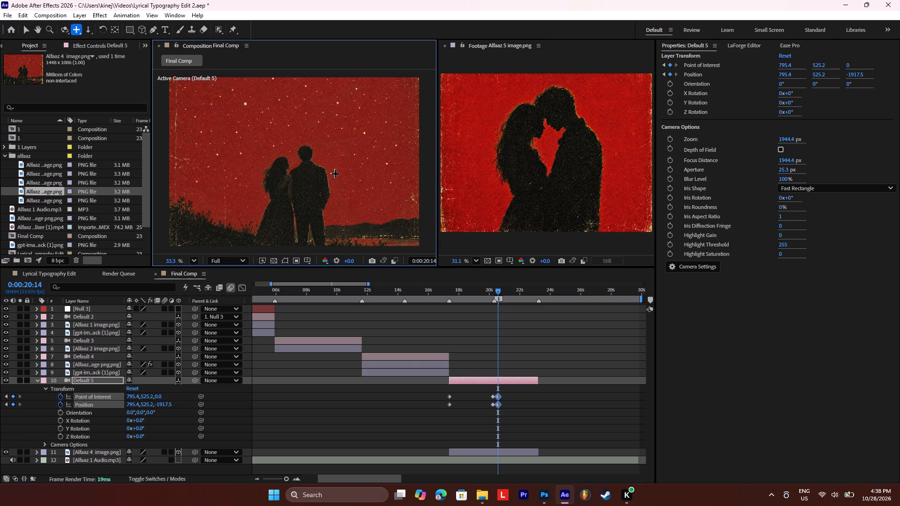
drag(335, 173, 332, 173)
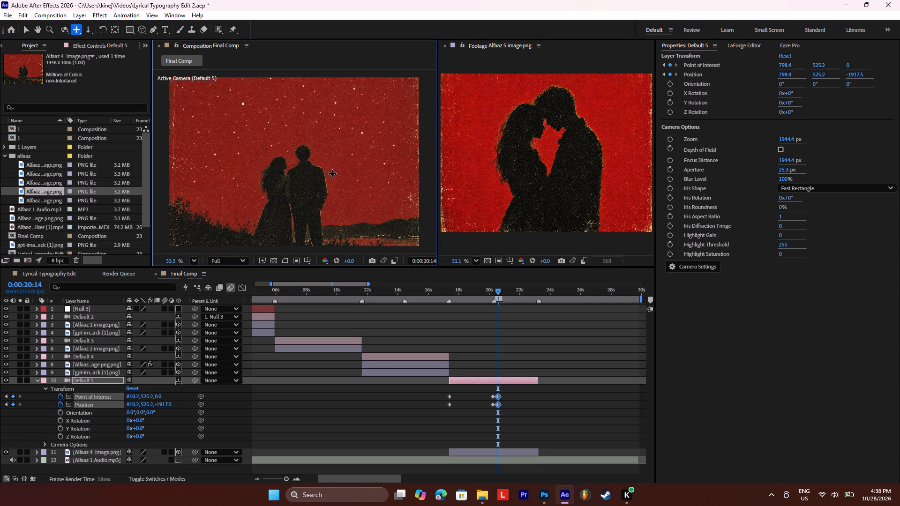
drag(332, 173, 335, 173)
click(268, 152)
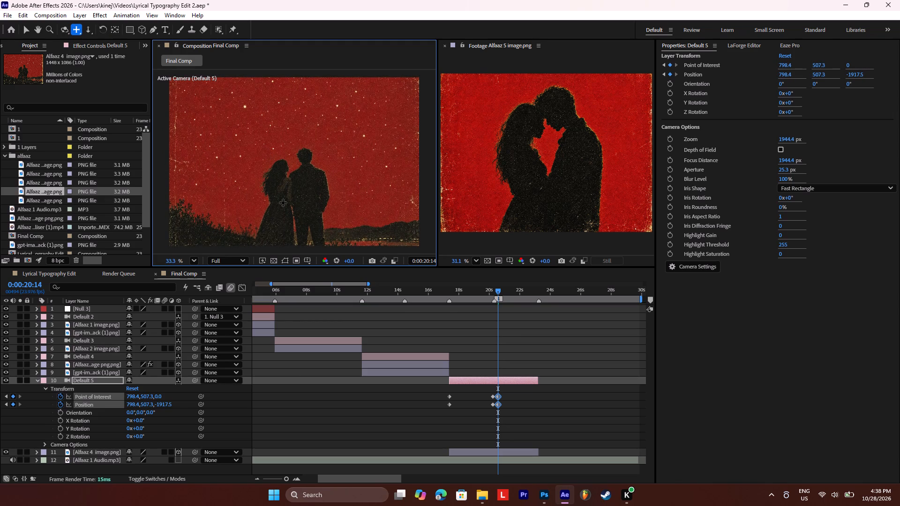
Preview the Alfaaz 4 camera move with its audio, from about 0:00:17:10 to the section's end.
key(space)
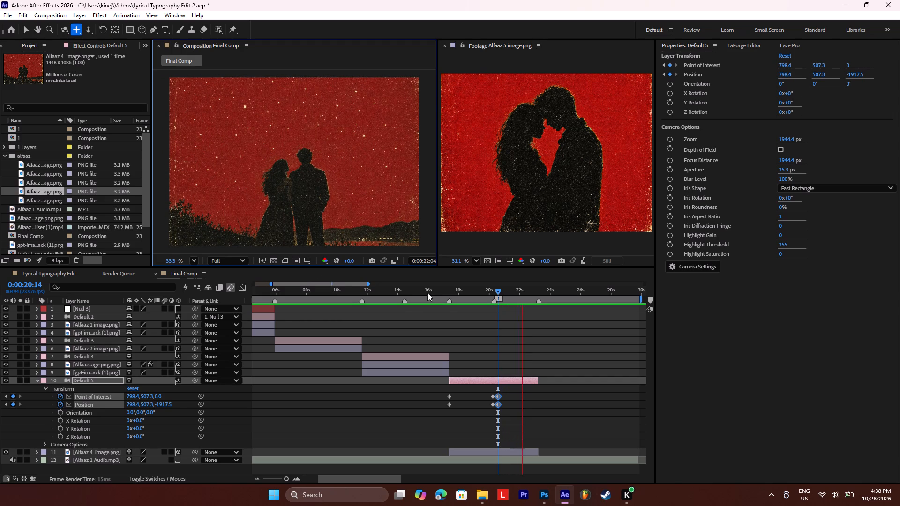
click(450, 290)
key(space)
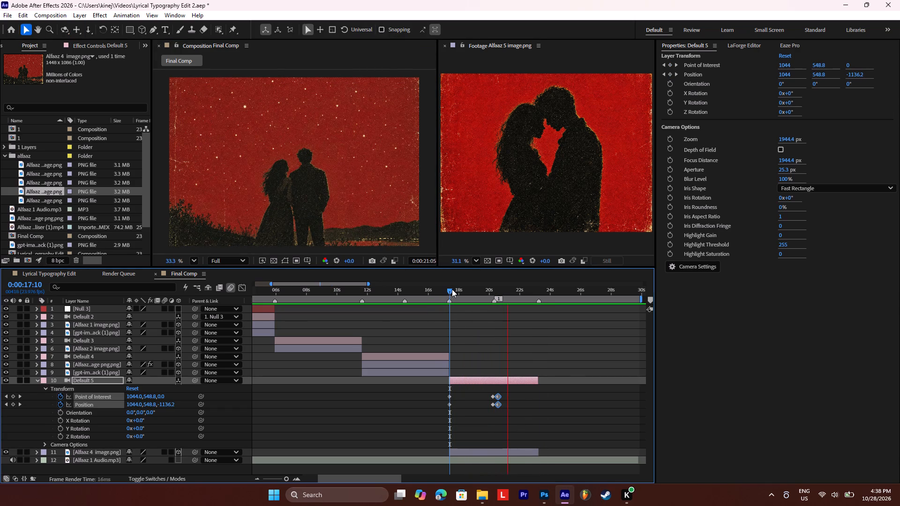
key(space)
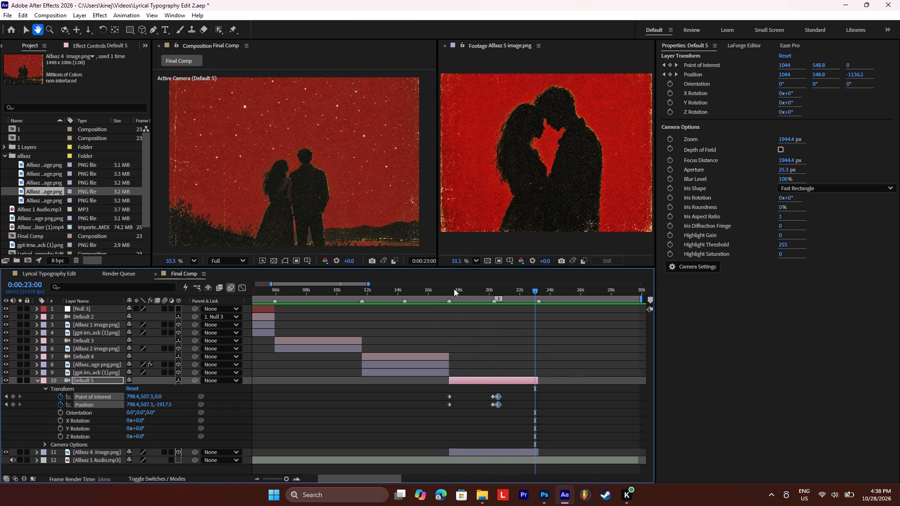
key(space)
key(space)
key(space)
key(space)
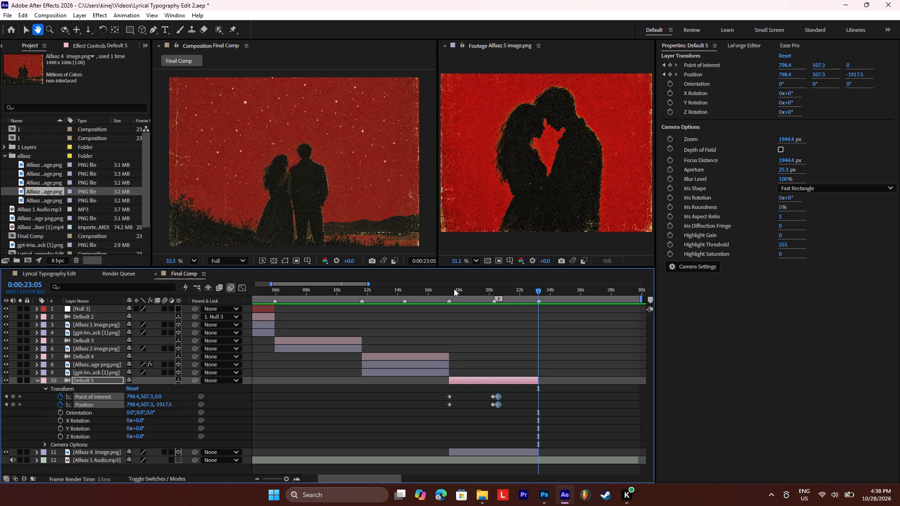
Extend the end of the Default 5 camera layer to line up with the Alfaaz 4 image's end at 0:00:23:06.
click(537, 288)
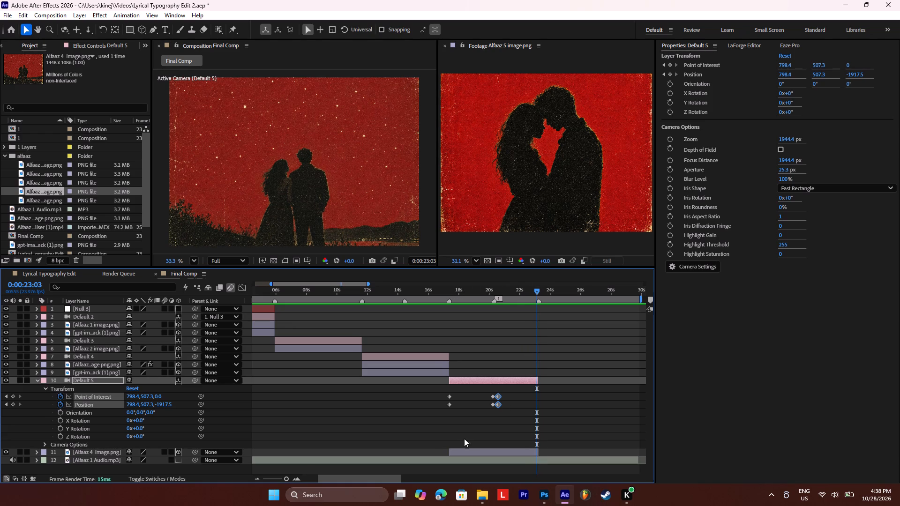
drag(288, 478, 295, 478)
drag(494, 380, 514, 380)
Play the audio briefly from the end of the Alfaaz 4 section at about 0:00:23:06.
click(520, 291)
key(space)
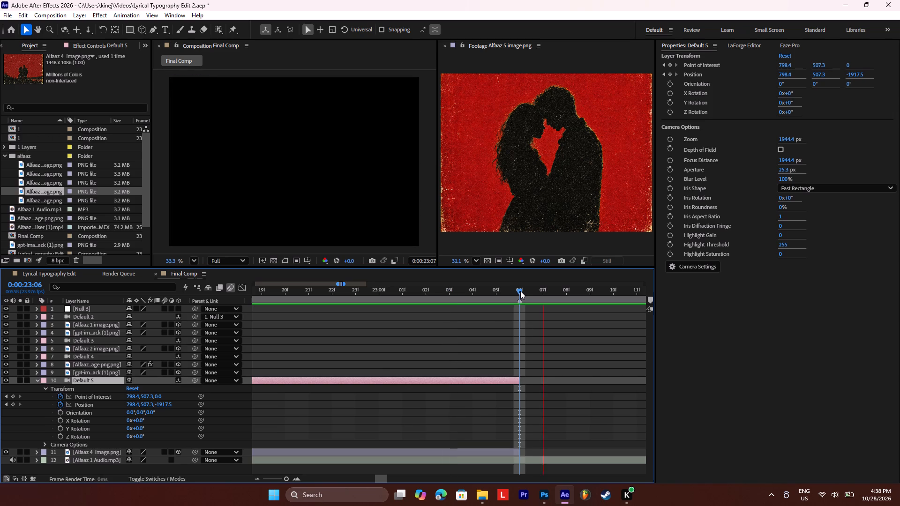
key(space)
click(520, 292)
Collapse the Default 5 camera layer's properties in the Final Comp timeline.
drag(287, 476, 273, 483)
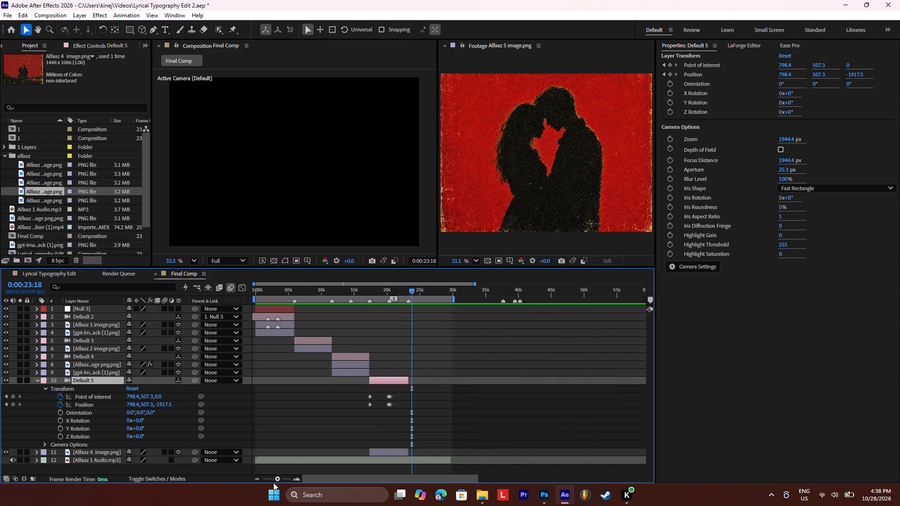
drag(273, 483, 275, 482)
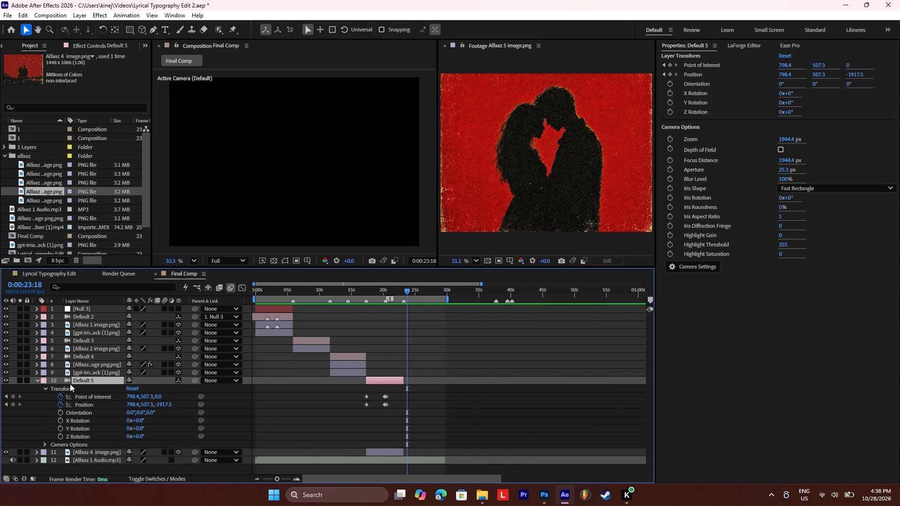
click(39, 381)
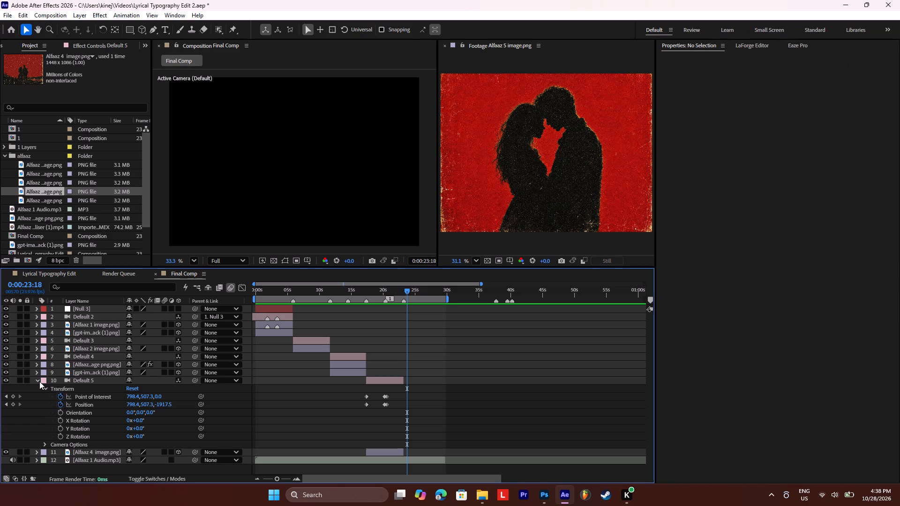
click(34, 381)
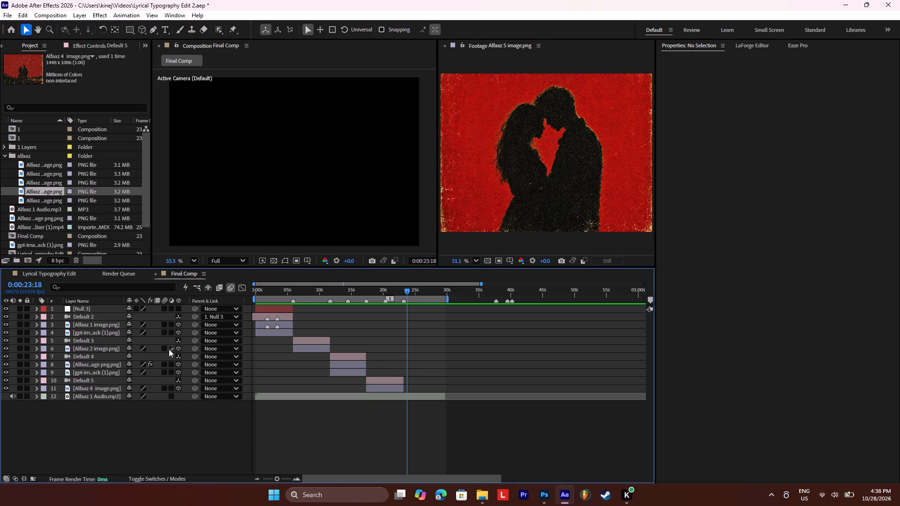
Add the Alfaaz 5 image between the Alfaaz 4 image and audio layers, starting at 0:00:23:06 where the Alfaaz 4 section ends.
drag(404, 288, 400, 283)
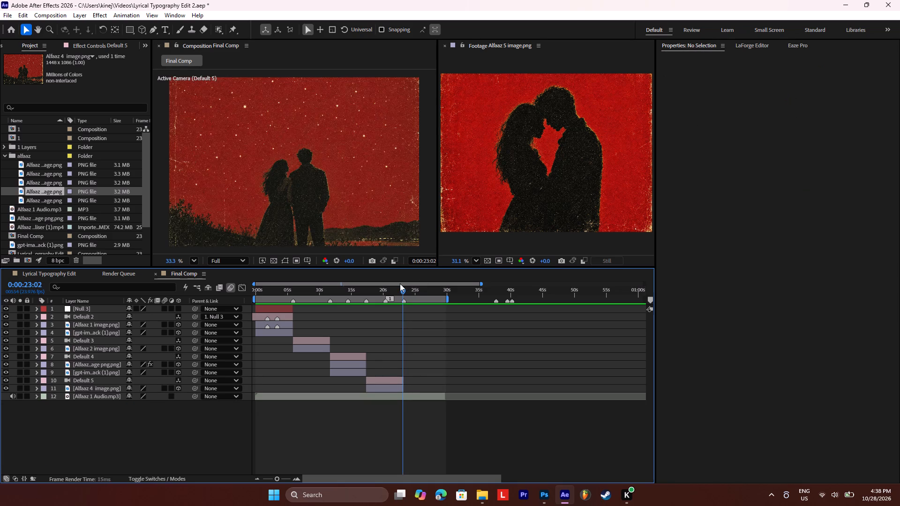
drag(400, 283, 401, 283)
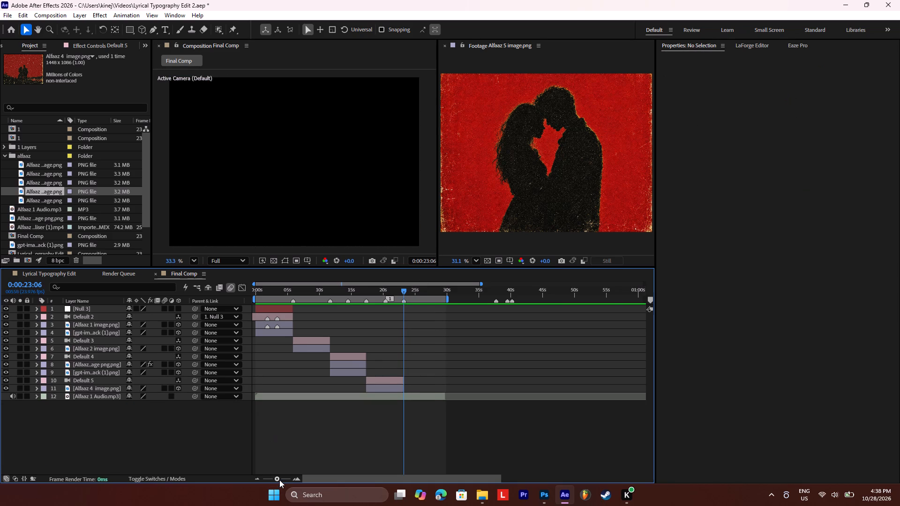
drag(279, 479, 289, 477)
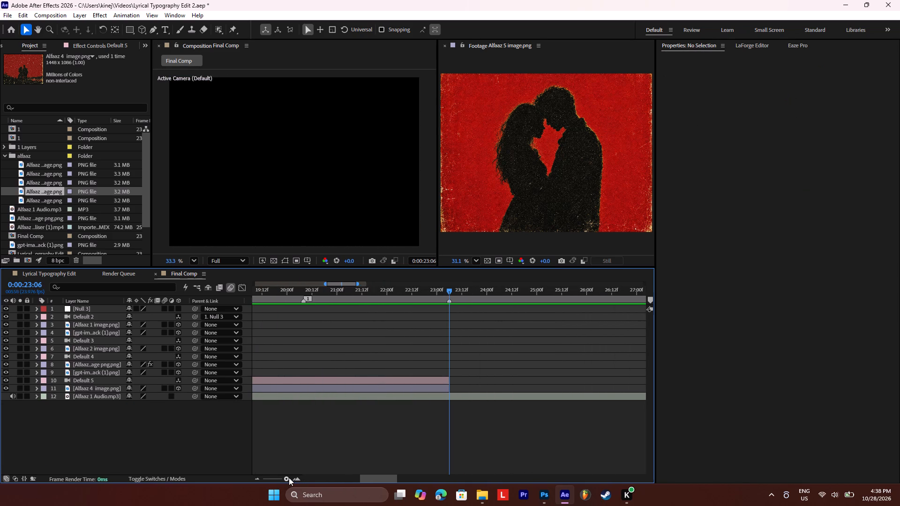
drag(289, 477, 287, 477)
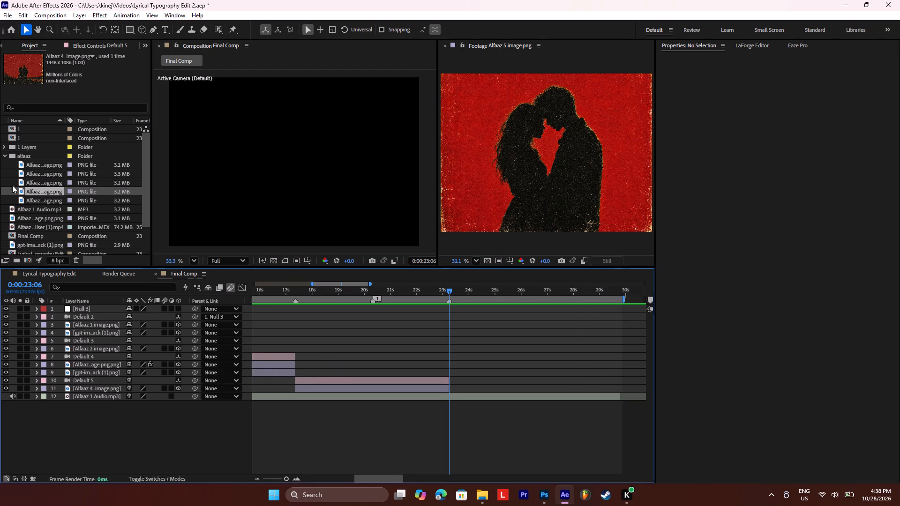
click(32, 198)
drag(35, 198, 97, 216)
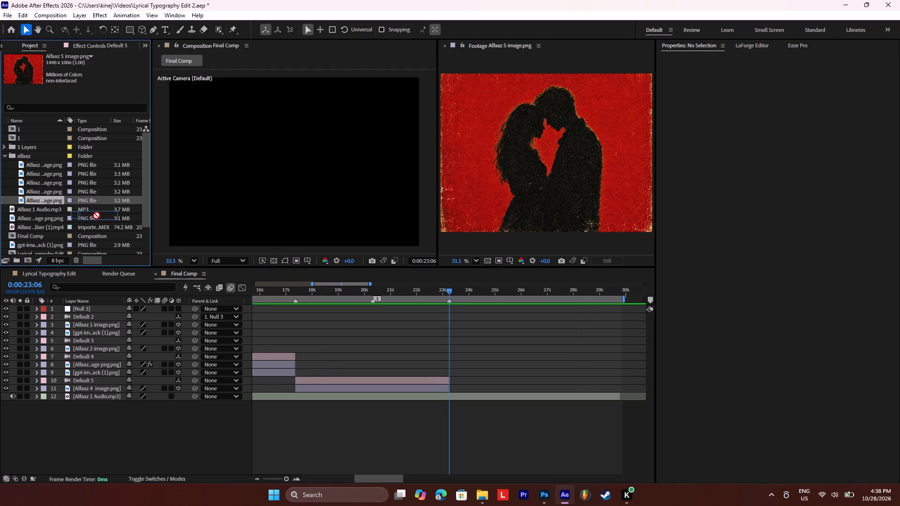
drag(97, 216, 455, 390)
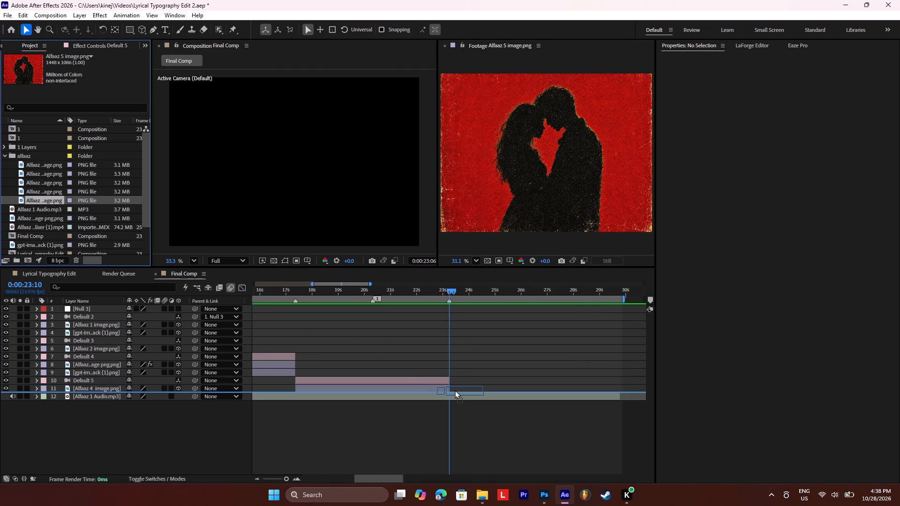
drag(455, 390, 455, 389)
drag(470, 395, 464, 397)
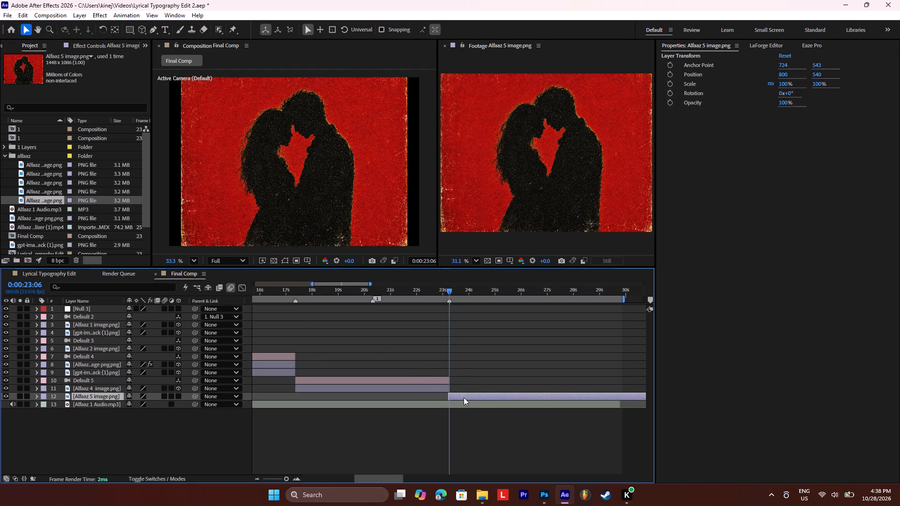
drag(464, 397, 465, 397)
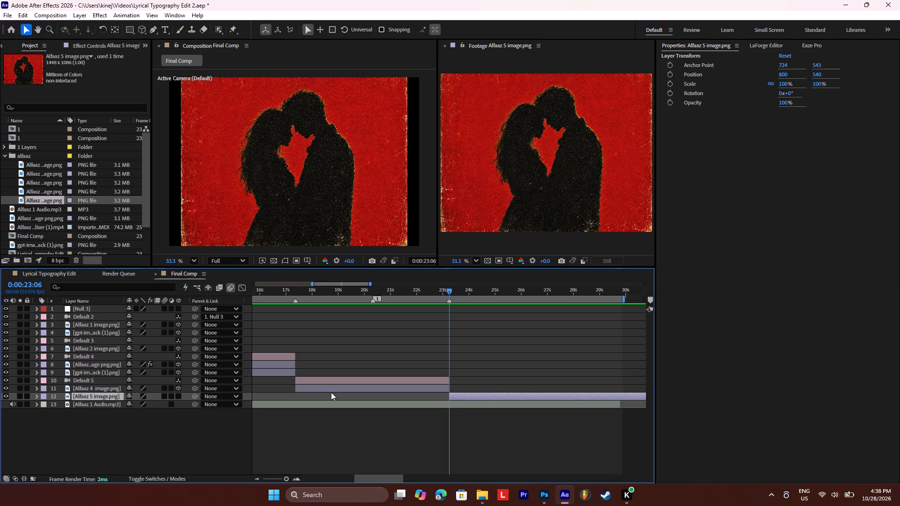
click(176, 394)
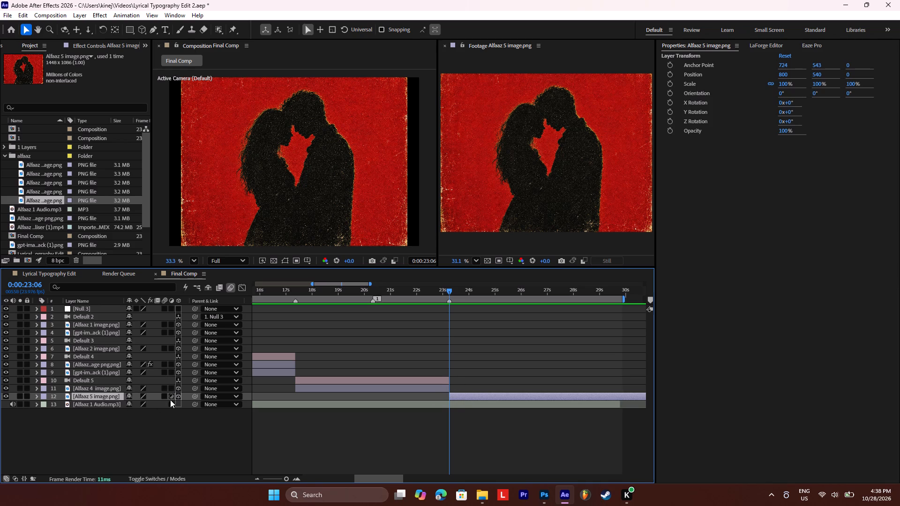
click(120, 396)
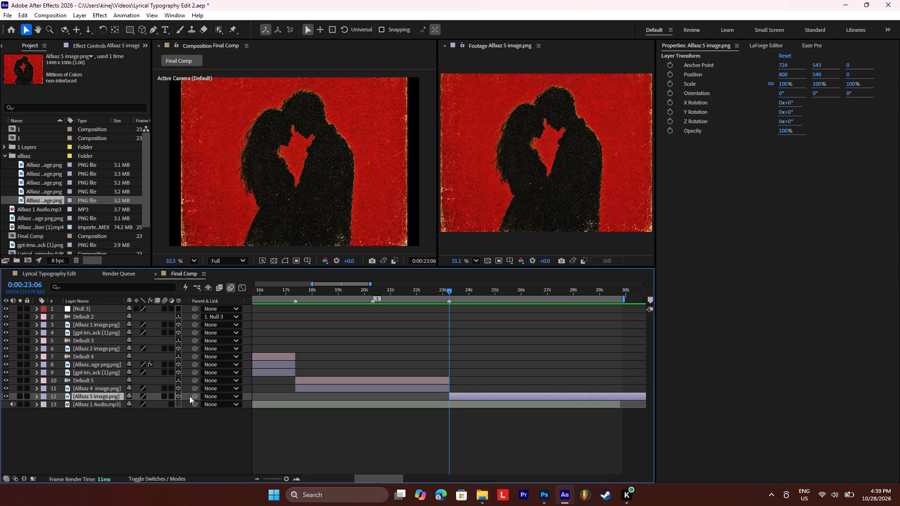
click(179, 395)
Scale the Alfaaz 5 image layer to 115% so it fills the frame.
key(s)
drag(139, 403, 142, 403)
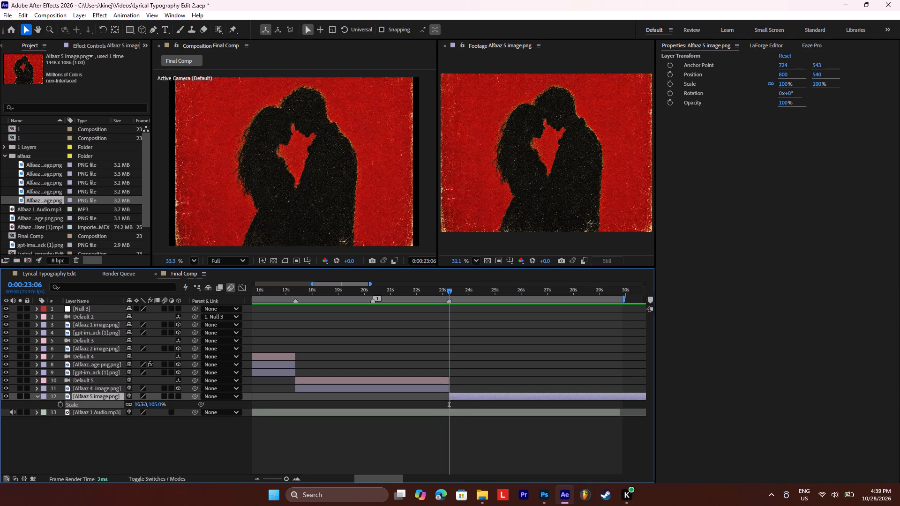
drag(142, 403, 146, 403)
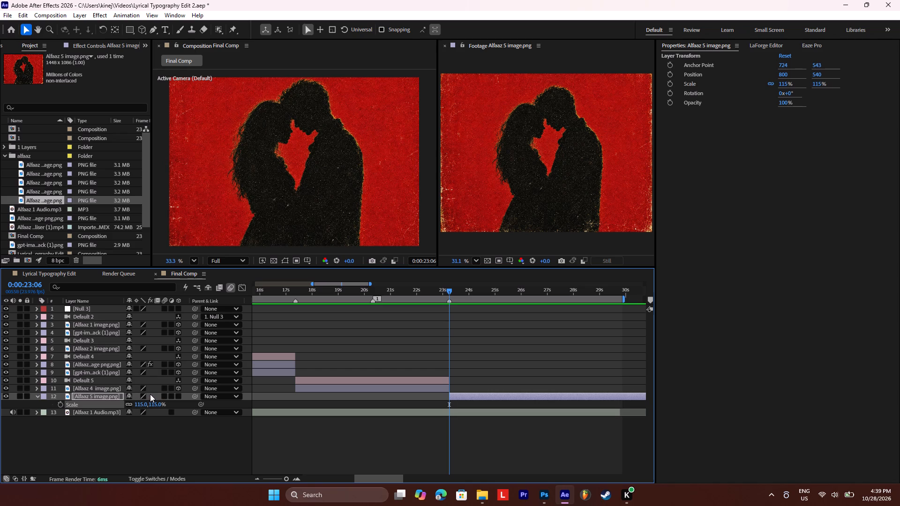
click(92, 394)
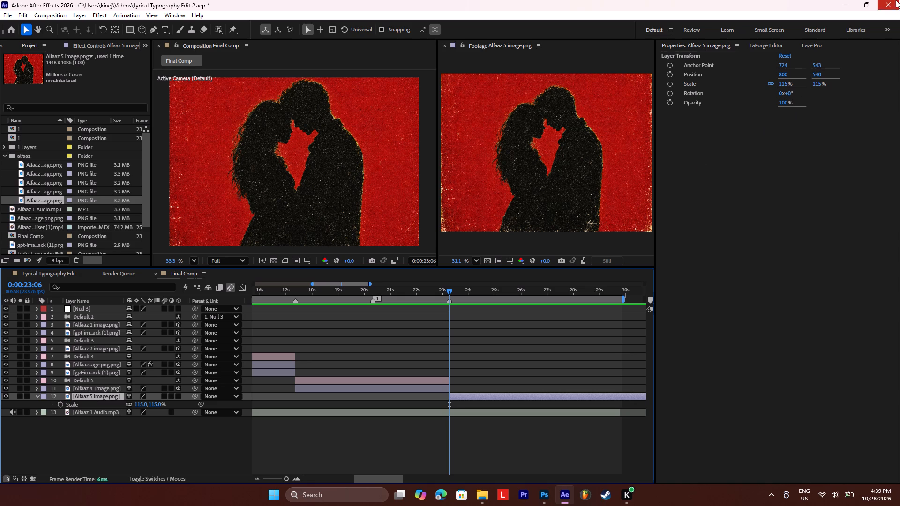
Switch to Photoshop and open the recent Alfaaz 5 image PNG.
click(850, 2)
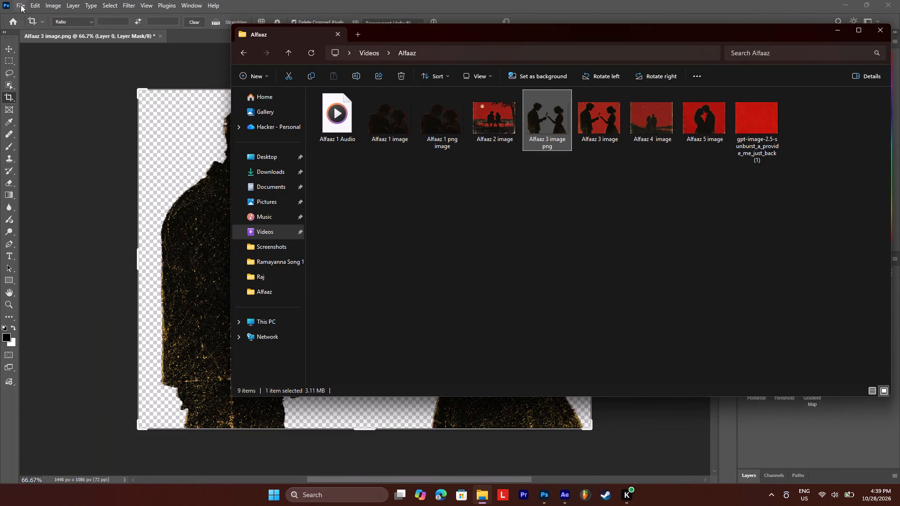
click(14, 21)
click(12, 22)
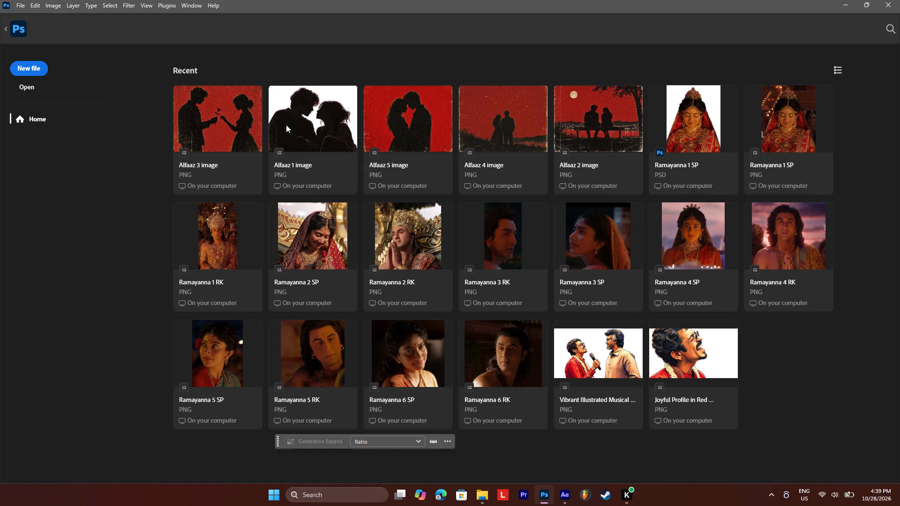
click(412, 128)
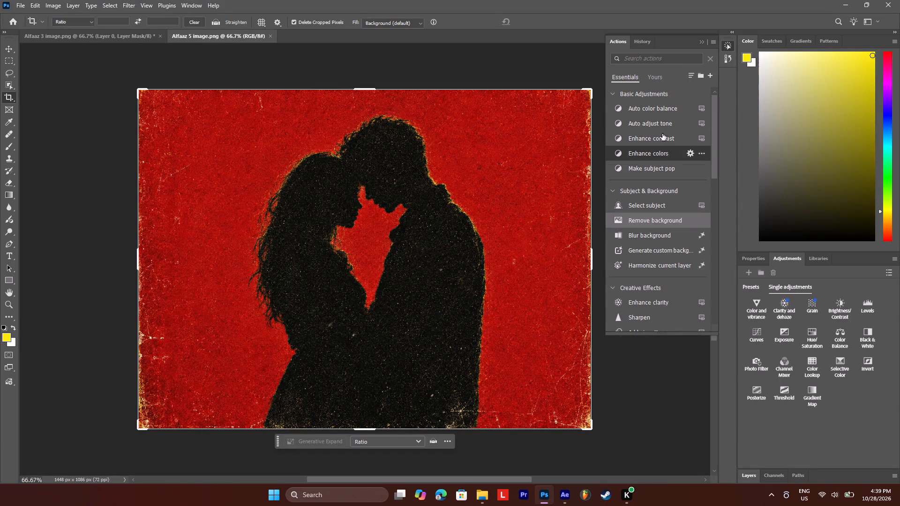
Remove the background behind the couple in the Alfaaz 5 image.
click(659, 222)
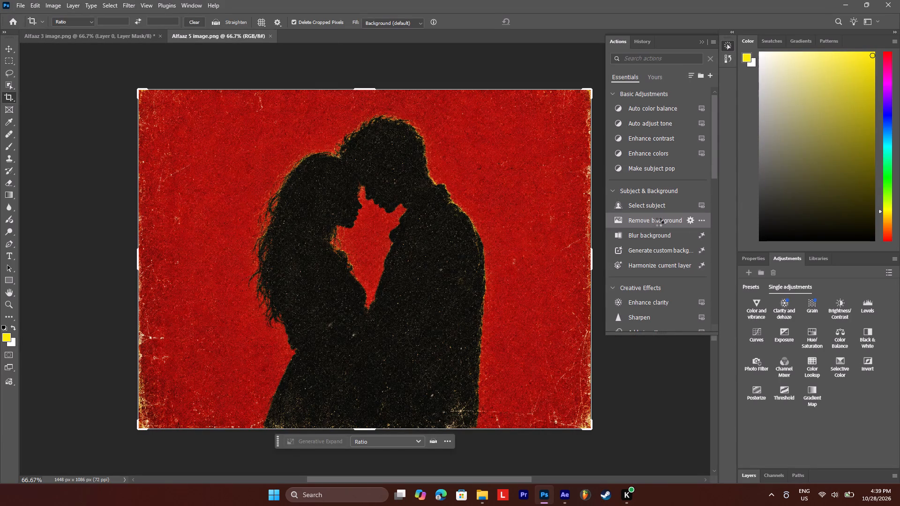
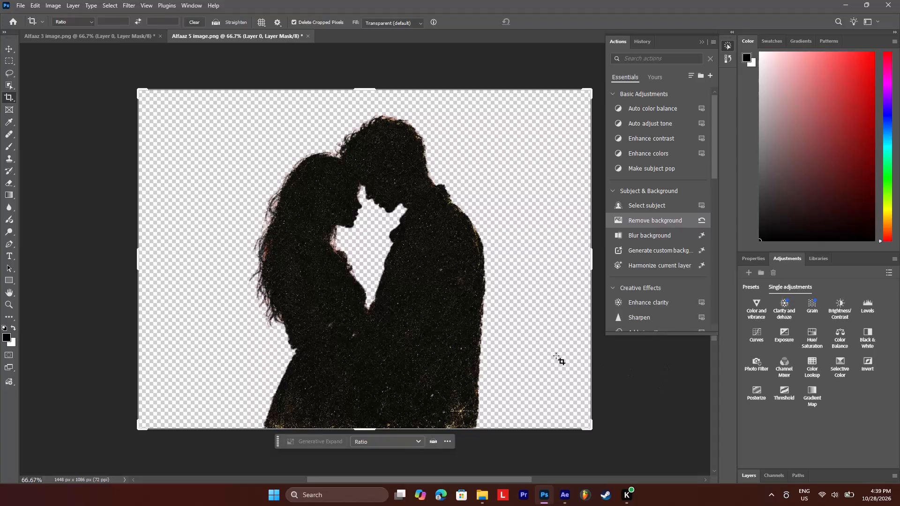
Export the background-removed couple silhouette as a PNG, replacing Alfaaz 5 image in the Videos > Alfaaz folder.
click(22, 7)
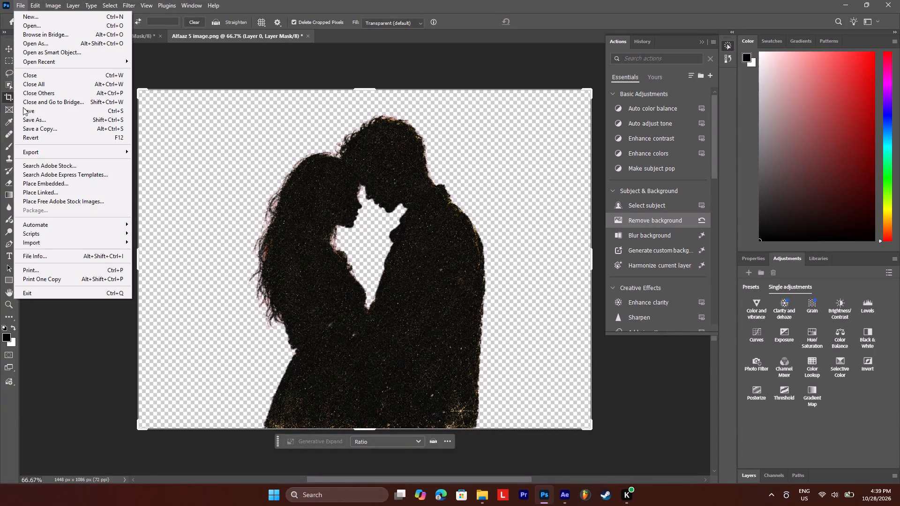
click(154, 164)
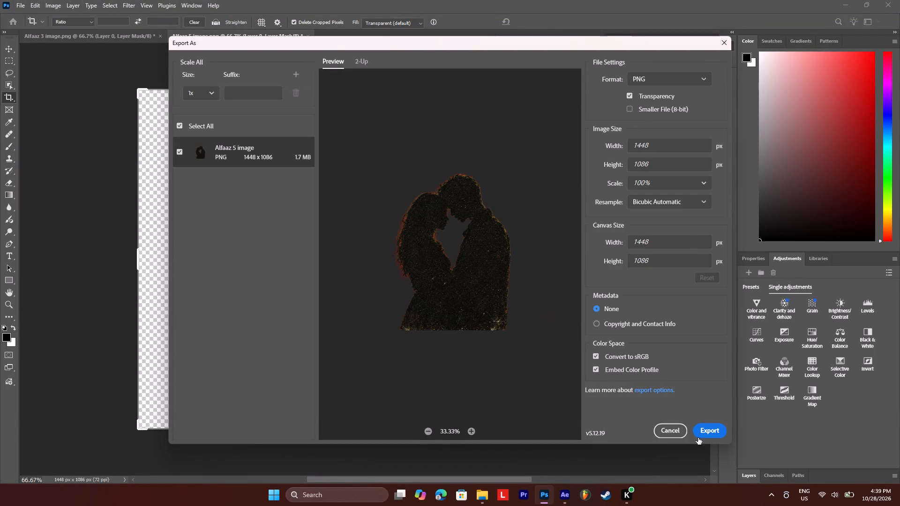
click(709, 423)
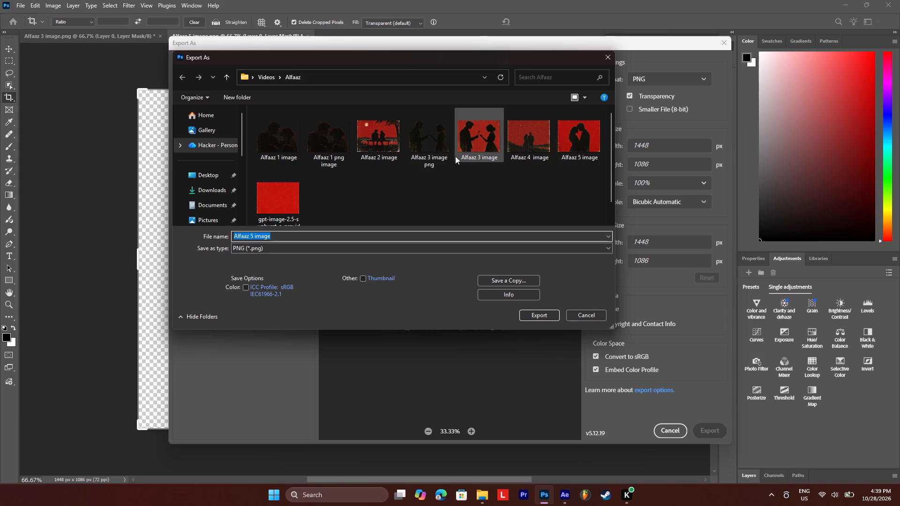
click(571, 153)
click(538, 313)
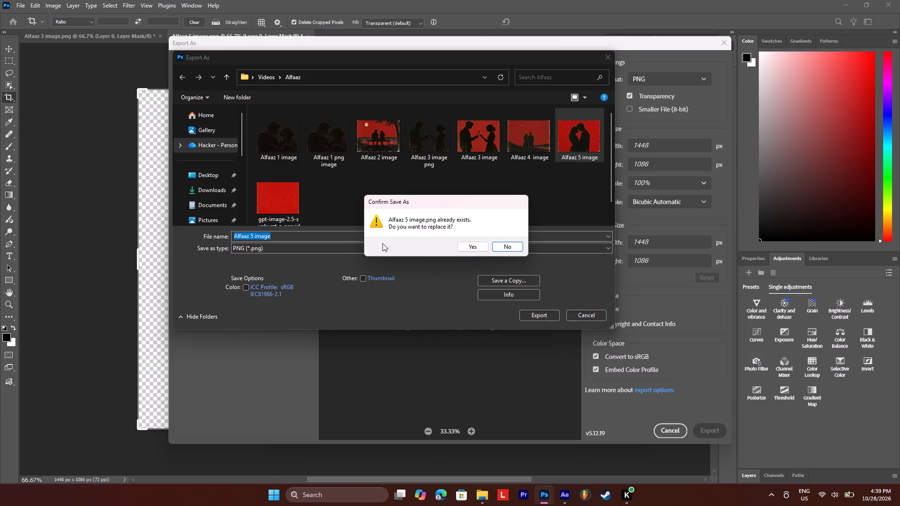
click(480, 247)
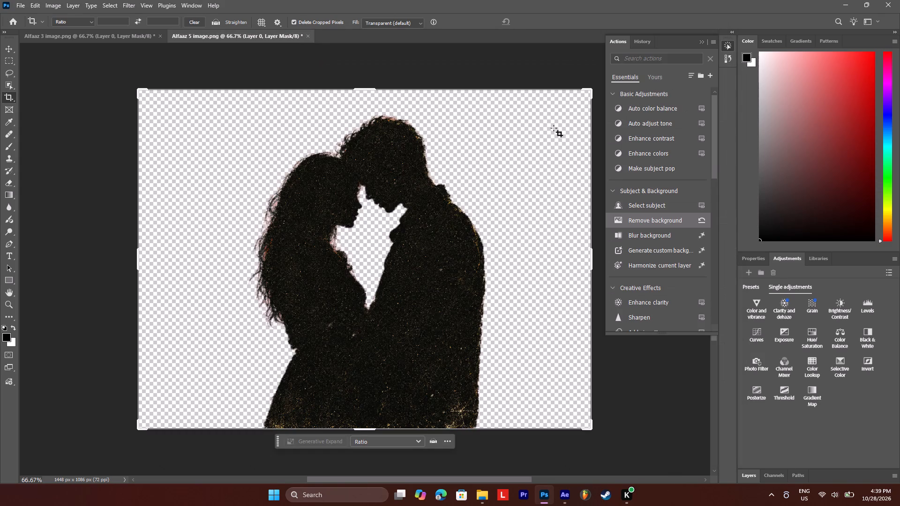
Quit Photoshop, saving the changes to Alfaaz 5 image.png over its disk copy, and return to After Effects.
click(899, 0)
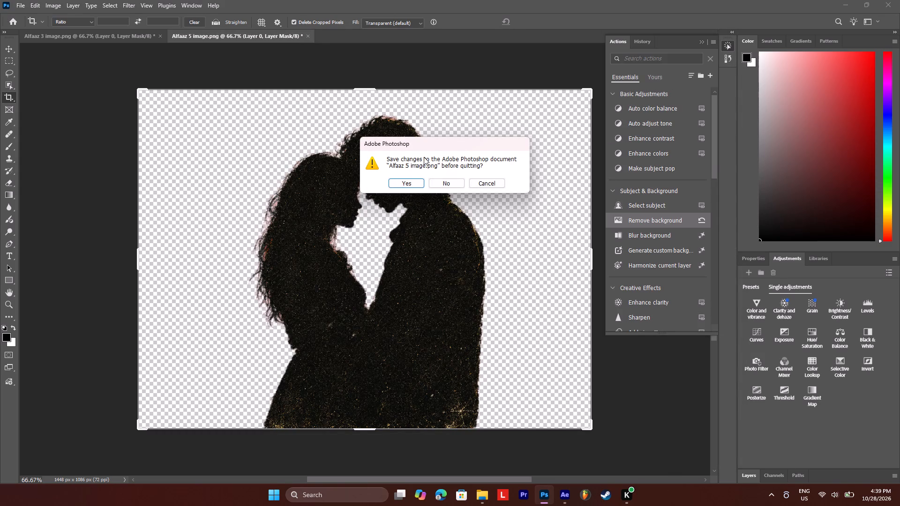
click(413, 180)
click(442, 194)
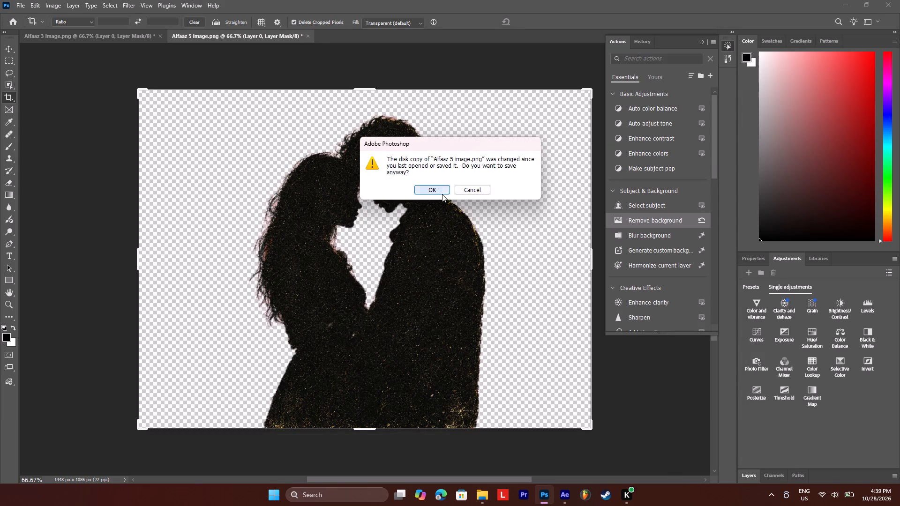
click(401, 188)
click(406, 182)
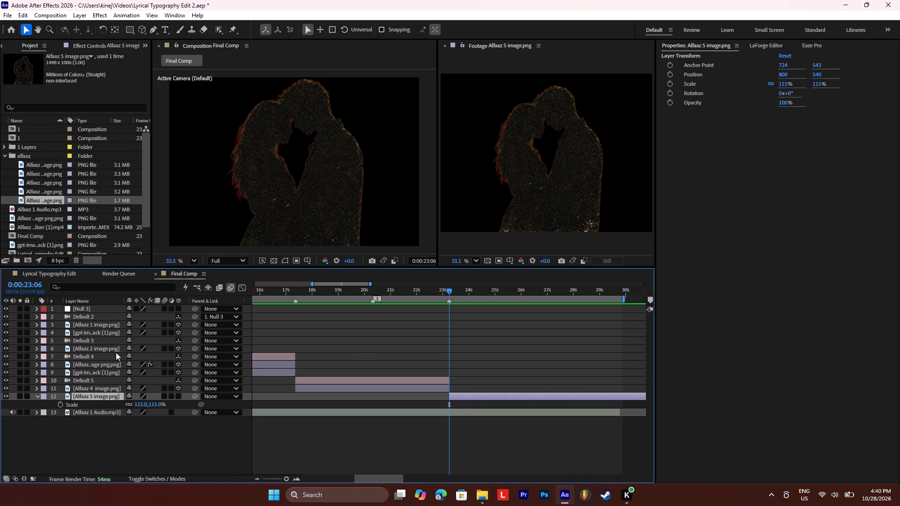
Duplicate the lower red gpt-image background layer in Final Comp and place the copy directly below the Alfaaz 5 image layer.
click(95, 372)
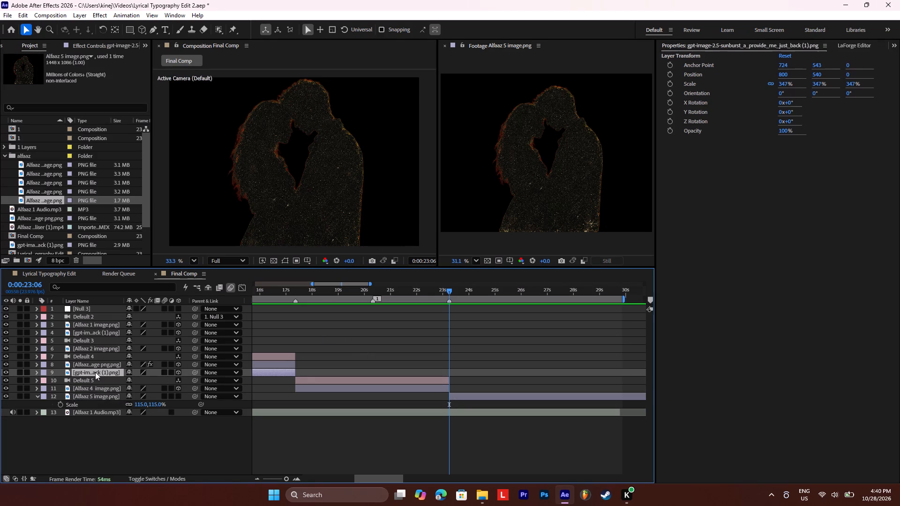
key(ctrl+d)
drag(95, 371, 95, 400)
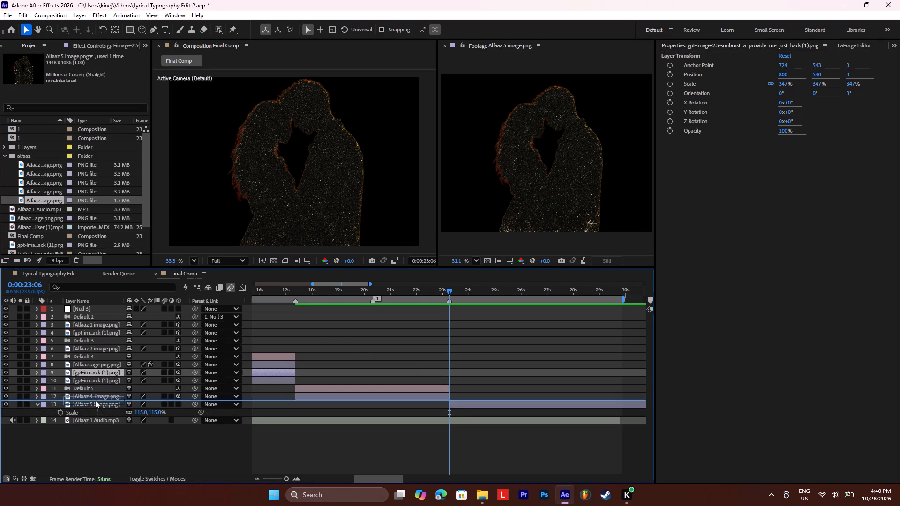
drag(95, 400, 95, 405)
Shift the duplicated background layer to start at 0:00:23:06 and extend its end to the composition's end, about 30 s.
drag(267, 409, 342, 409)
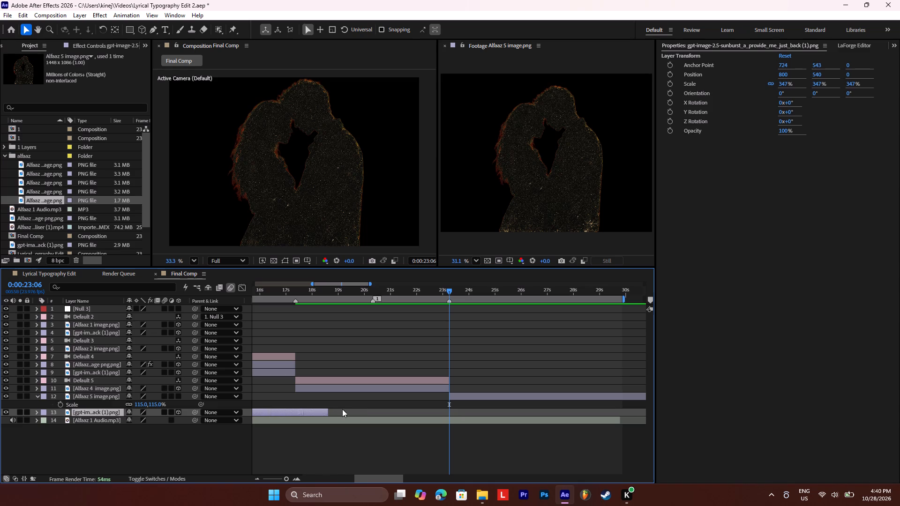
drag(342, 409, 502, 410)
drag(428, 411, 498, 410)
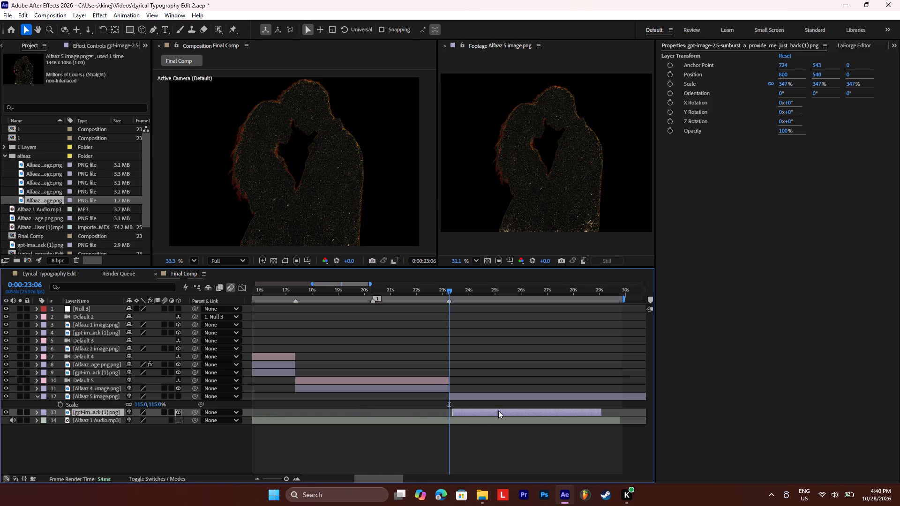
drag(498, 410, 495, 411)
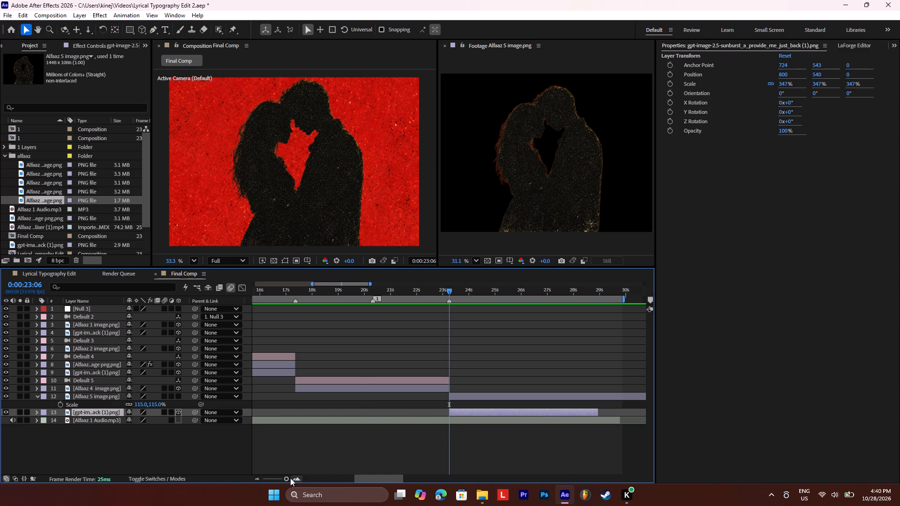
click(288, 478)
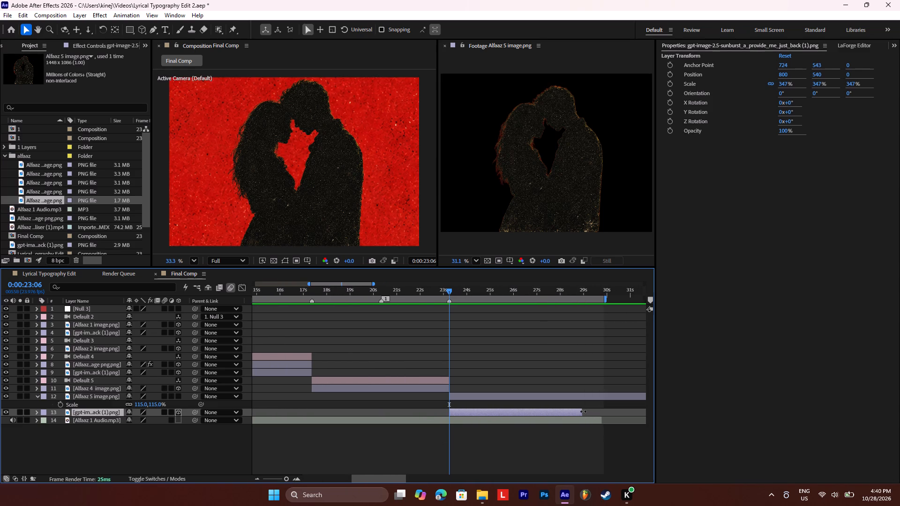
drag(583, 411, 607, 410)
Make the Alfaaz 5 image layer 3D and collapse its properties.
click(178, 396)
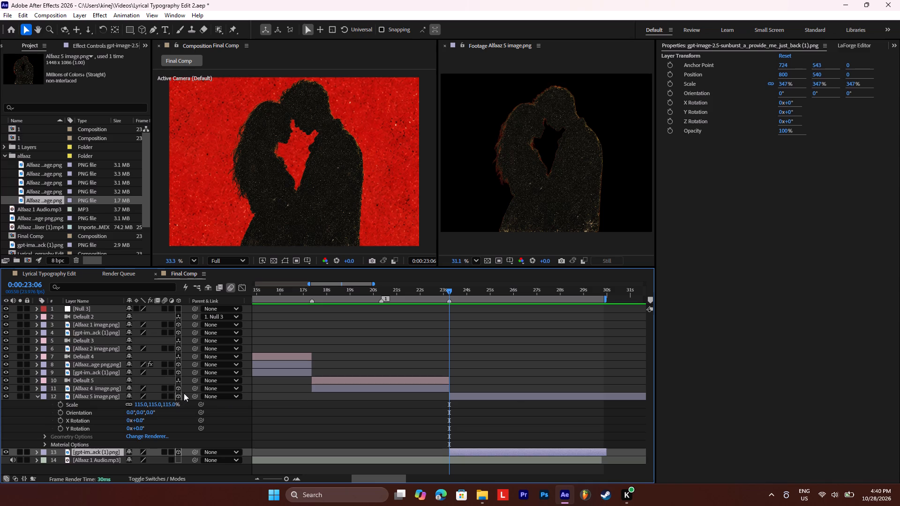
click(35, 396)
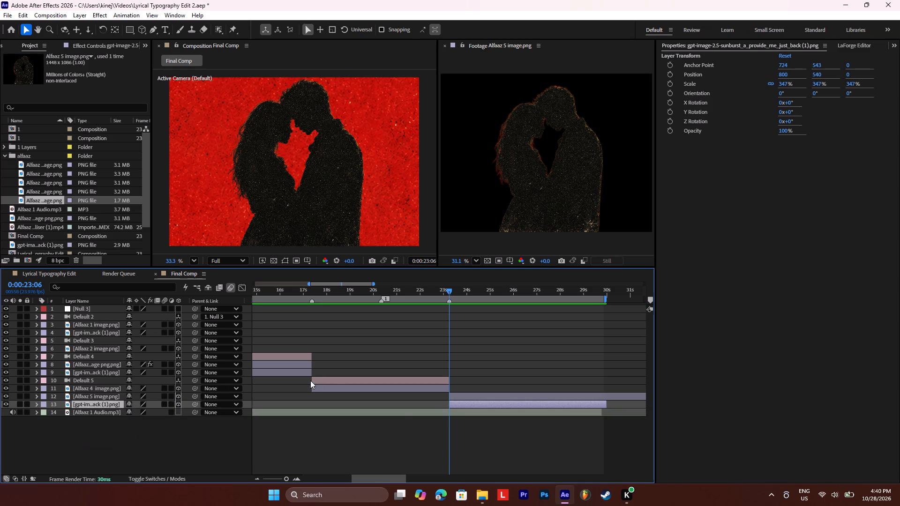
Create a camera from the 3D view at 0:00:23:06 and place it directly above the Alfaaz 5 image layer.
click(465, 396)
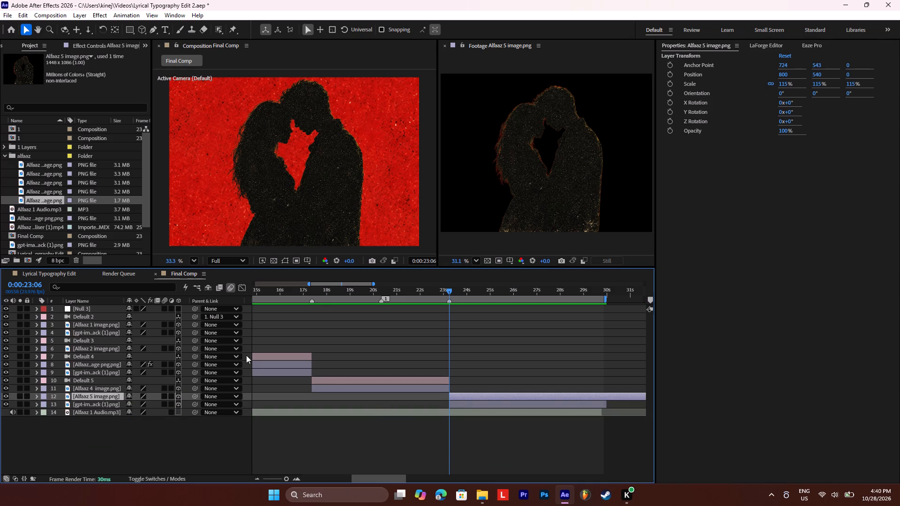
click(78, 11)
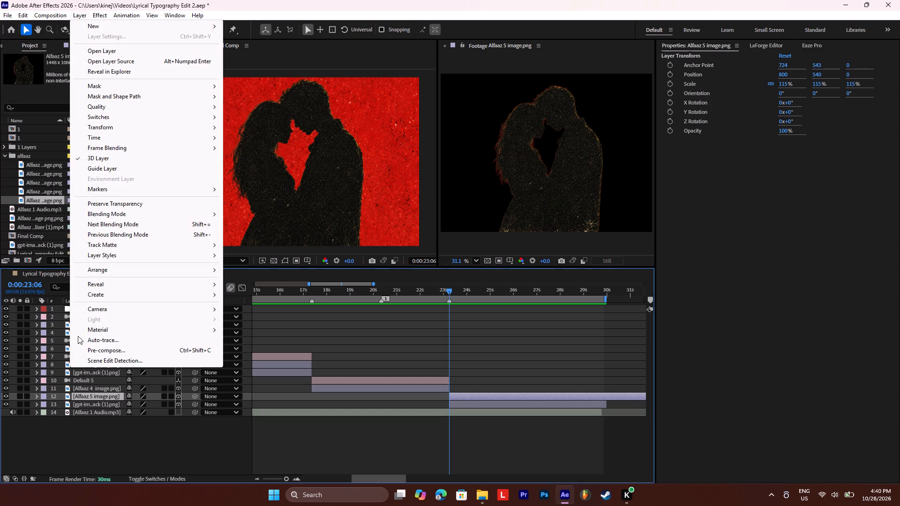
click(265, 305)
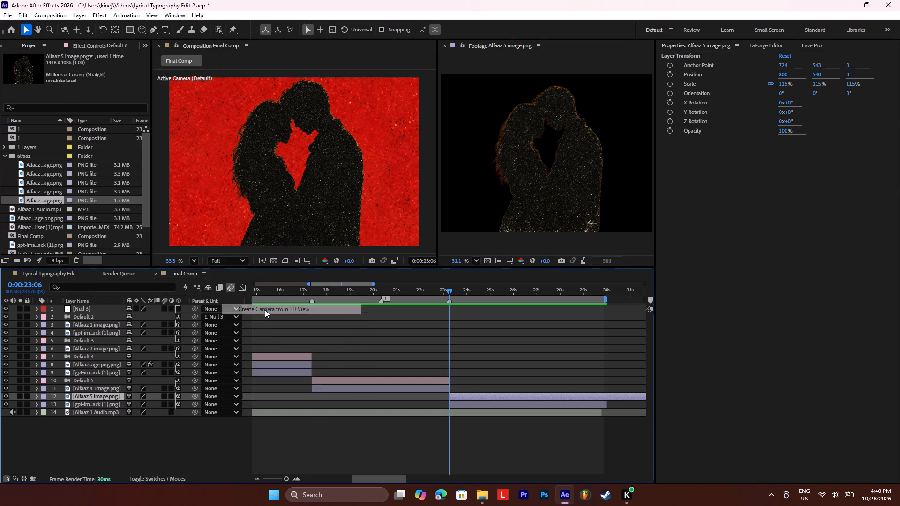
drag(89, 305, 89, 352)
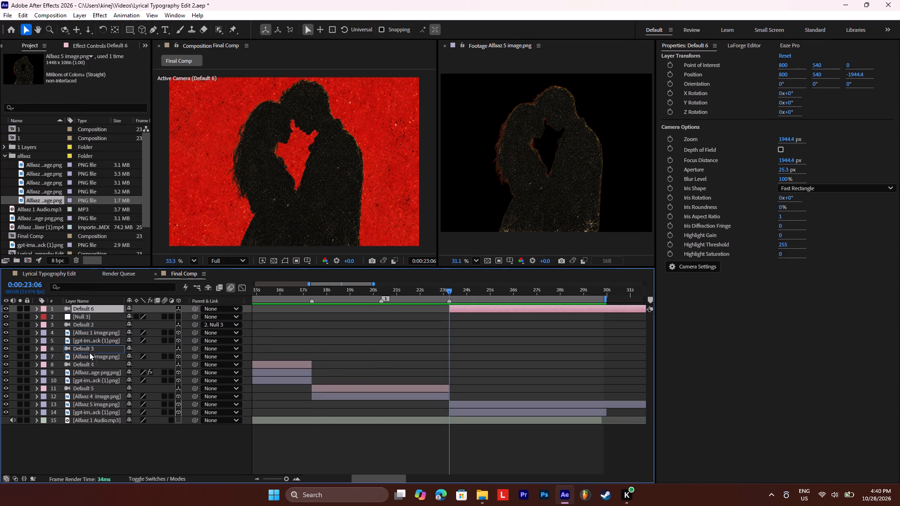
drag(89, 352, 89, 399)
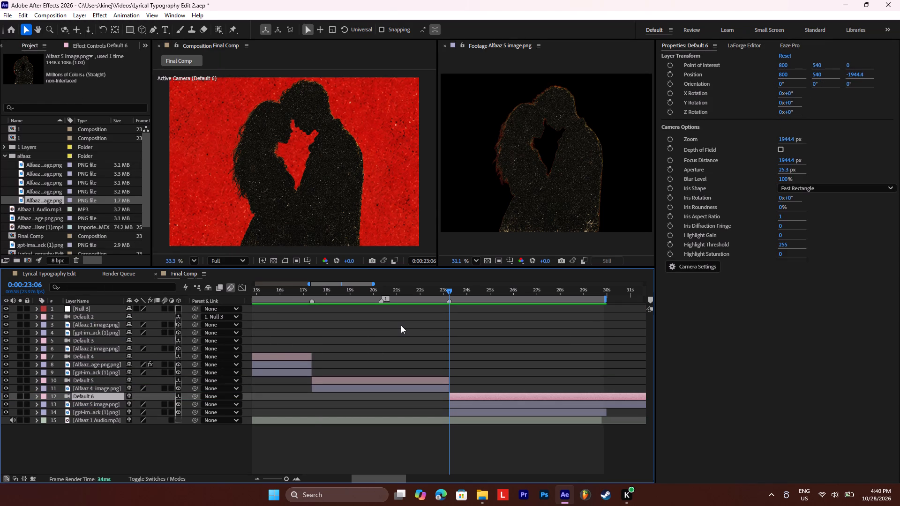
Set the Default 6 camera's focus distance to the Alfaaz 5 image layer, then deselect both layers.
ctrl+click(489, 404)
click(81, 17)
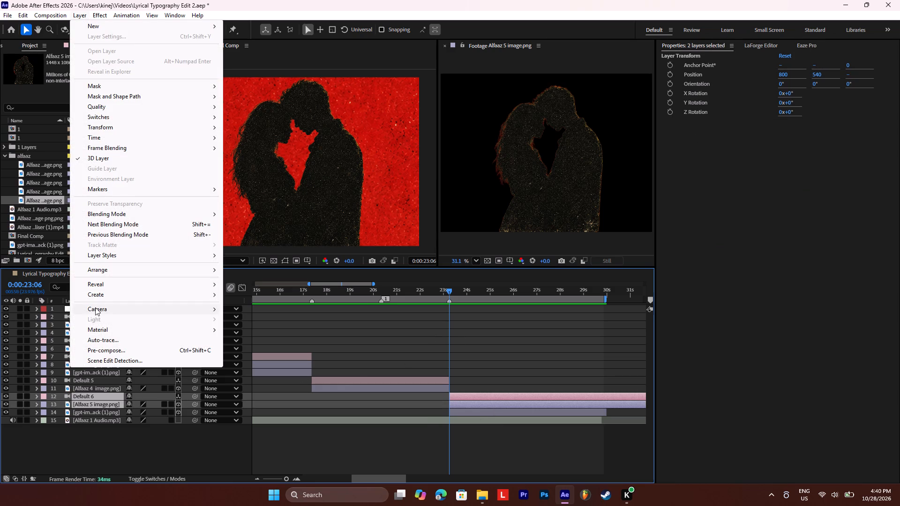
click(270, 374)
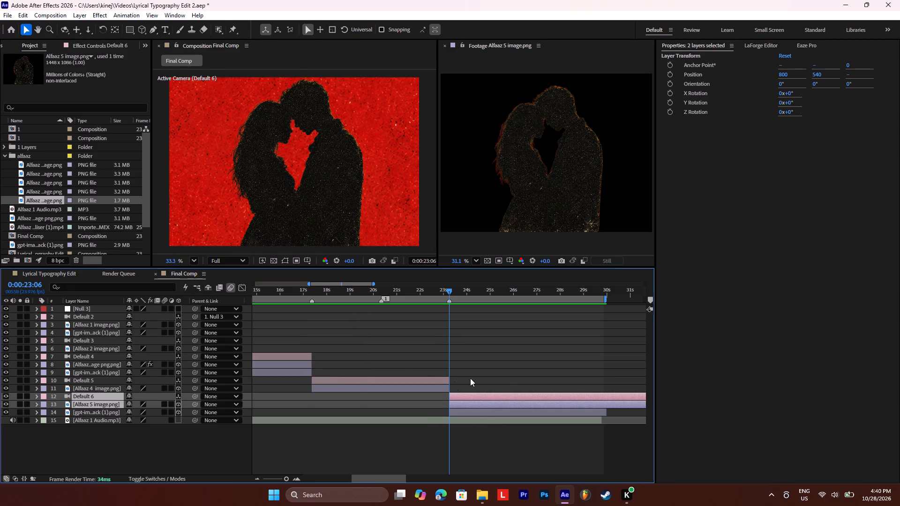
click(471, 399)
click(398, 412)
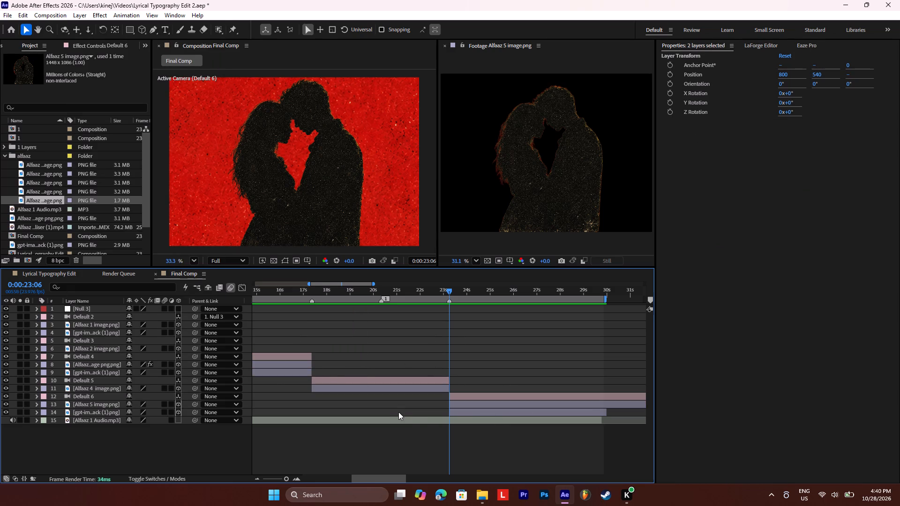
Preview the couple scene from about 0:00:23:06 and add a marker to the Default 6 camera layer at 0:00:25:09.
key(space)
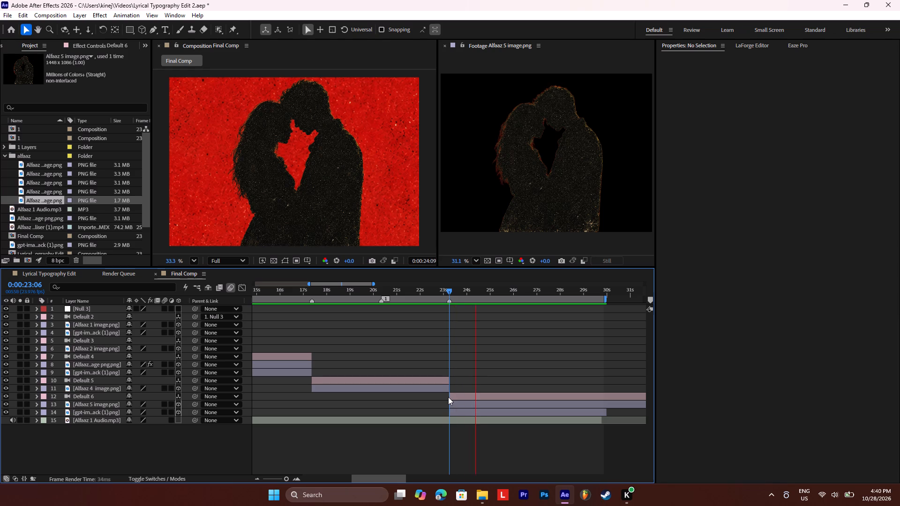
key(space)
key(space)
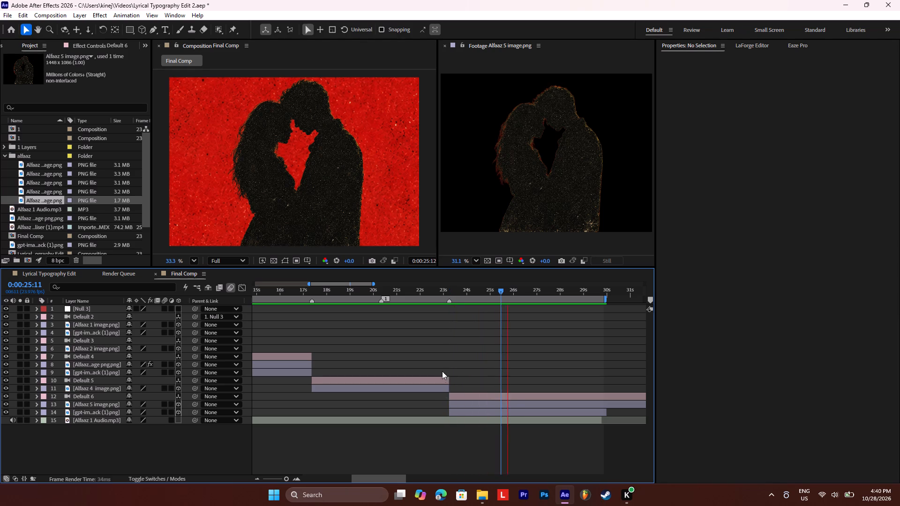
click(448, 296)
click(448, 290)
key(space)
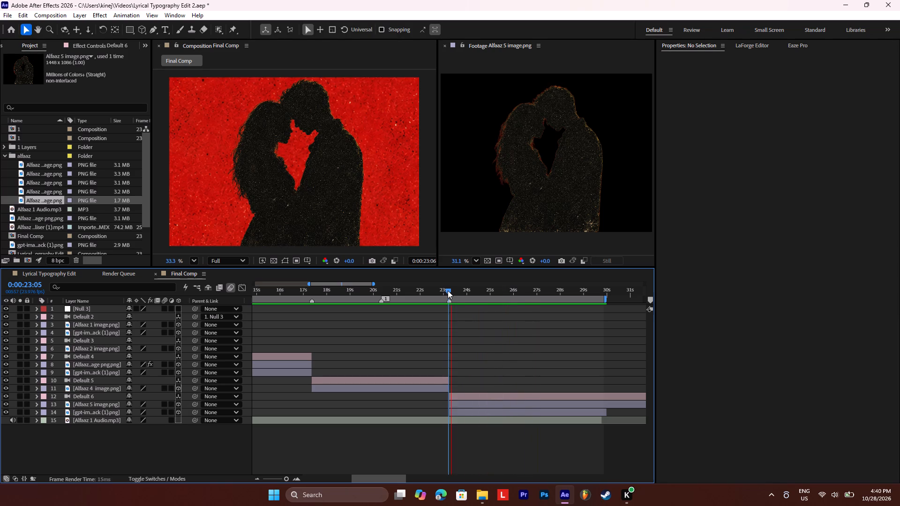
key(space)
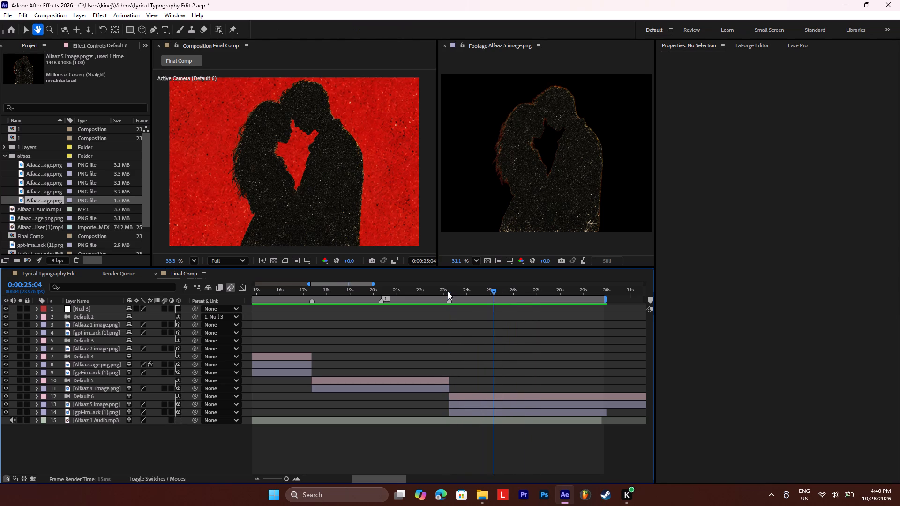
key(space)
key(space)
key(space)
key(space)
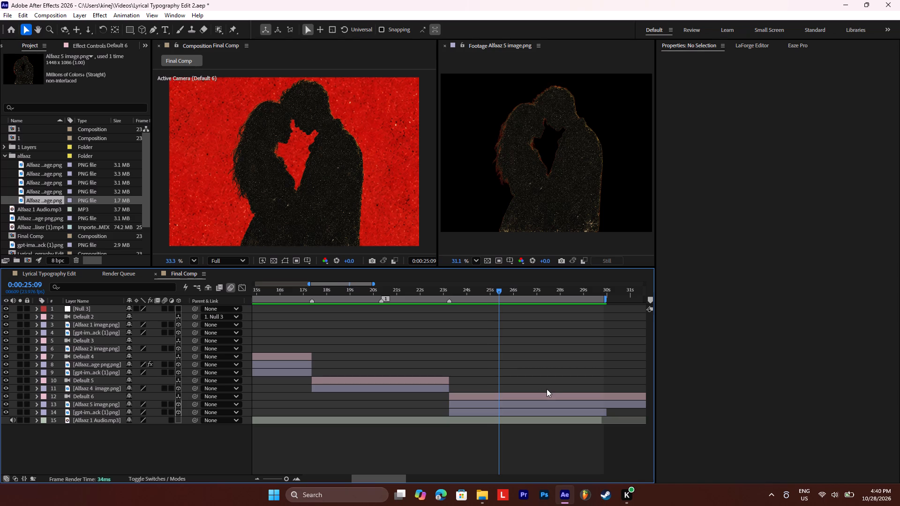
click(501, 396)
key(asterisk)
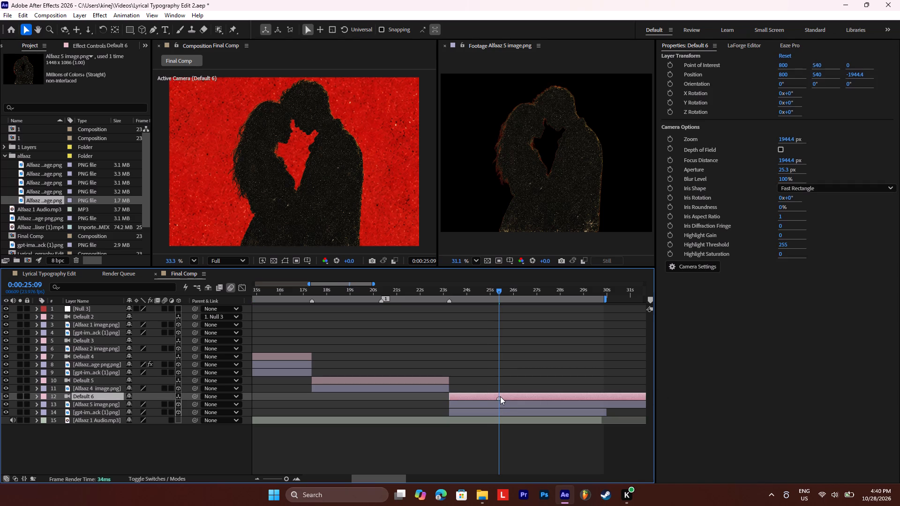
Preview the couple scene from 0:00:25:09 and add a marker to the Default 6 camera layer at 0:00:26:21.
key(space)
key(space)
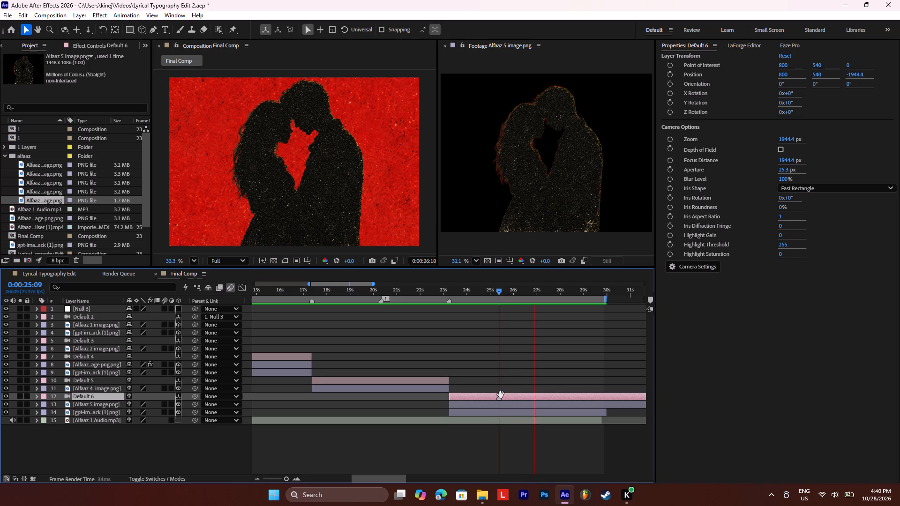
key(space)
key(space)
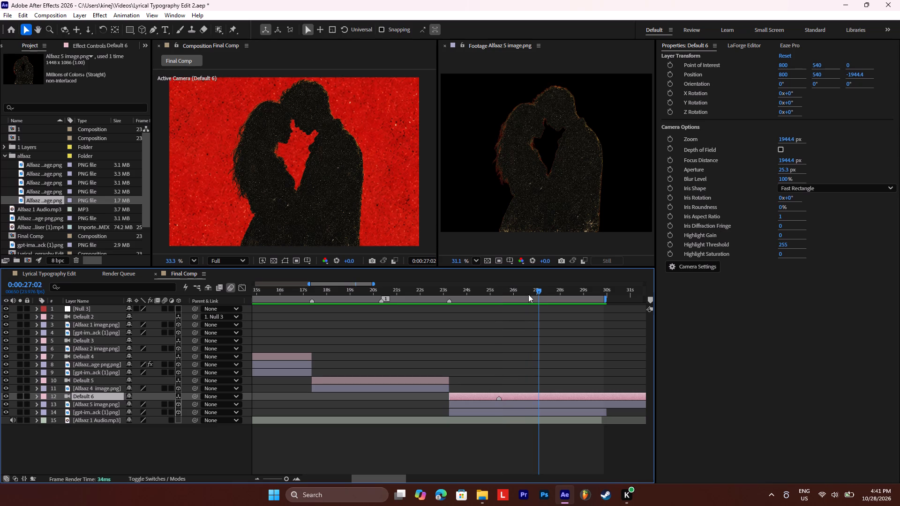
click(527, 289)
key(space)
key(space)
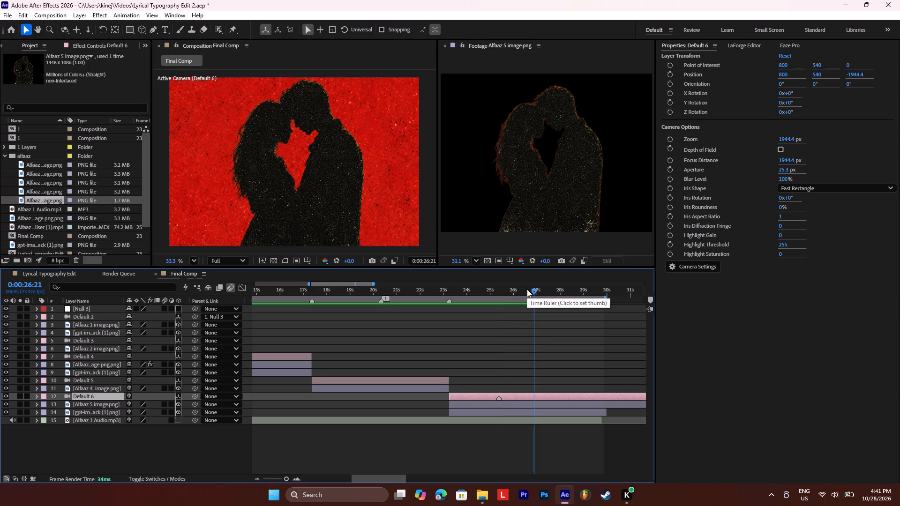
text(*)
key(space)
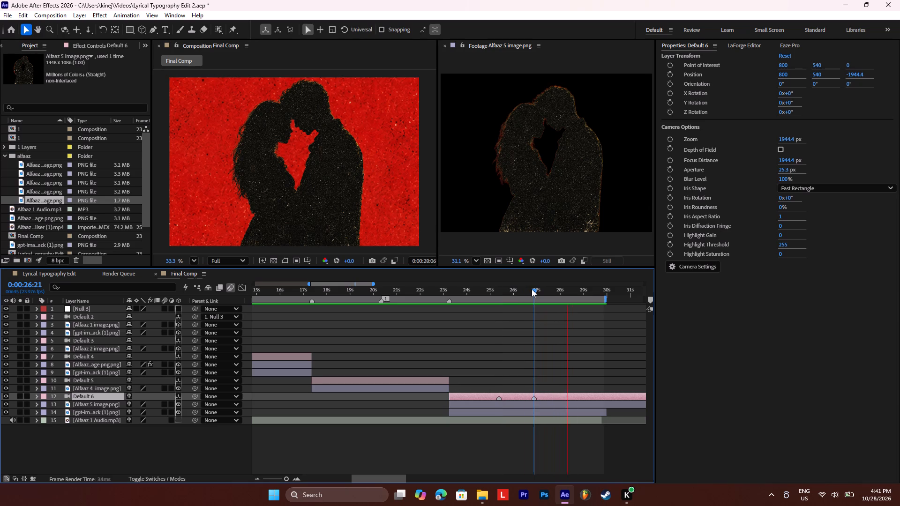
key(space)
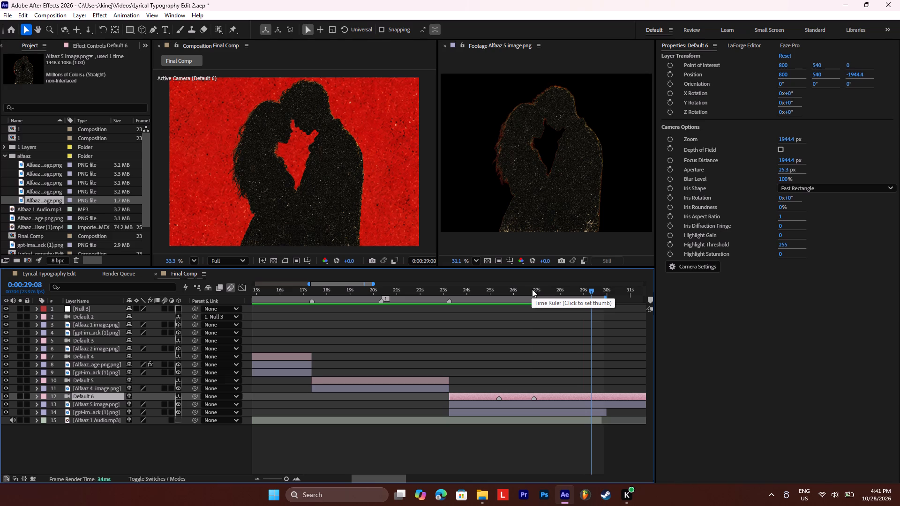
Start Point of Interest and Position keyframes on the Default 6 camera at 0:00:23:06.
drag(450, 290, 450, 290)
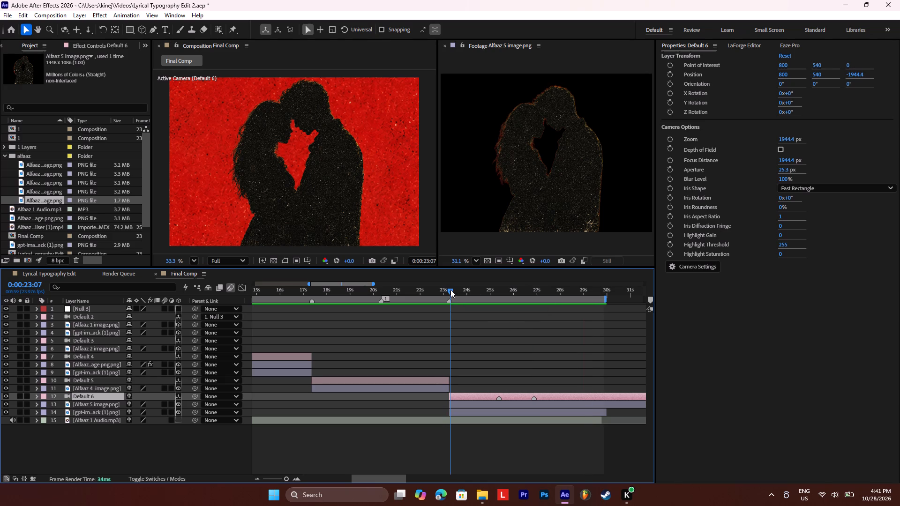
drag(450, 290, 449, 295)
click(472, 397)
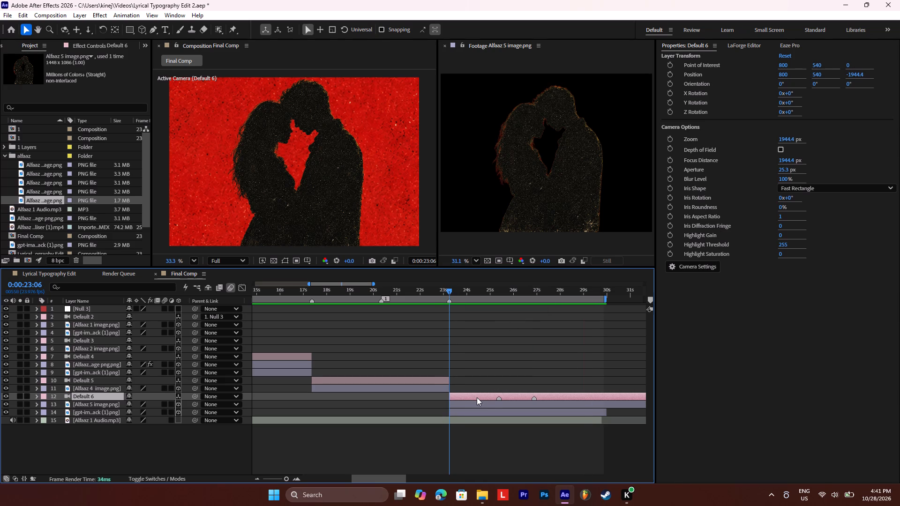
key(u)
click(37, 397)
click(42, 404)
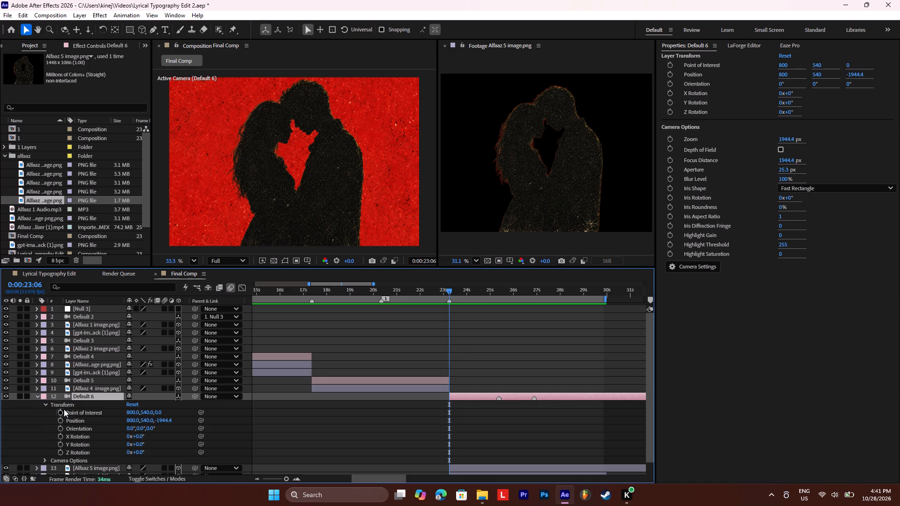
ctrl+click(59, 413)
ctrl+click(60, 420)
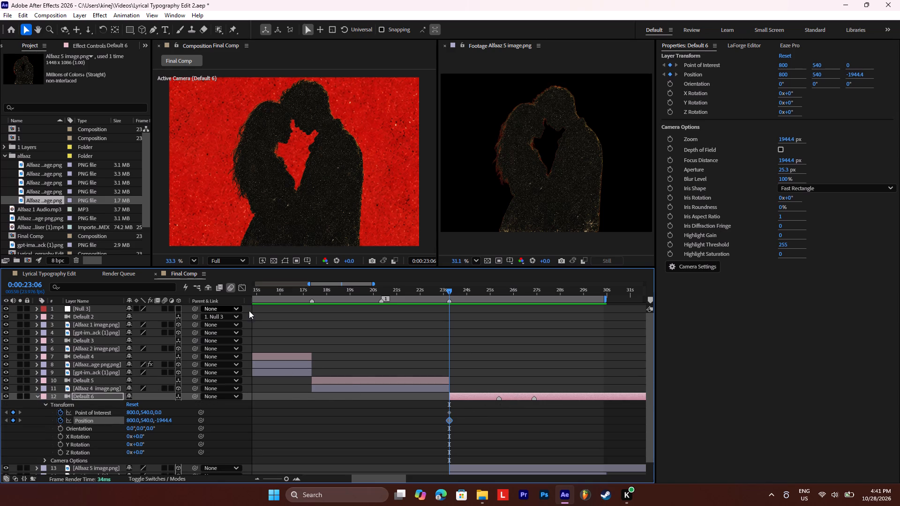
Pan the Default 6 camera at 0:00:23:06 to about X 420, Y 530, framing the couple on the right side of the shot.
click(85, 28)
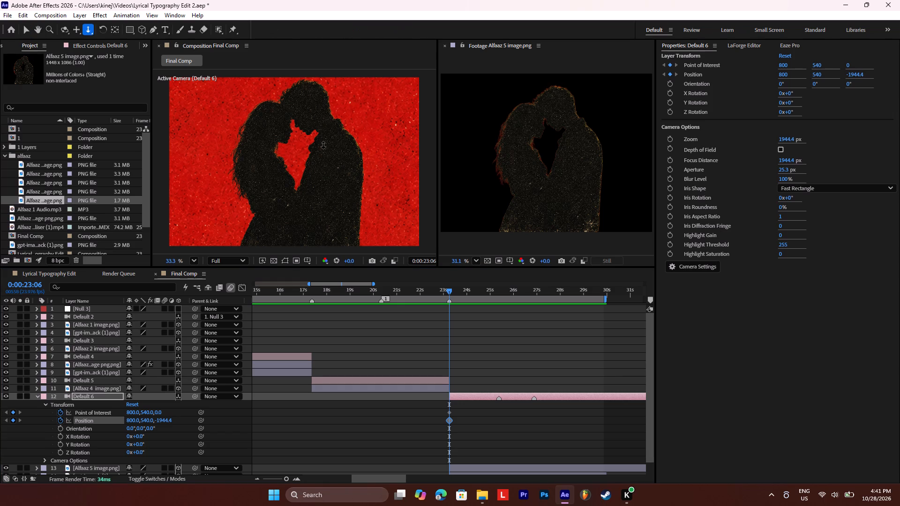
click(79, 30)
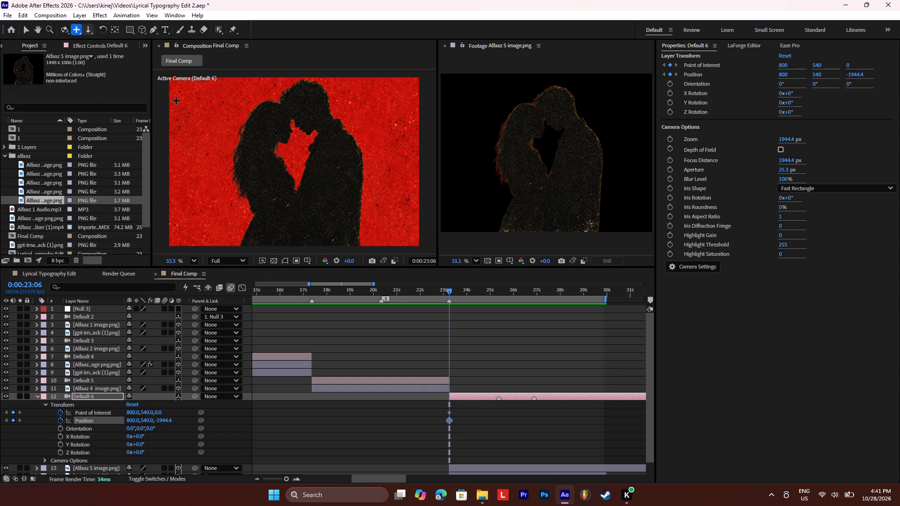
drag(197, 111, 267, 112)
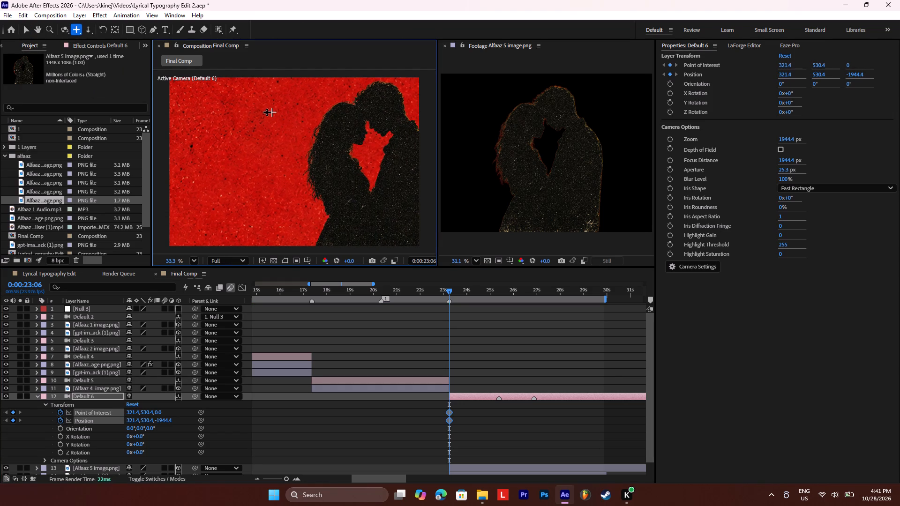
drag(267, 112, 251, 112)
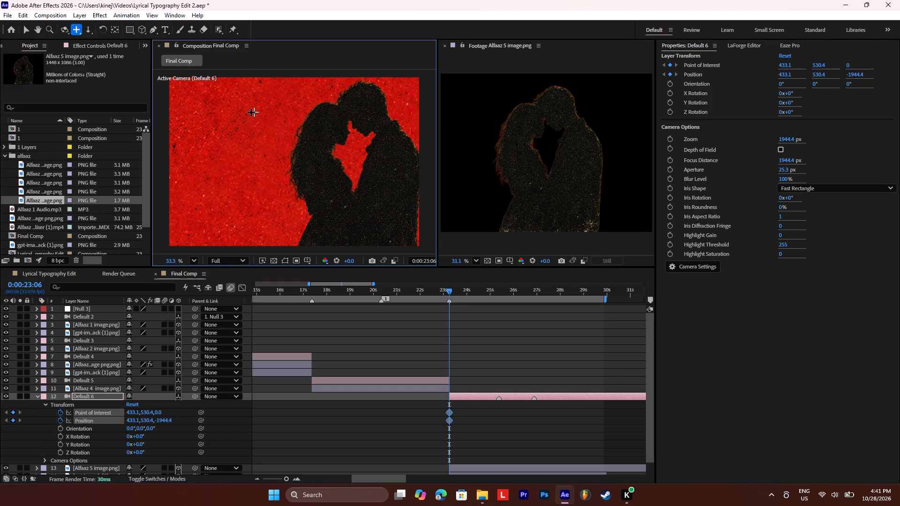
drag(251, 112, 253, 112)
Preview the scene and copy the camera's Point of Interest and Position keyframes from 0:00:23:06 to 0:00:25:05, just before the first layer marker.
key(space)
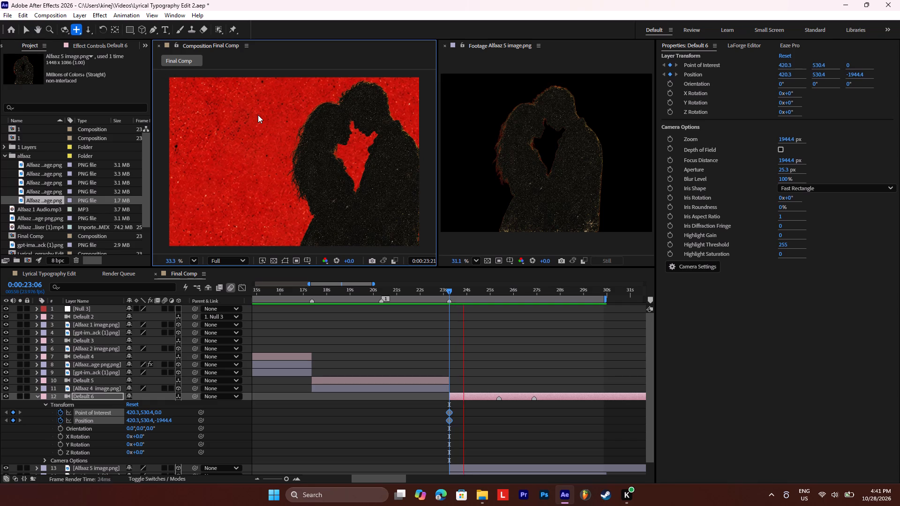
key(space)
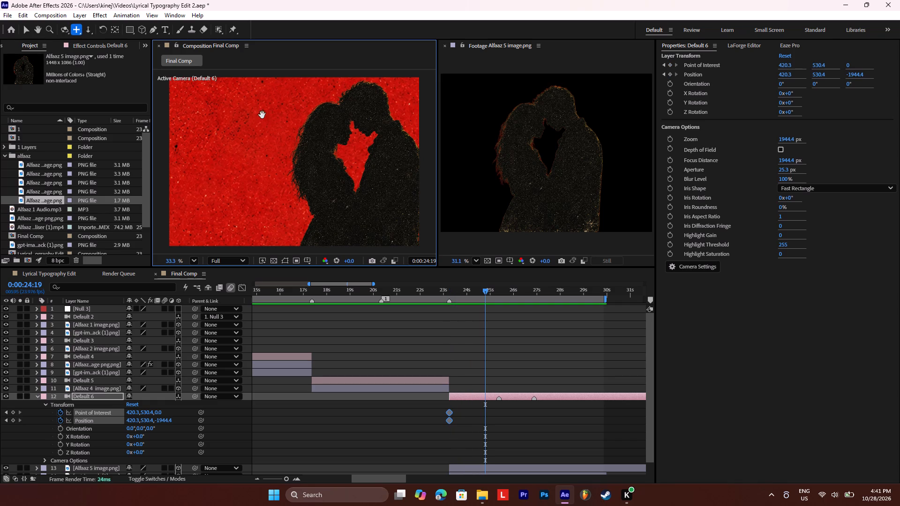
key(space)
key(space)
key(space)
key(space)
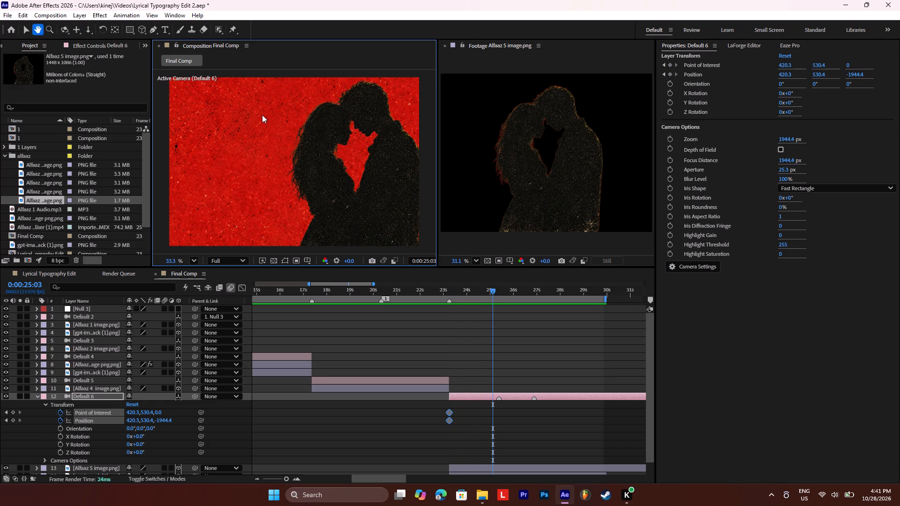
key(space)
key(space)
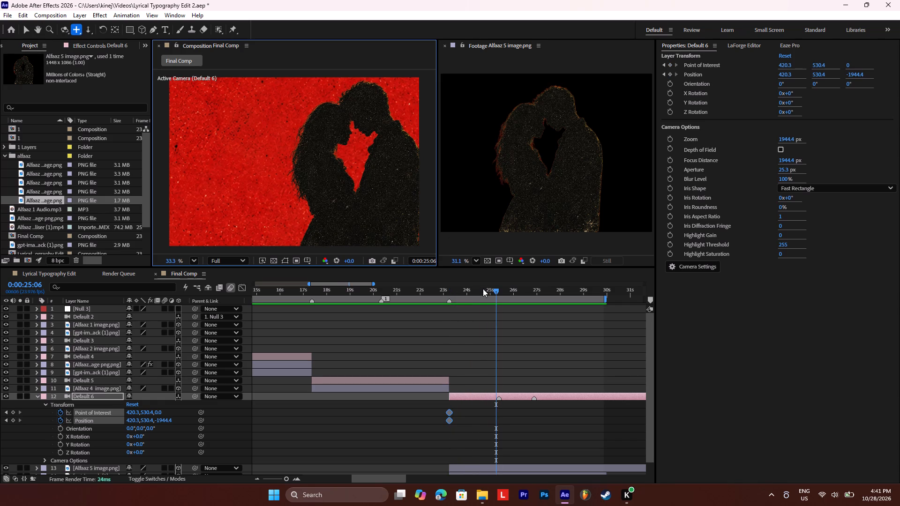
click(486, 290)
key(space)
key(space)
key(space)
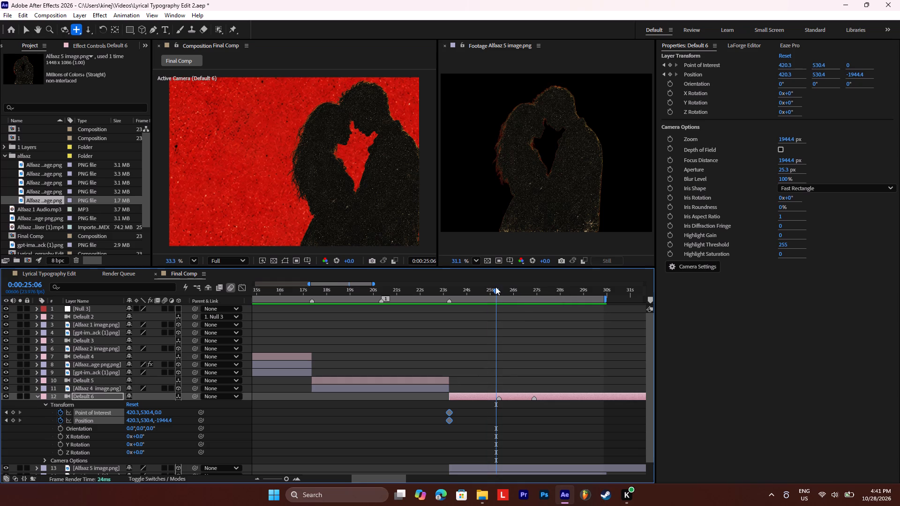
click(495, 290)
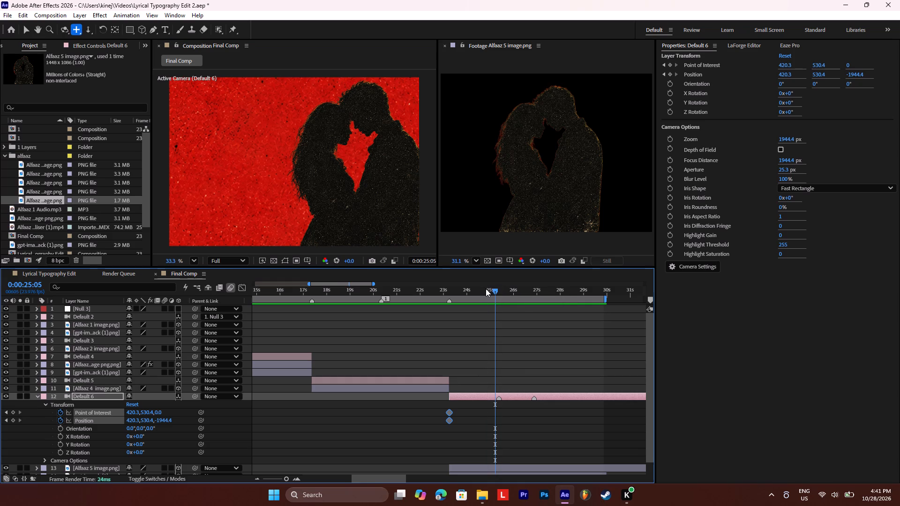
key(ctrl+c)
key(ctrl+v)
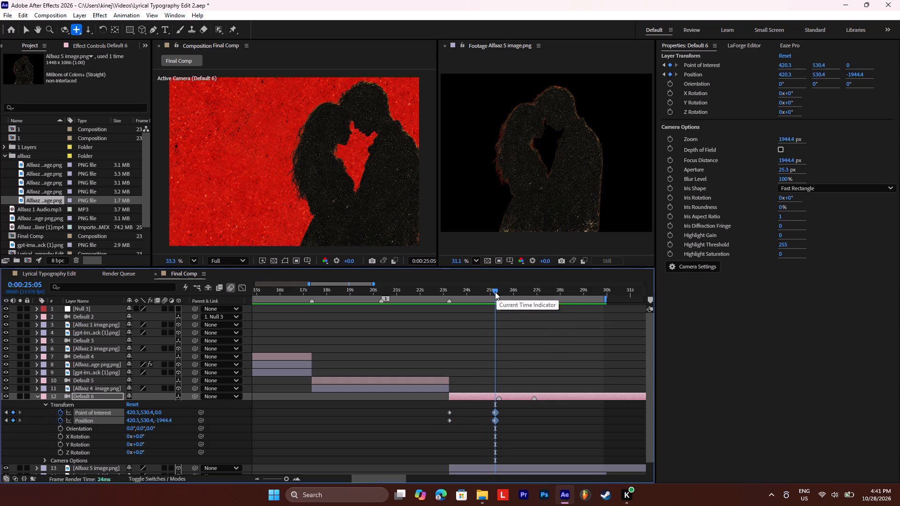
At the 0:00:25:09 marker, pan the Default 6 camera to about X 1254, Y 521, framing the couple on the left side of the shot.
drag(495, 288, 500, 288)
key(space)
key(space)
click(500, 288)
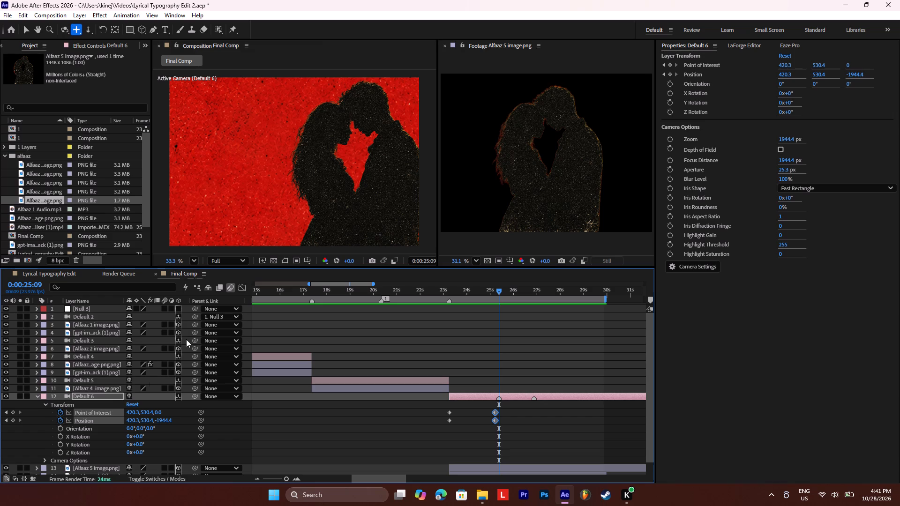
drag(330, 150, 301, 150)
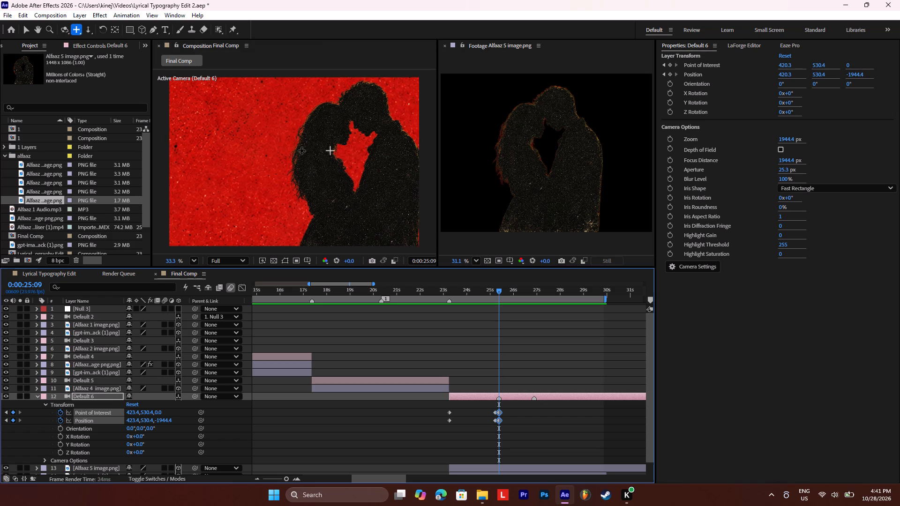
drag(301, 150, 261, 151)
drag(325, 151, 232, 152)
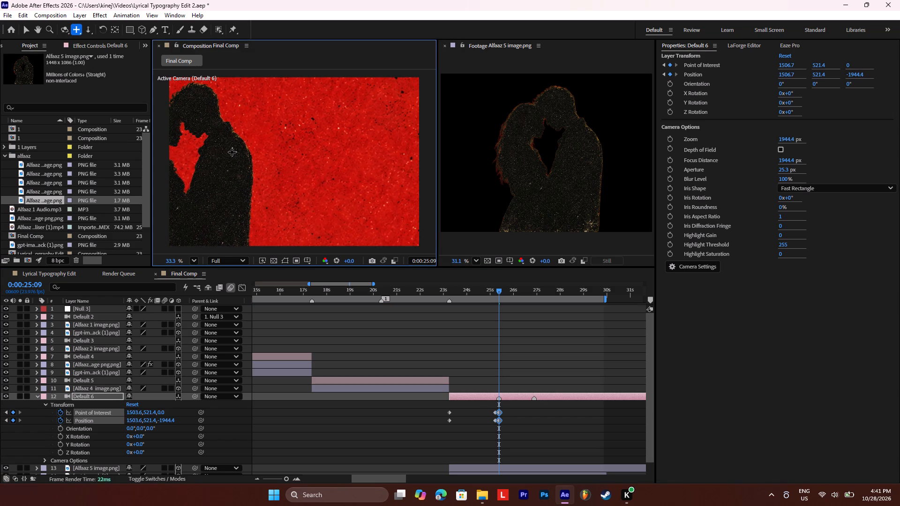
drag(232, 152, 266, 152)
Preview the scene and copy the camera's Point of Interest and Position keyframes from 0:00:25:09 to 0:00:26:19, just before the second layer marker.
key(space)
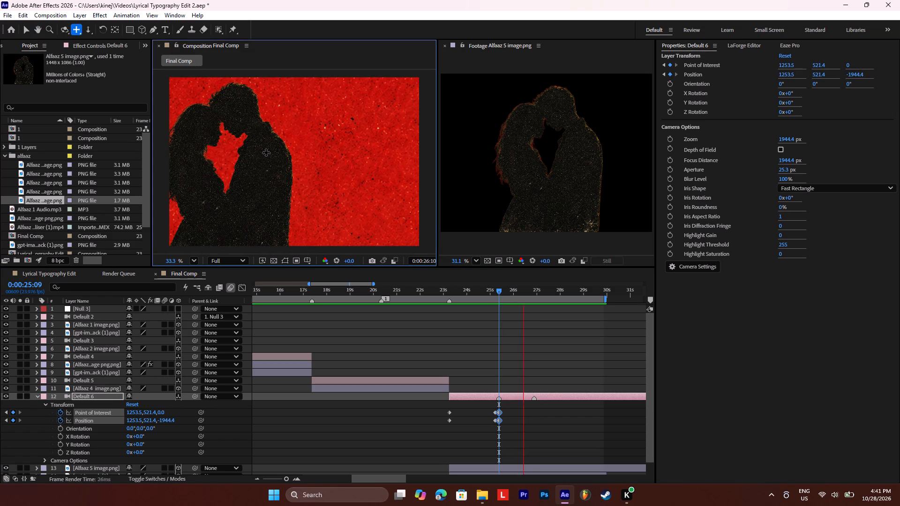
key(space)
key(space)
key(space)
key(space)
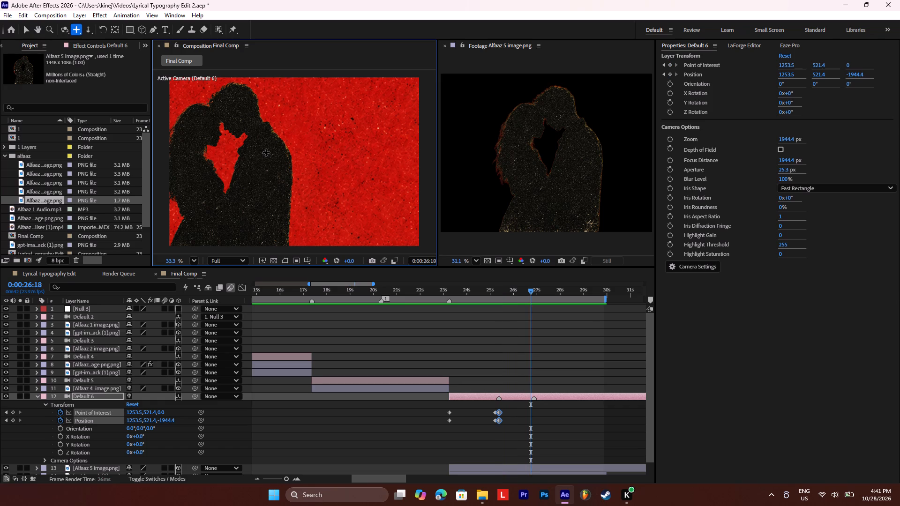
key(space)
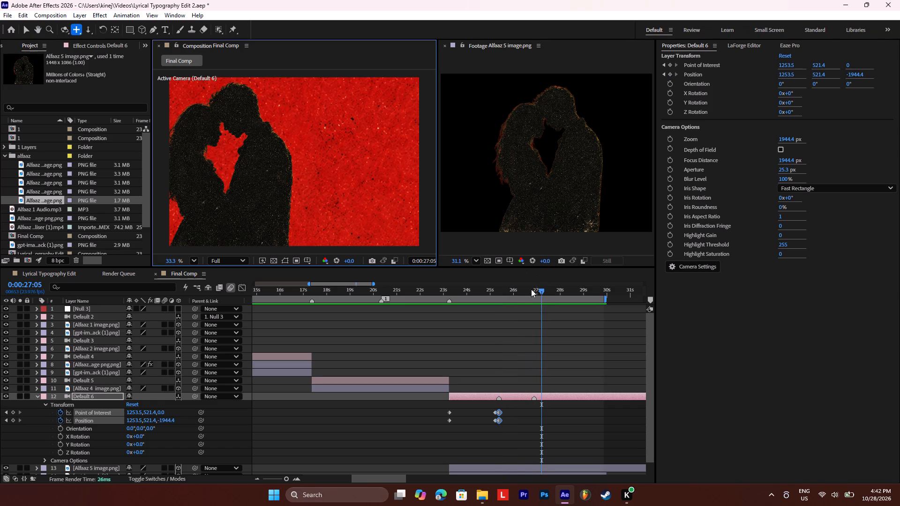
drag(531, 291, 526, 294)
key(space)
key(space)
key(space)
key(space)
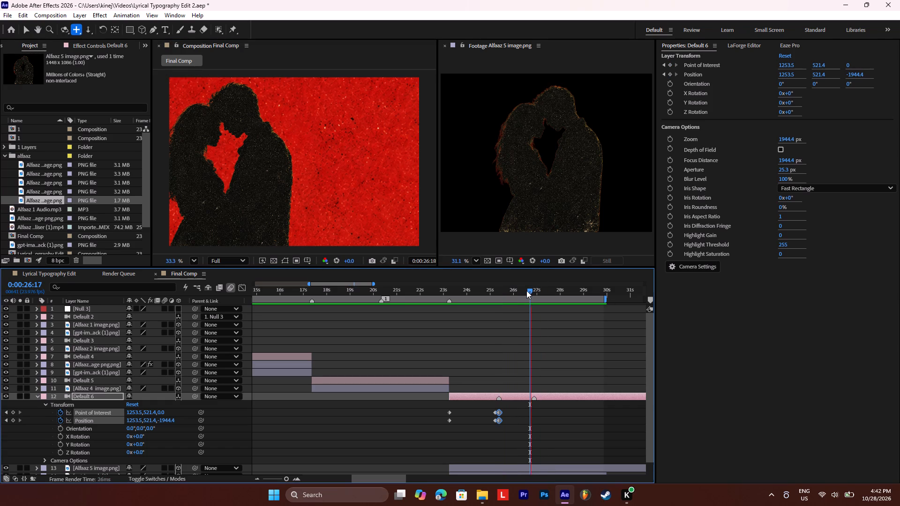
key(ctrl+c)
key(ctrl+v)
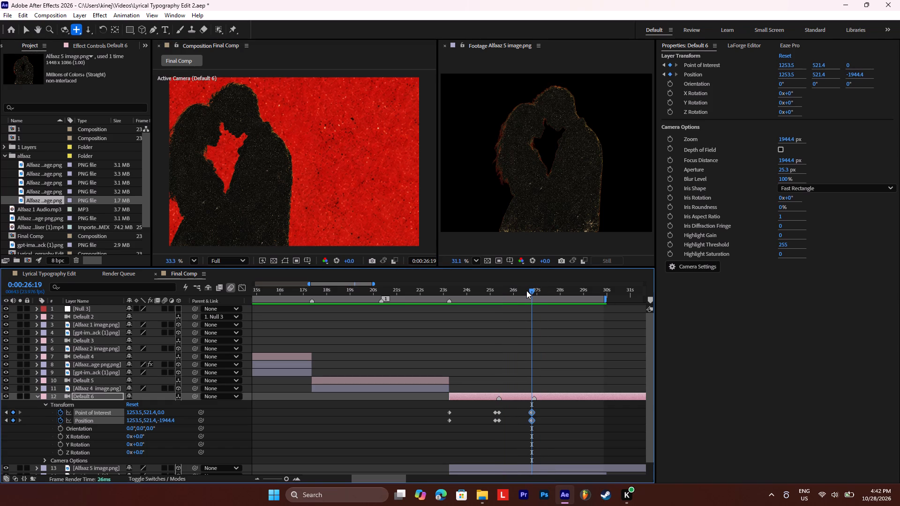
At 0:00:26:23, pan the Default 6 camera to about X 788, Y 77, framing the couple at the bottom centre of the shot.
drag(534, 291, 539, 291)
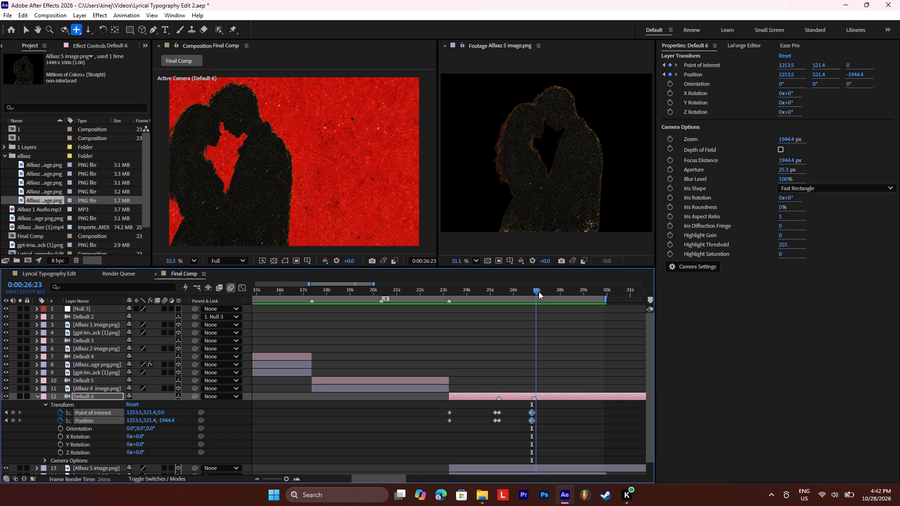
drag(539, 291, 539, 292)
drag(241, 168, 294, 204)
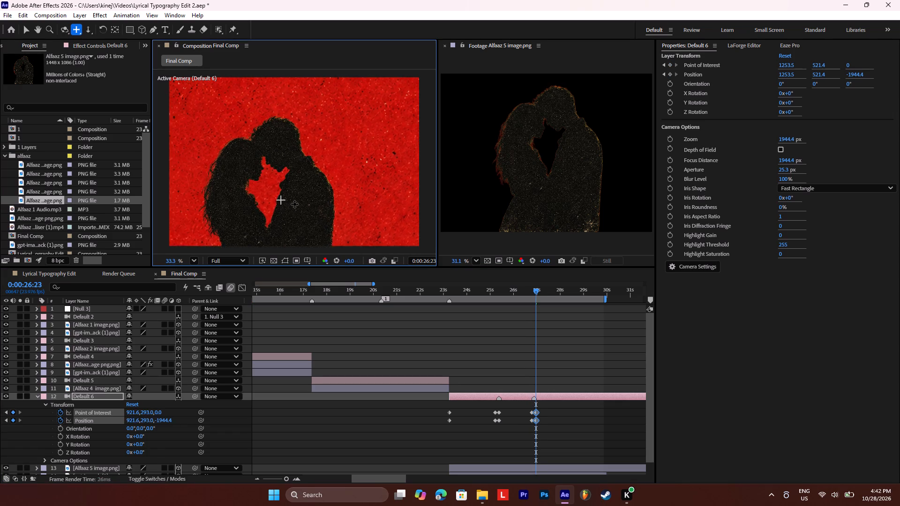
drag(294, 204, 315, 215)
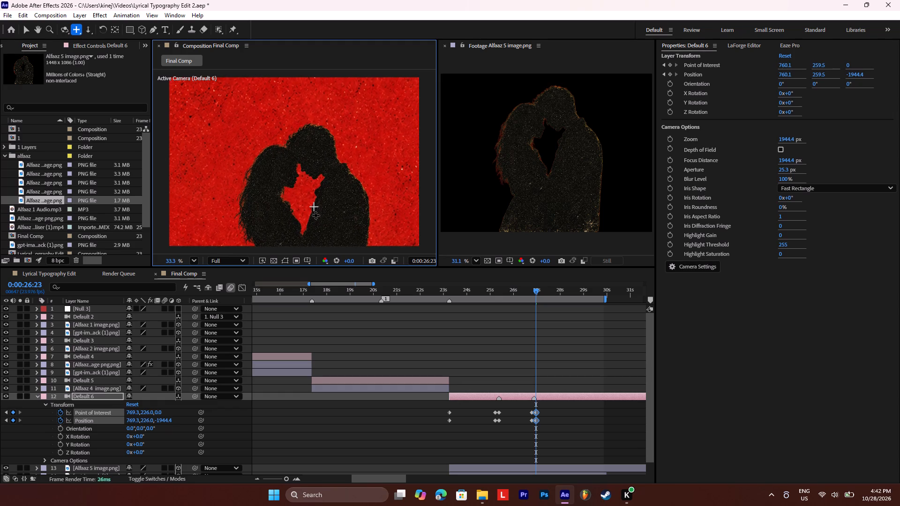
drag(315, 215, 315, 230)
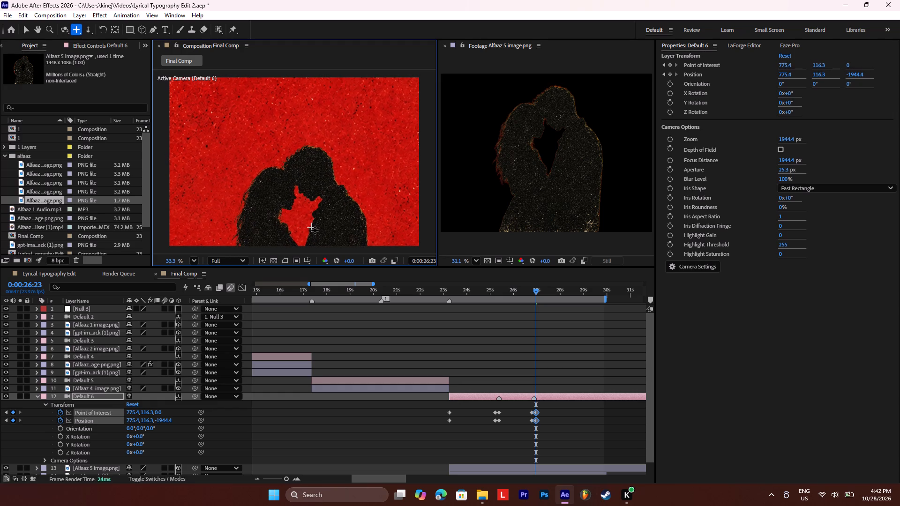
drag(315, 230, 313, 237)
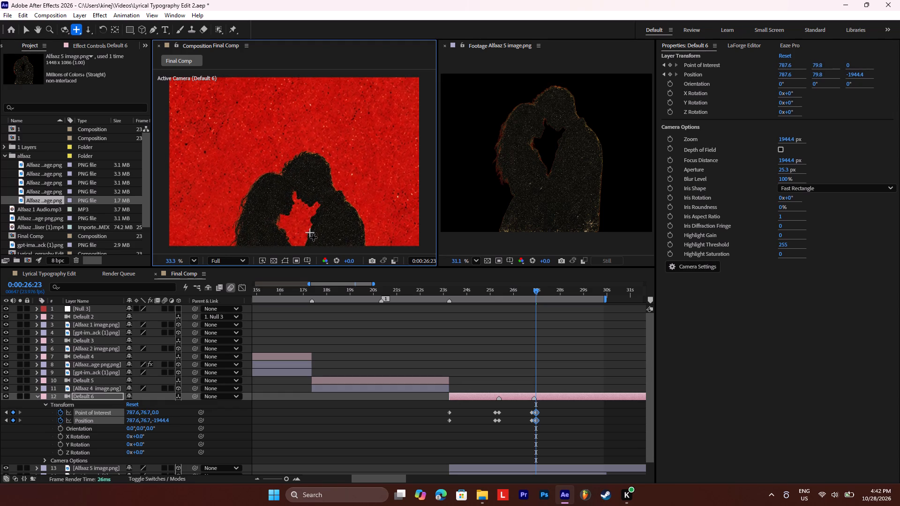
At 0:00:26:23, pan and dolly the Default 6 camera to X 754.7, Y 116.3, Z -1858.2, reframing the couple slightly larger.
drag(313, 237, 313, 238)
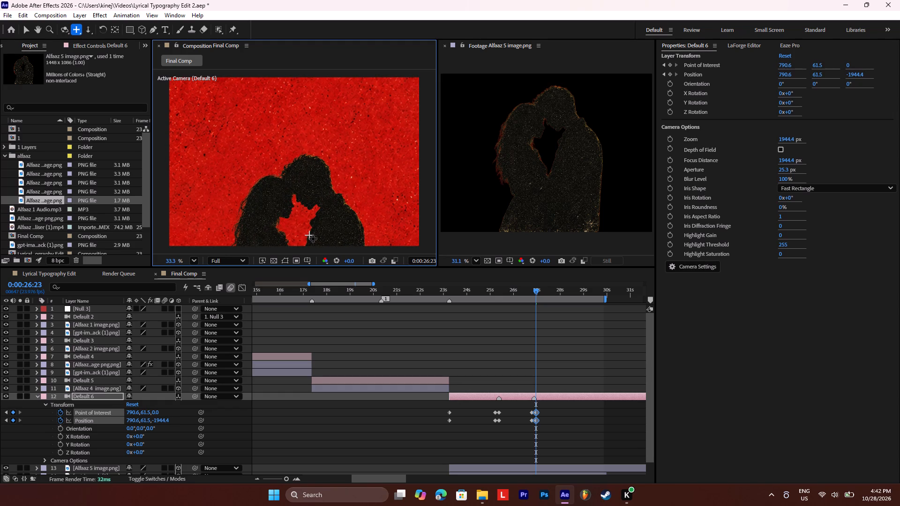
drag(313, 238, 313, 238)
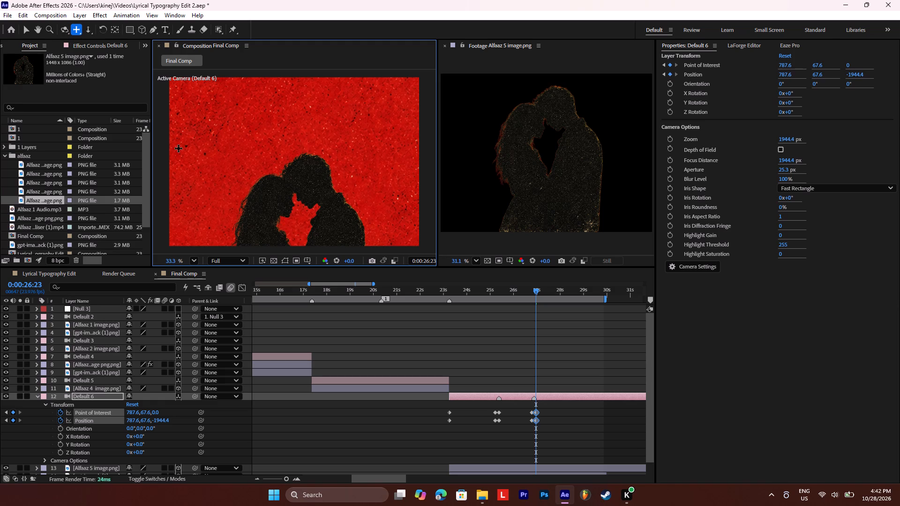
click(90, 25)
drag(348, 227, 348, 220)
click(77, 32)
drag(272, 201, 284, 196)
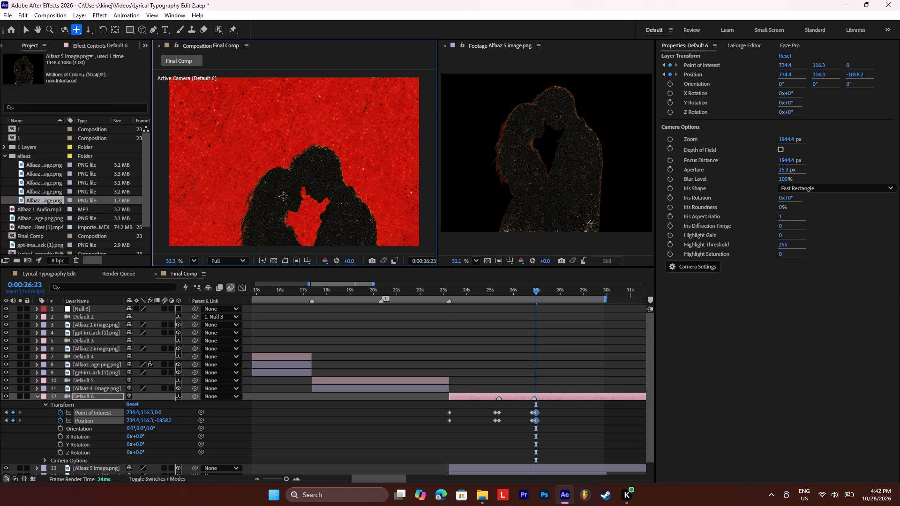
drag(284, 196, 280, 196)
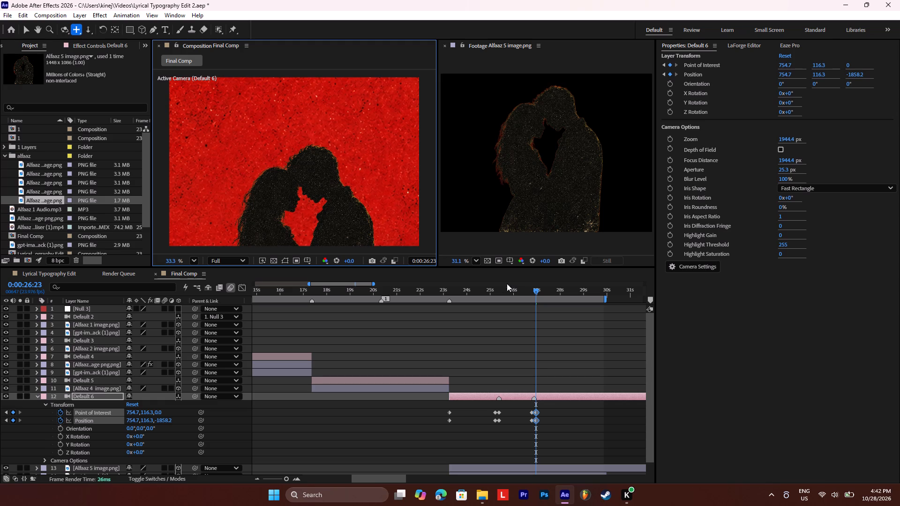
Preview the Alfaaz 5 scene from about 0:00:23:05 to check the camera pans against the audio.
key(space)
drag(520, 286, 456, 286)
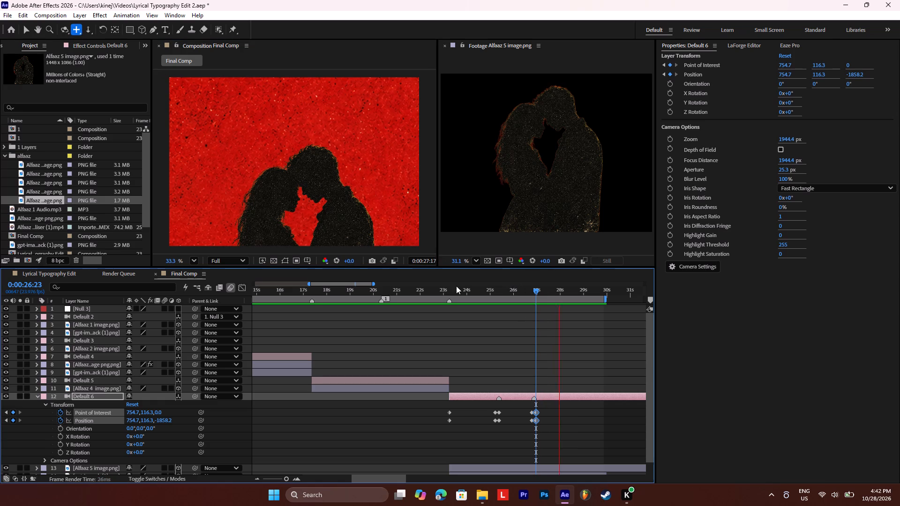
drag(456, 286, 457, 286)
click(450, 289)
key(space)
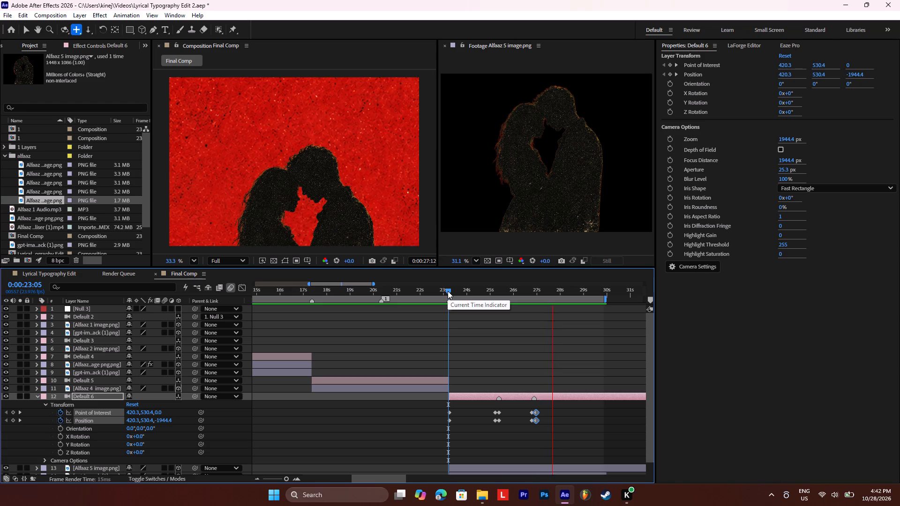
key(space)
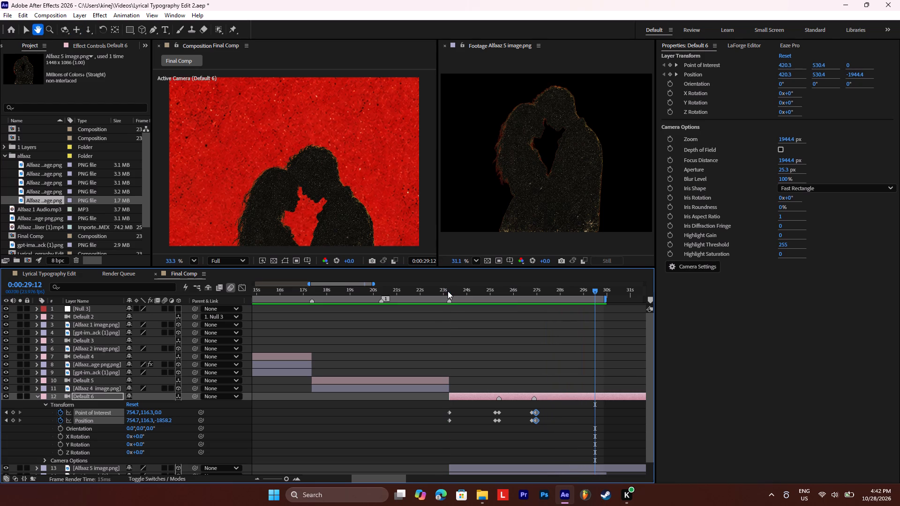
key(space)
key(space)
Replay the cut from the starry couple scene into the Alfaaz 5 scene, stopping at 0:00:23:12 to check its timing.
click(442, 287)
key(space)
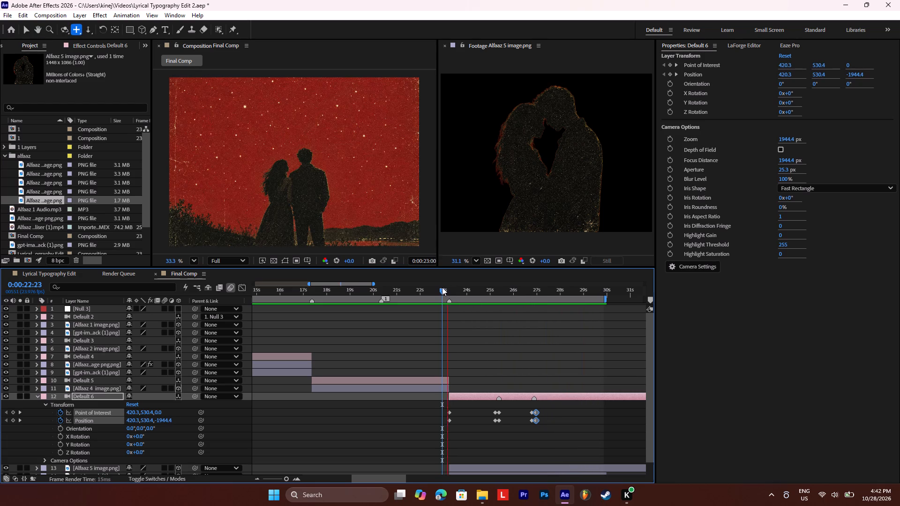
key(space)
key(space)
key(space)
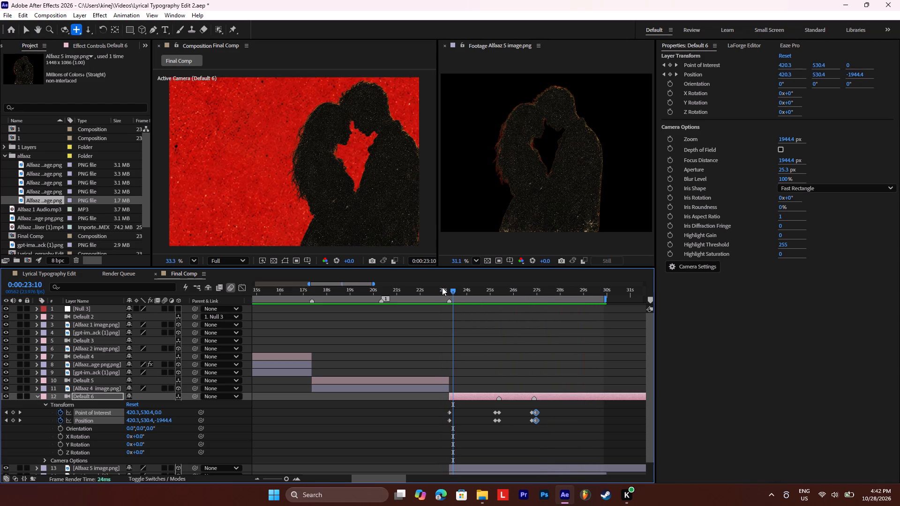
double_click(442, 287)
key(space)
key(space)
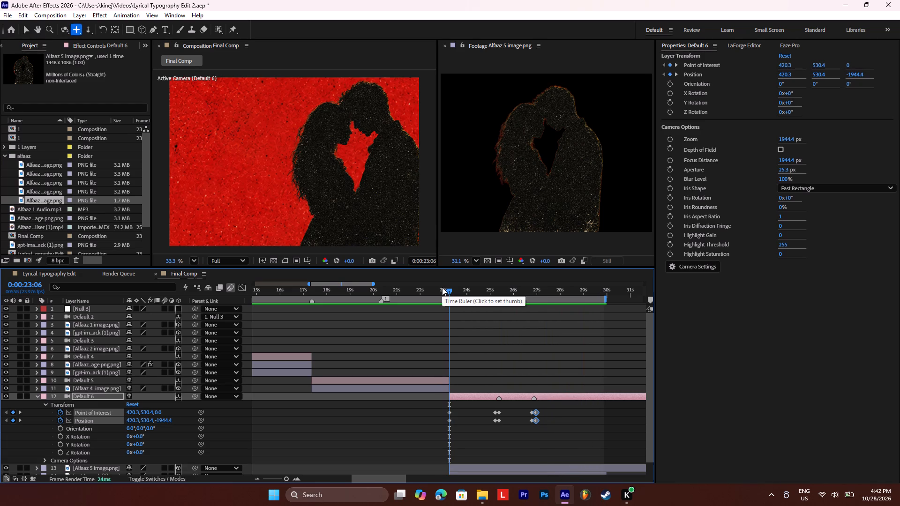
key(space)
key(space)
key(space)
key(space)
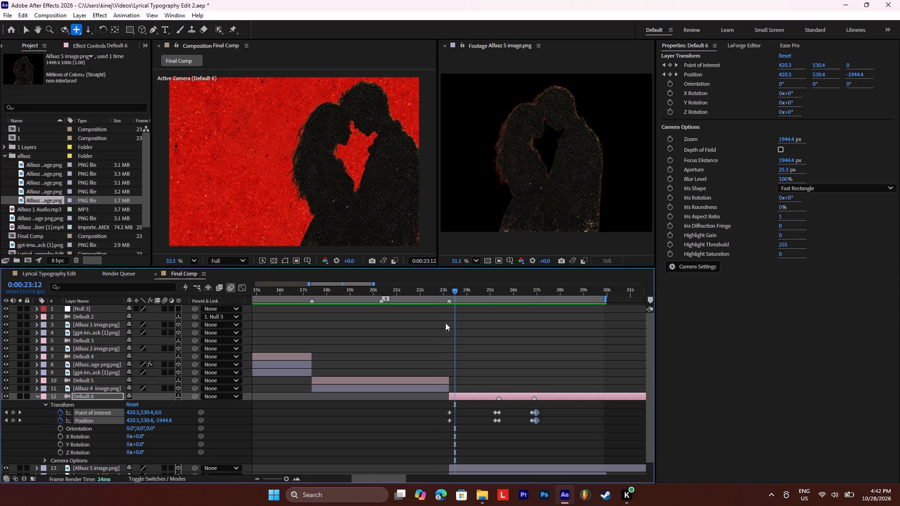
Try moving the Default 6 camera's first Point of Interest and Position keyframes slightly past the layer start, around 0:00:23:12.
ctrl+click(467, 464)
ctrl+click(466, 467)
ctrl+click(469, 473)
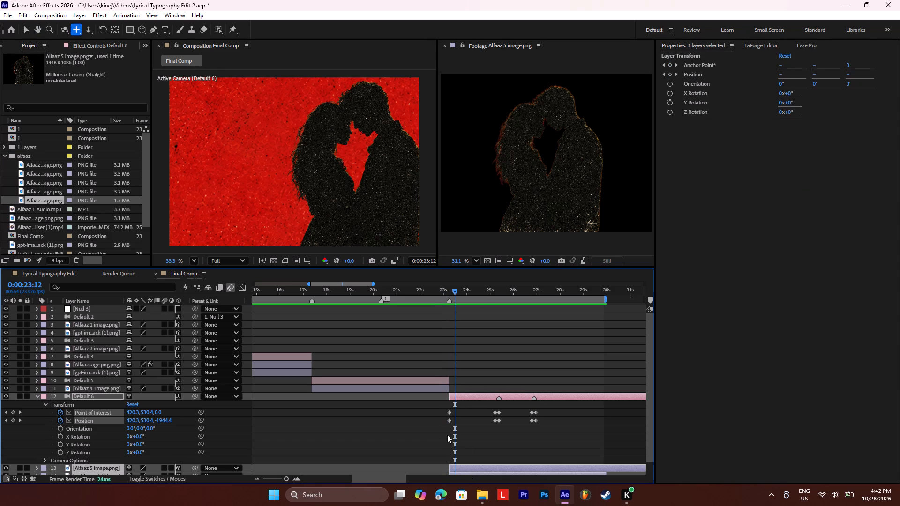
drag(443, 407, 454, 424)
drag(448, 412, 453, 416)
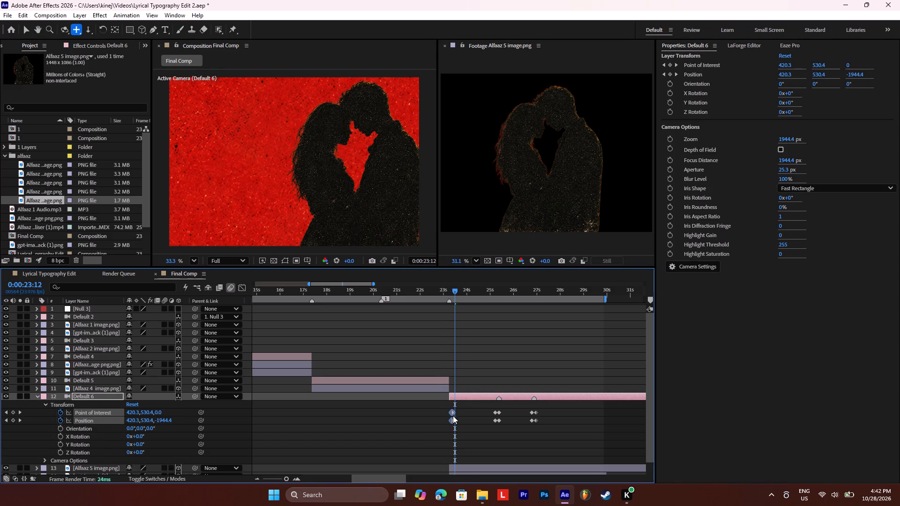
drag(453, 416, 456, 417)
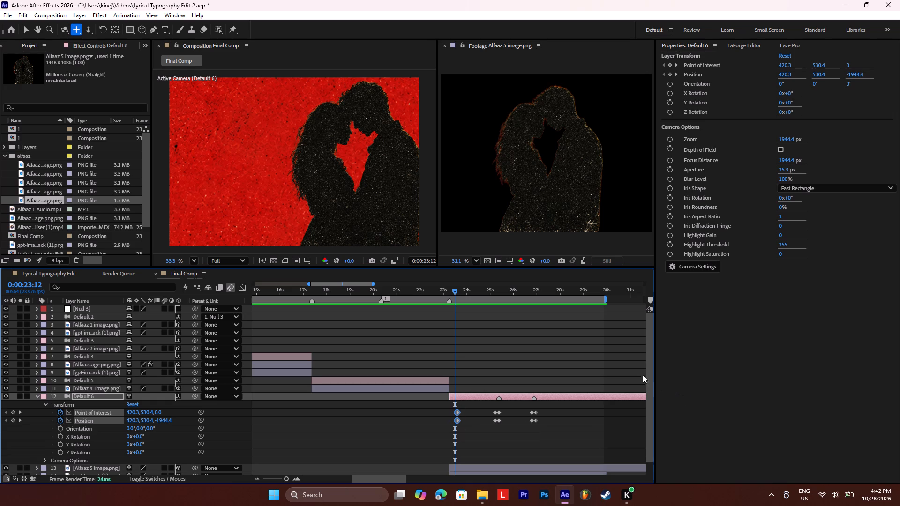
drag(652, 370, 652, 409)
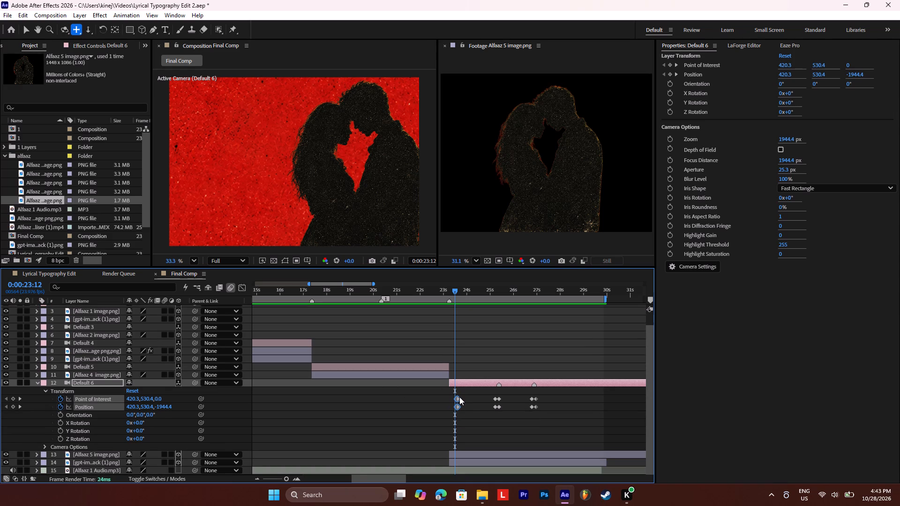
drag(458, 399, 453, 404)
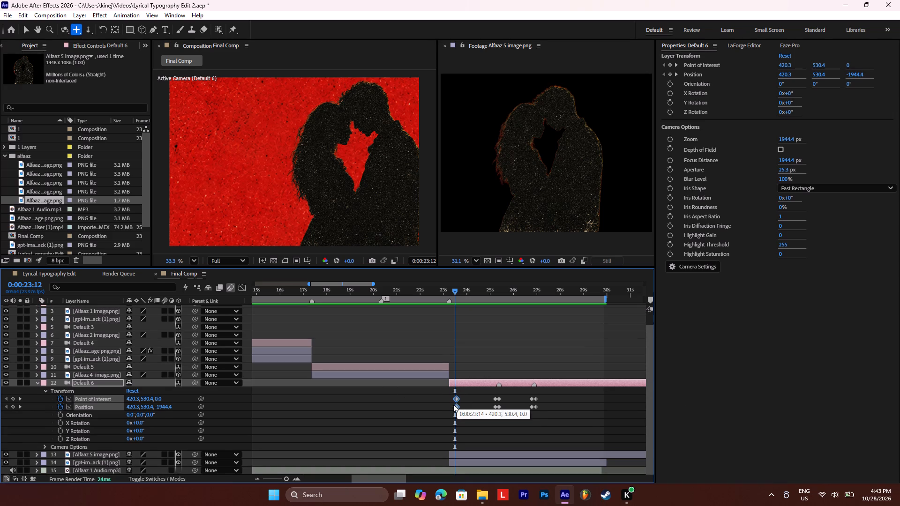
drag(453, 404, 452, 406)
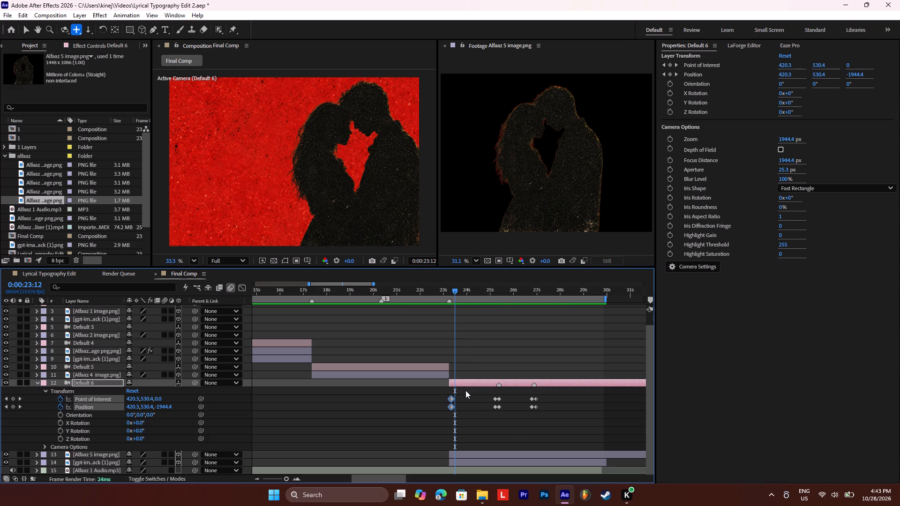
Shift the Default 6, Alfaaz 5 image and background image layers together so they start at 0:00:23:12.
drag(466, 385, 475, 385)
key(ctrl+z)
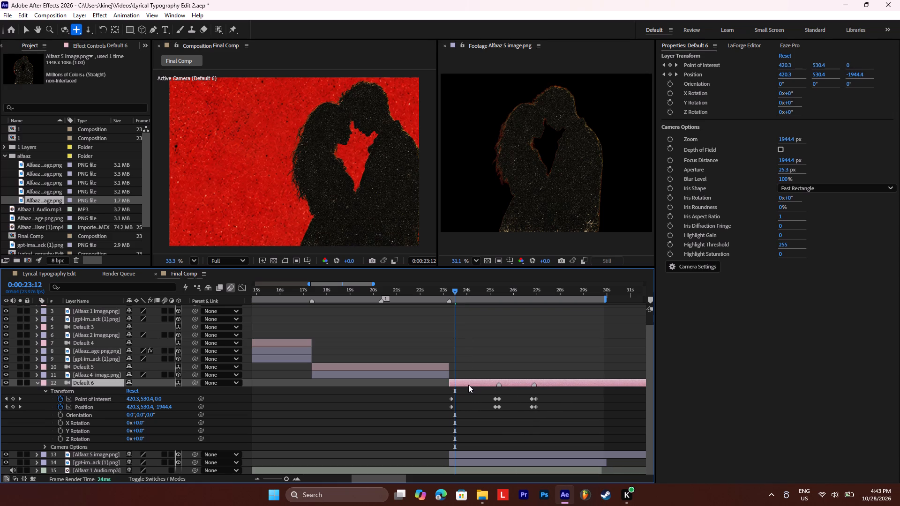
ctrl+click(466, 454)
ctrl+click(465, 462)
drag(463, 382, 468, 382)
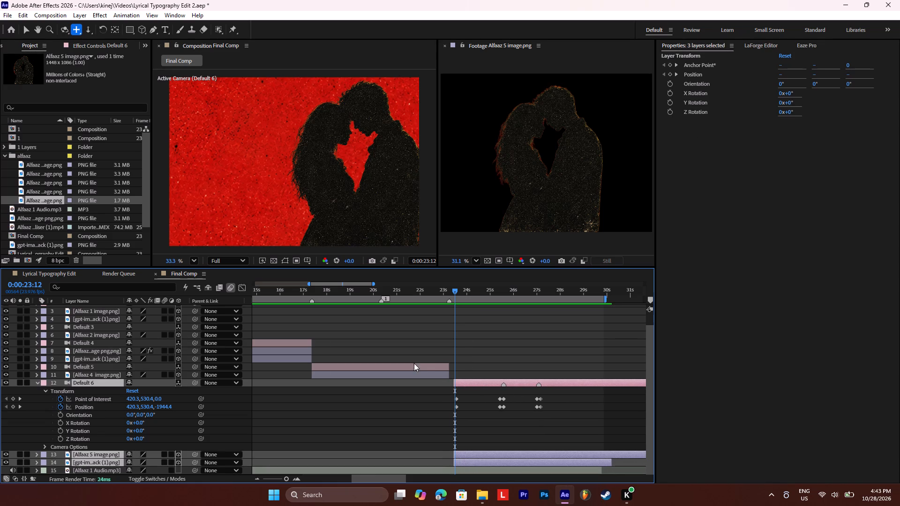
Extend the ends of the Default 5 and Alfaaz 4 image layers to 0:00:23:12, meeting the Alfaaz 5 scene.
ctrl+click(418, 366)
ctrl+click(418, 375)
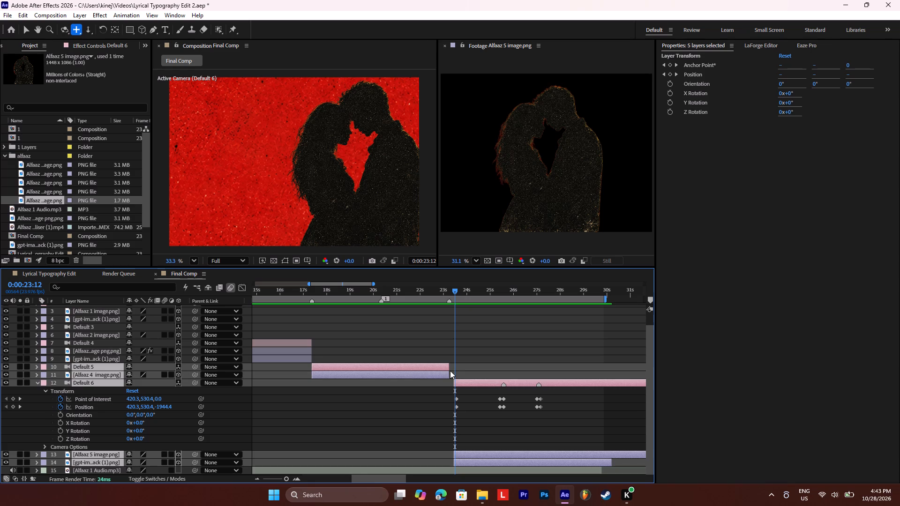
click(432, 410)
ctrl+click(441, 365)
ctrl+click(441, 375)
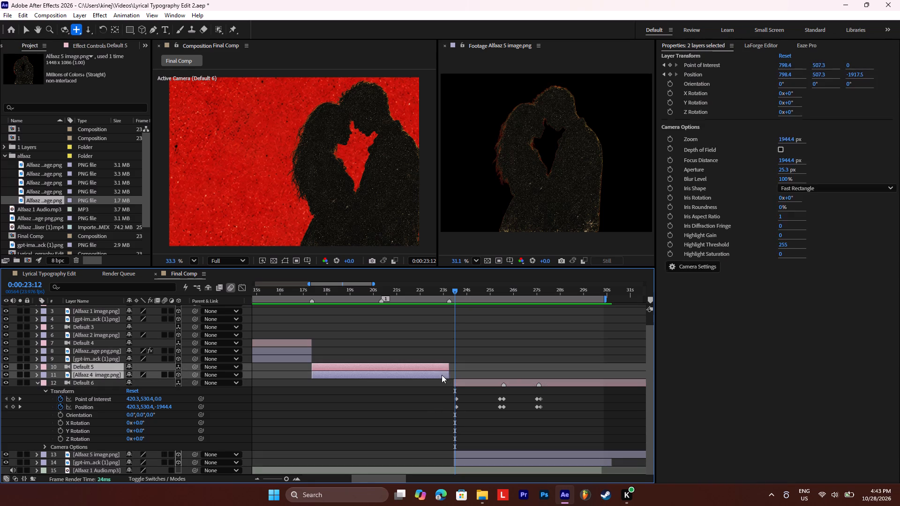
drag(450, 370, 456, 370)
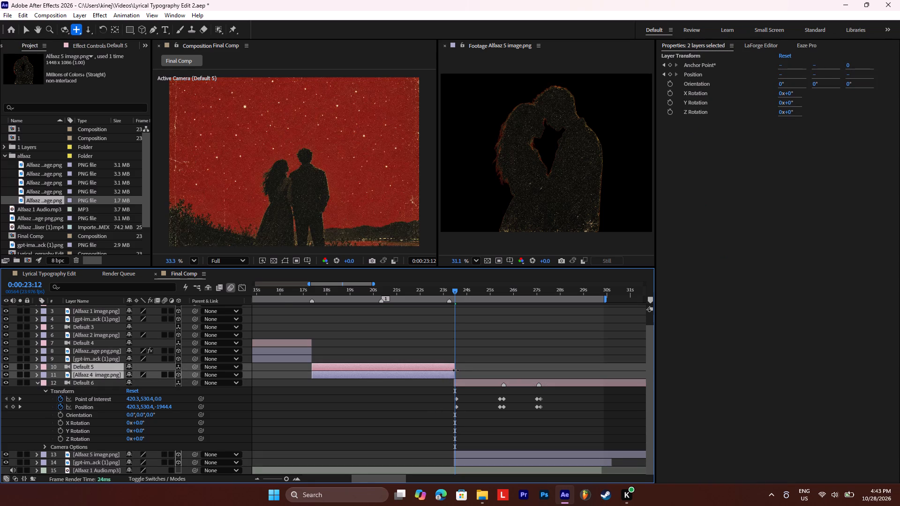
drag(456, 370, 455, 370)
click(444, 368)
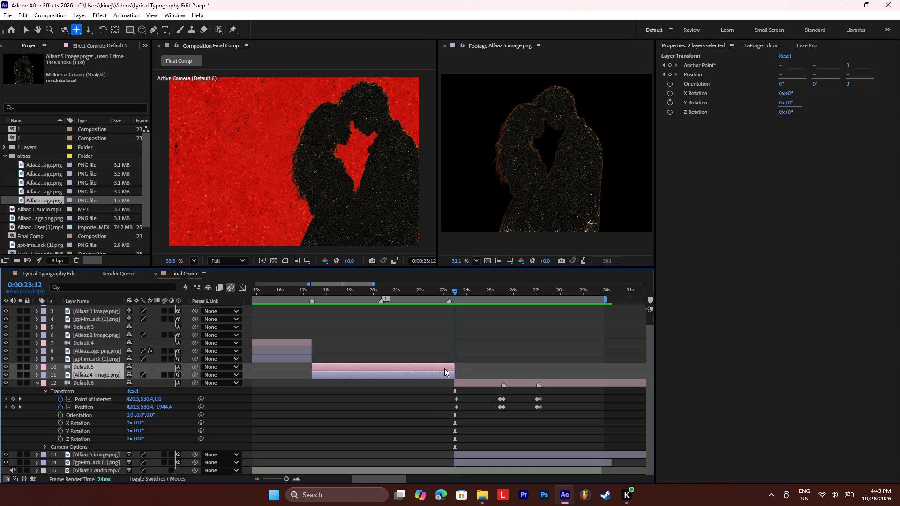
text(uu)
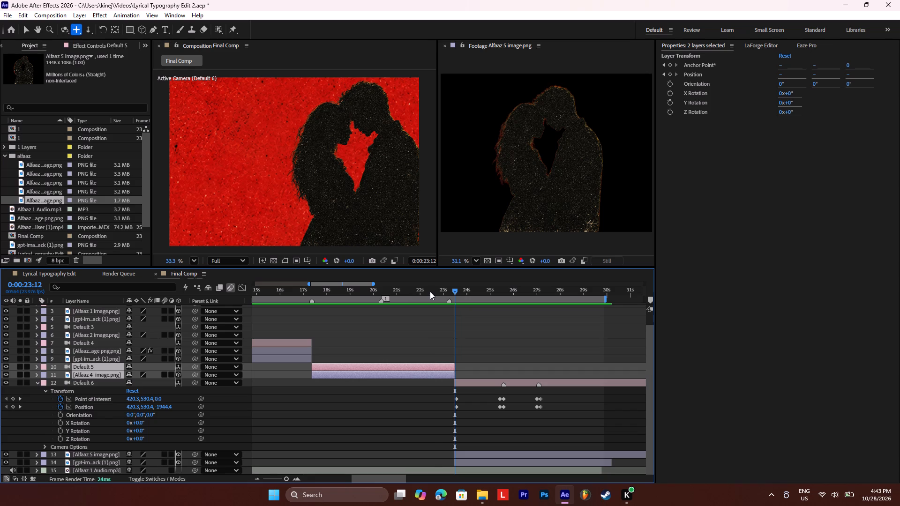
Preview the retimed cut between the Alfaaz 4 and Alfaaz 5 scenes, stopping at 0:00:23:15.
click(431, 290)
key(space)
key(space)
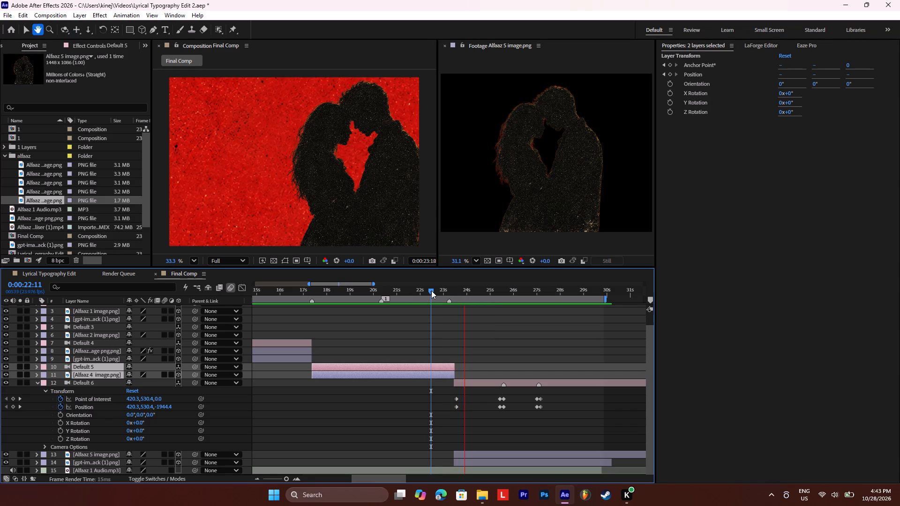
drag(453, 293, 449, 295)
key(space)
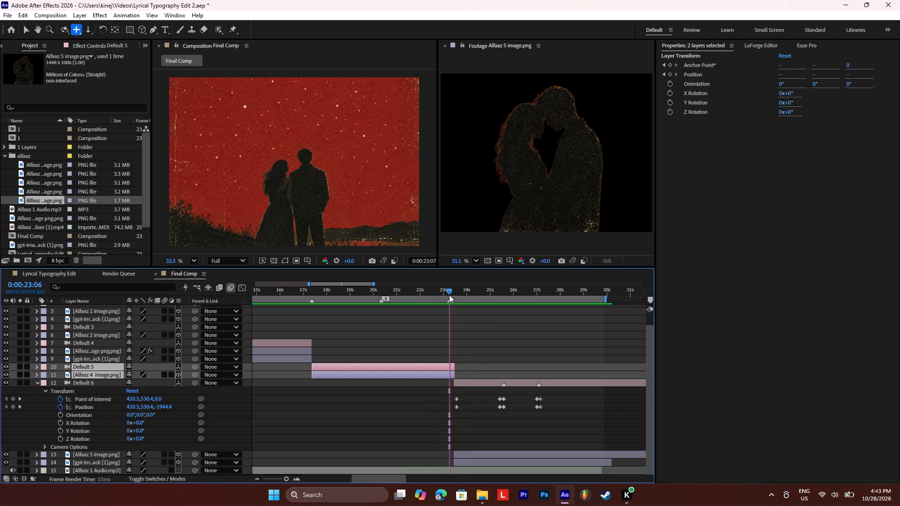
key(space)
click(449, 295)
key(space)
key(space)
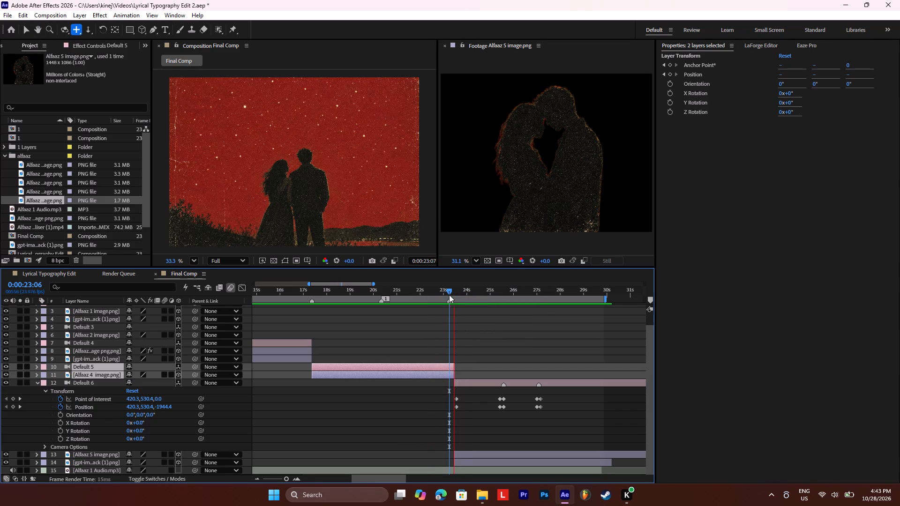
key(space)
key(space)
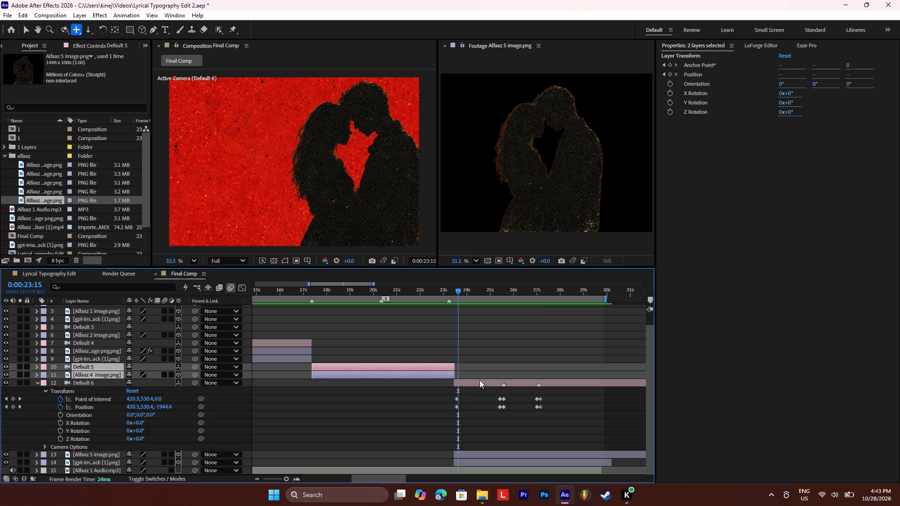
Move the Default 6 camera's first Point of Interest and Position keyframes to 0:00:23:15.
drag(448, 396, 459, 412)
click(455, 400)
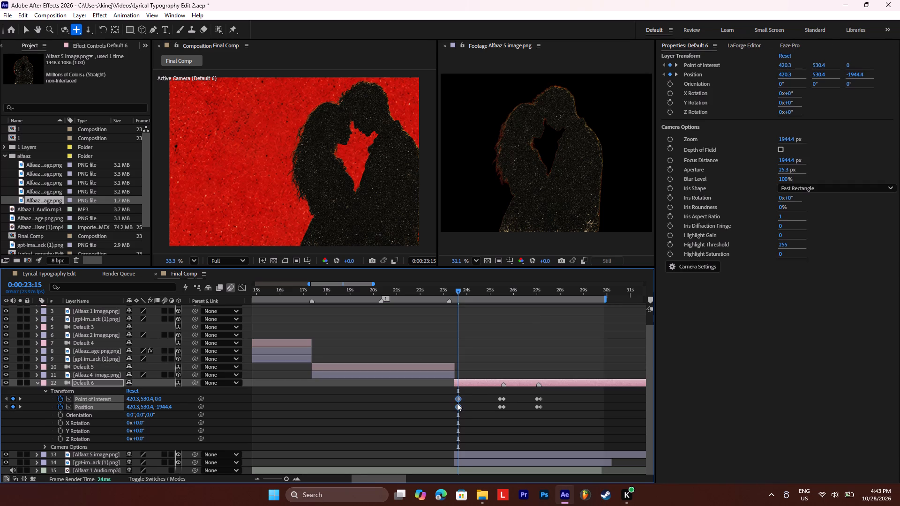
Play the Alfaaz 5 scene through its camera pans and save the project.
key(space)
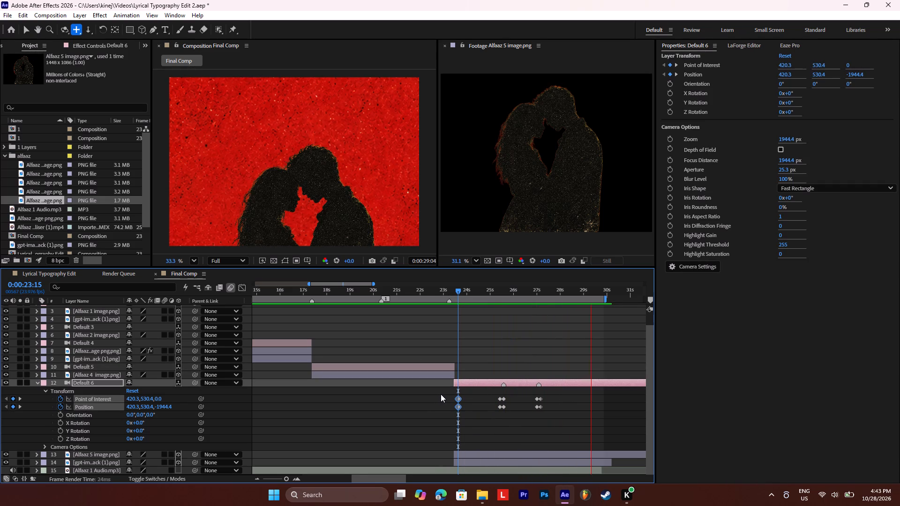
key(ctrl+s)
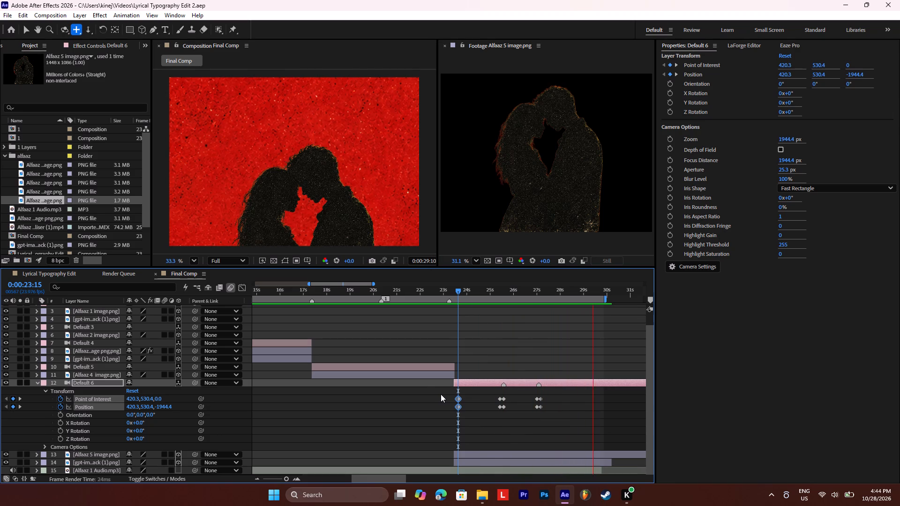
key(space)
key(ctrl+s)
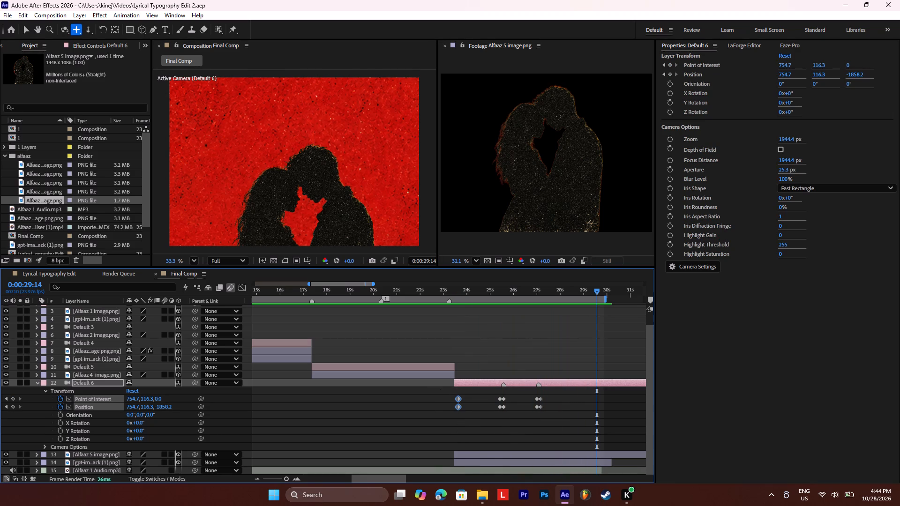
Switch to Windows, open the %temp% folder, delete all its contents while skipping every file in use, and close the folder.
right_click(276, 490)
click(249, 439)
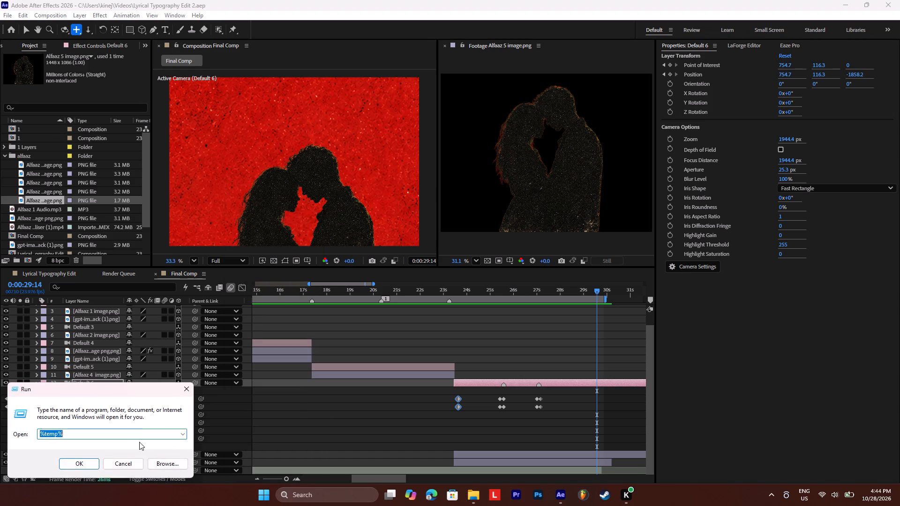
click(82, 463)
key(ctrl+a)
key(ctrl+a)
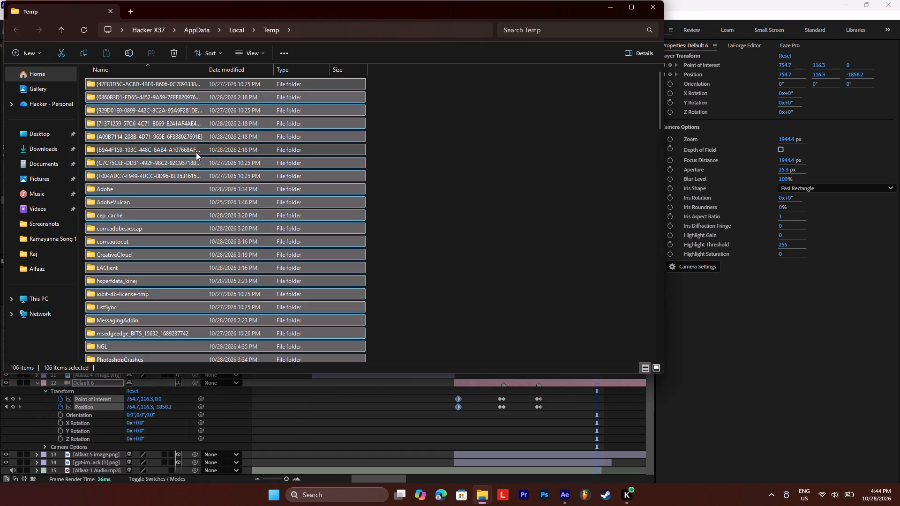
click(167, 56)
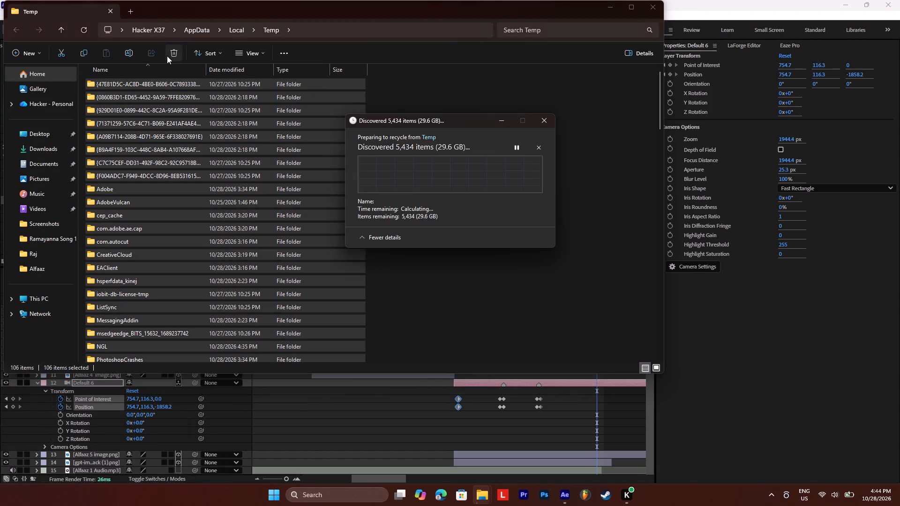
click(475, 171)
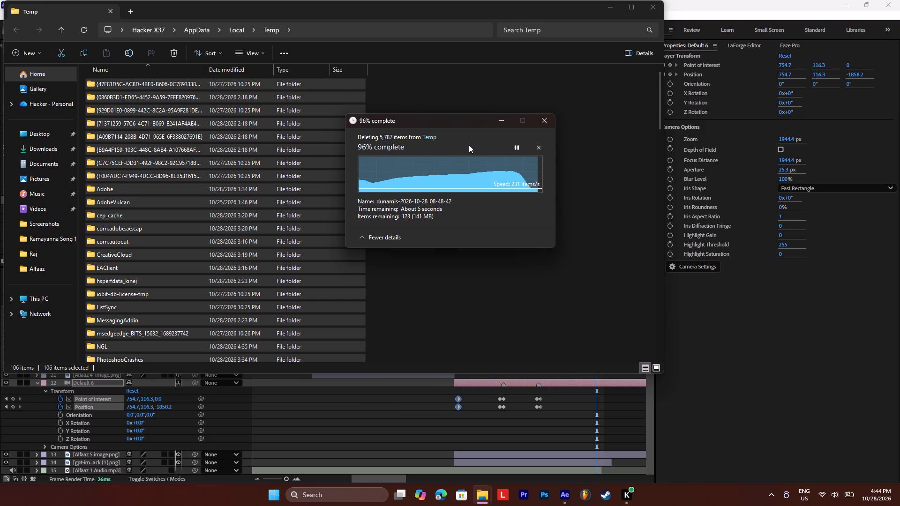
click(418, 201)
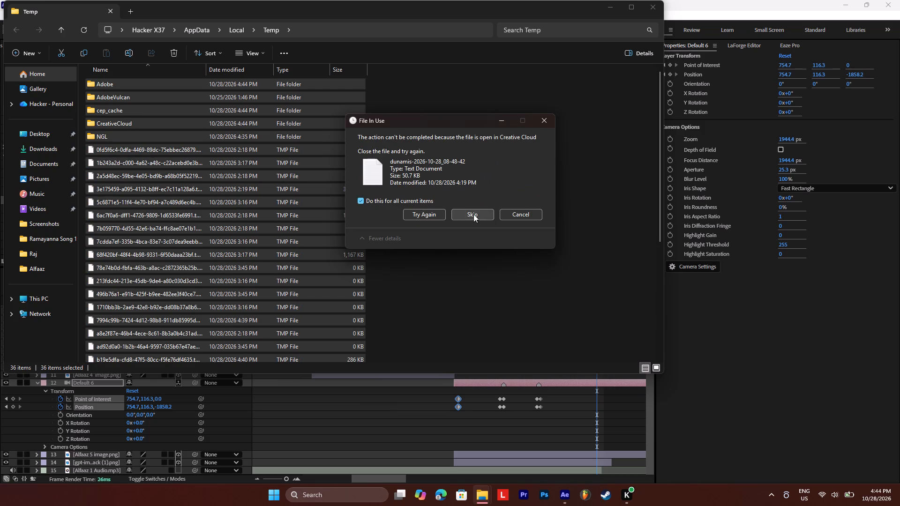
click(476, 215)
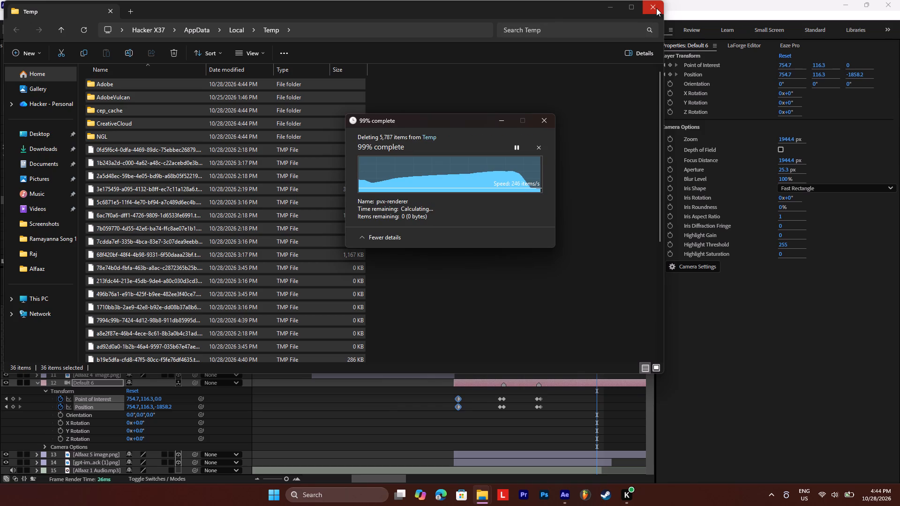
click(656, 8)
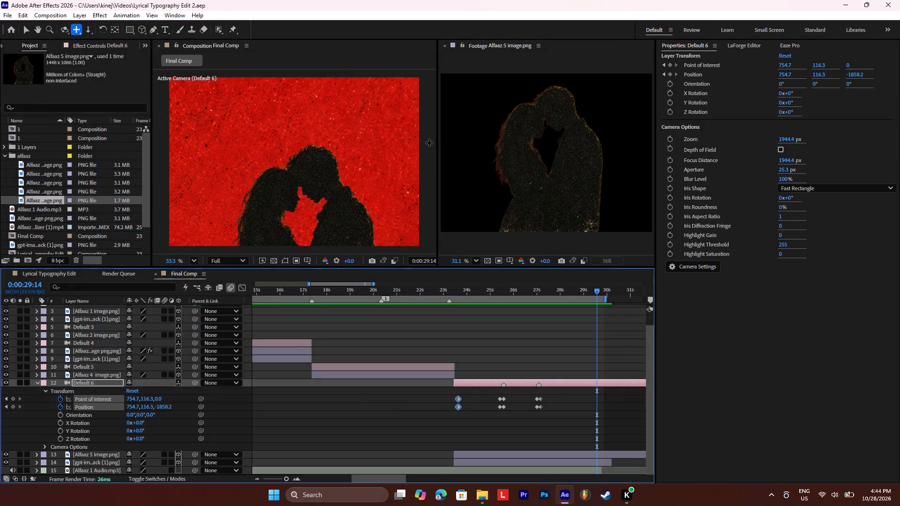
Save the Lyrical Typography Edit 2 project in After Effects and close the application.
key(ctrl+s)
click(899, 0)
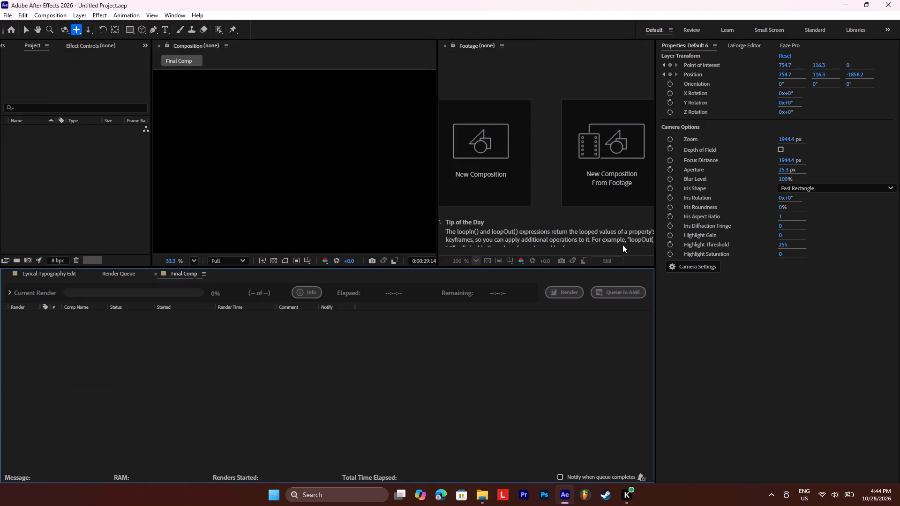